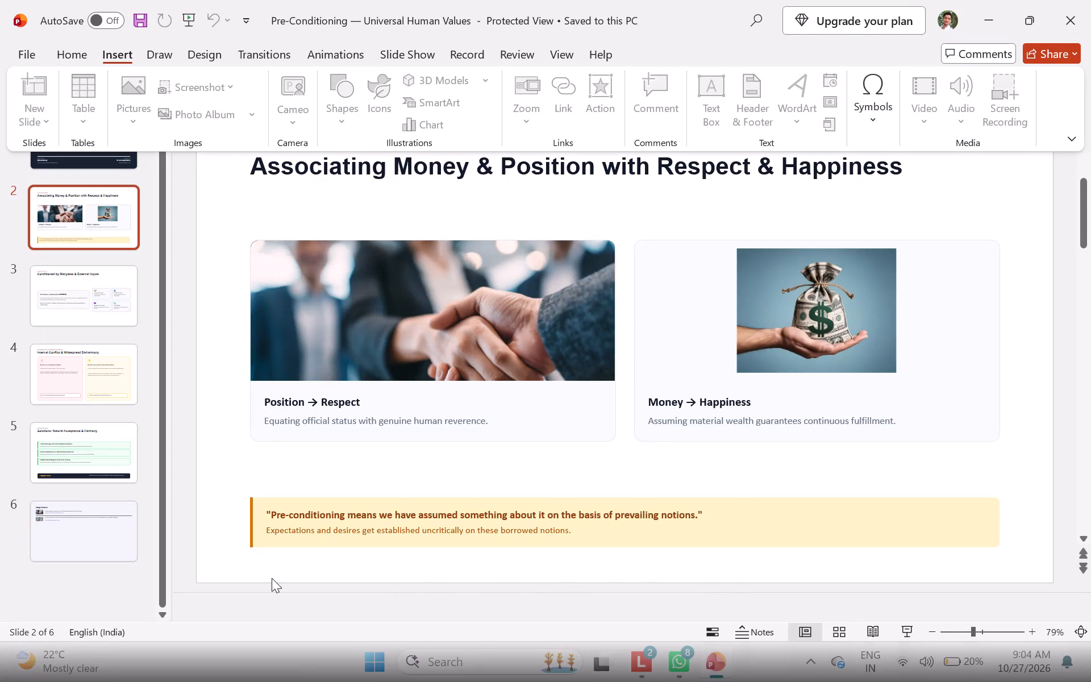
Enable editing for the protected Pre-Conditioning presentation and close the embedded fonts notice.
left_click(65, 525)
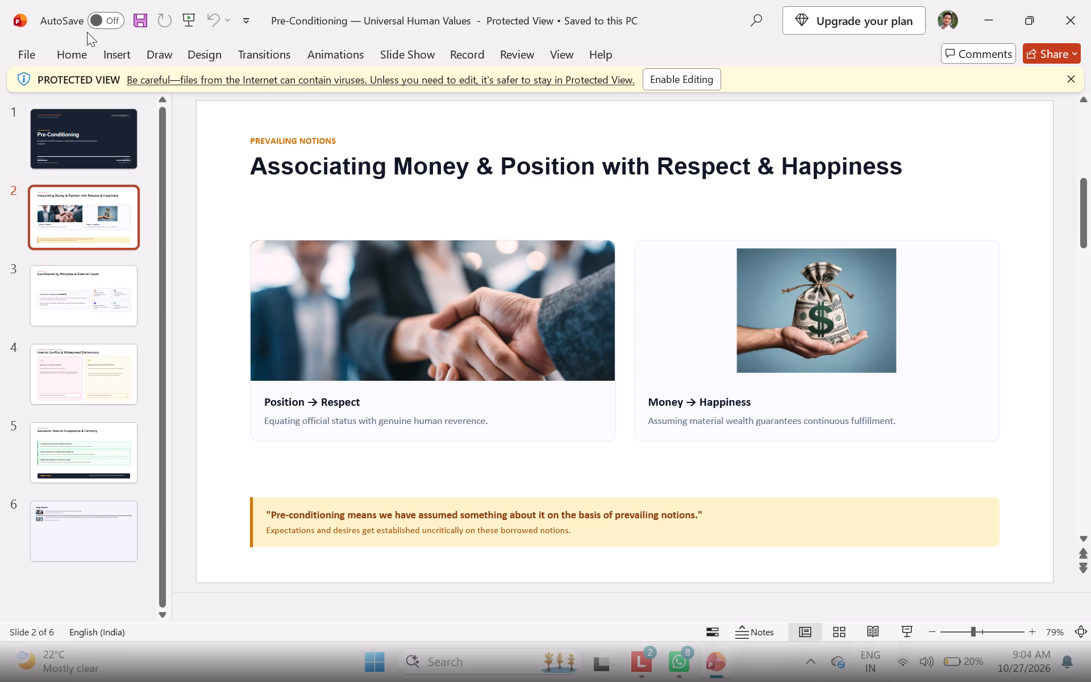
left_click(109, 53)
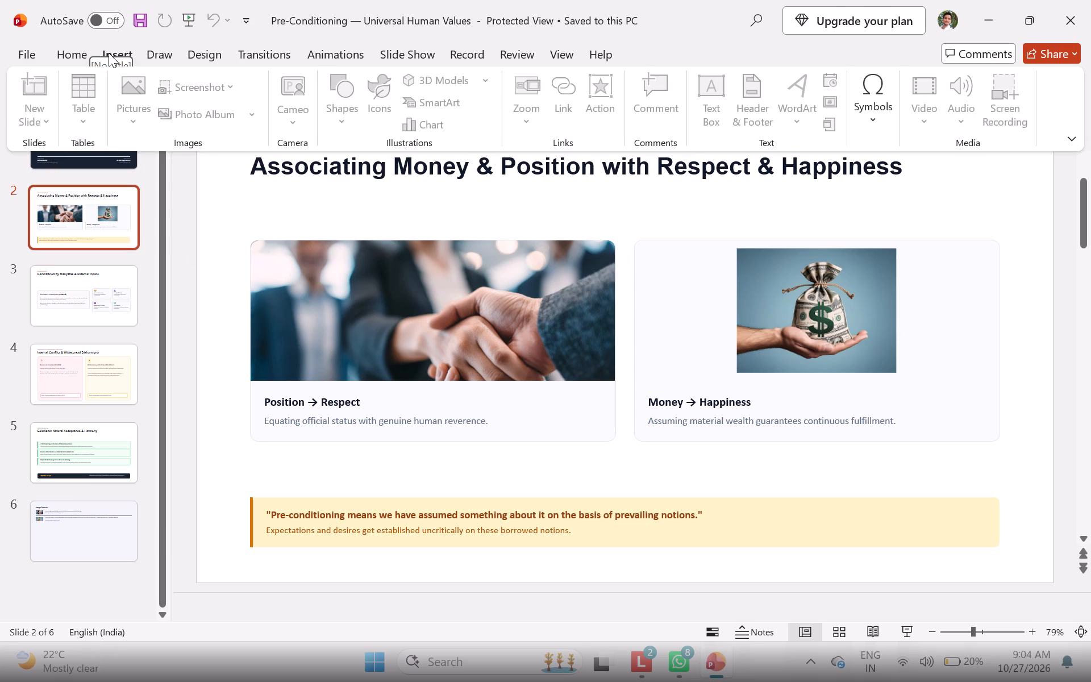
double_click(457, 478)
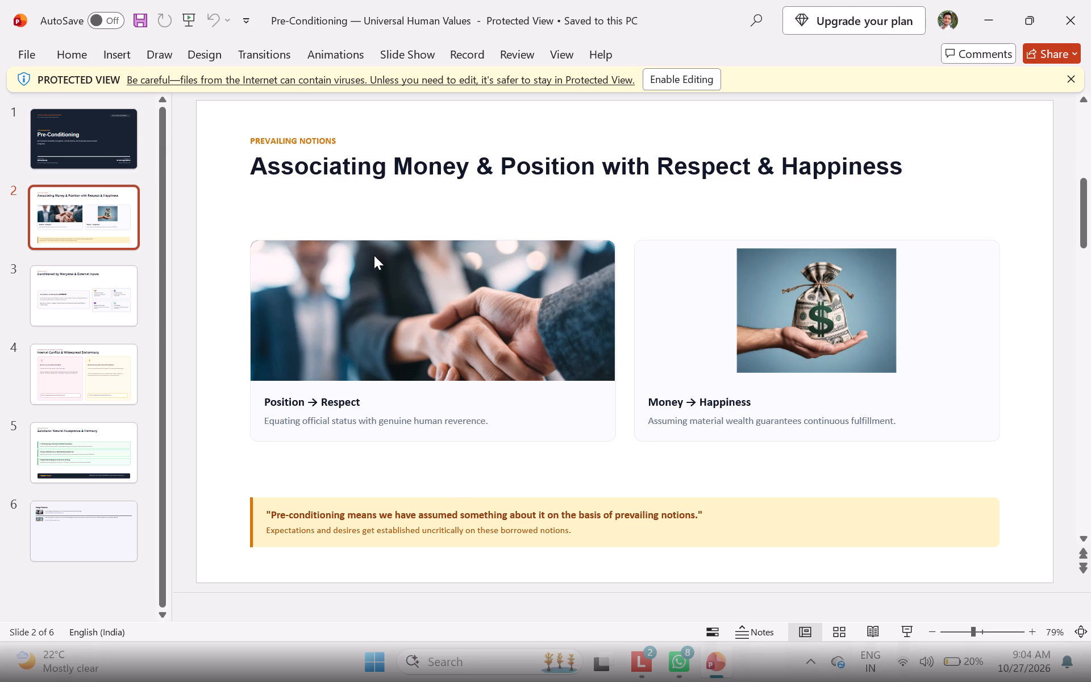
left_click(653, 85)
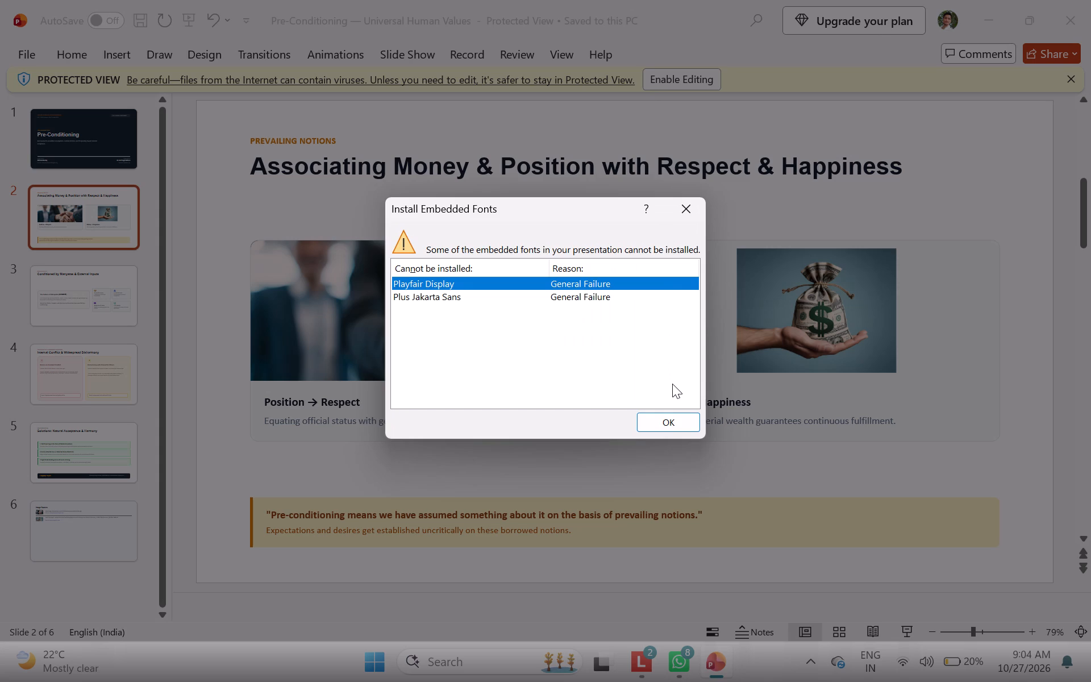
left_click(679, 425)
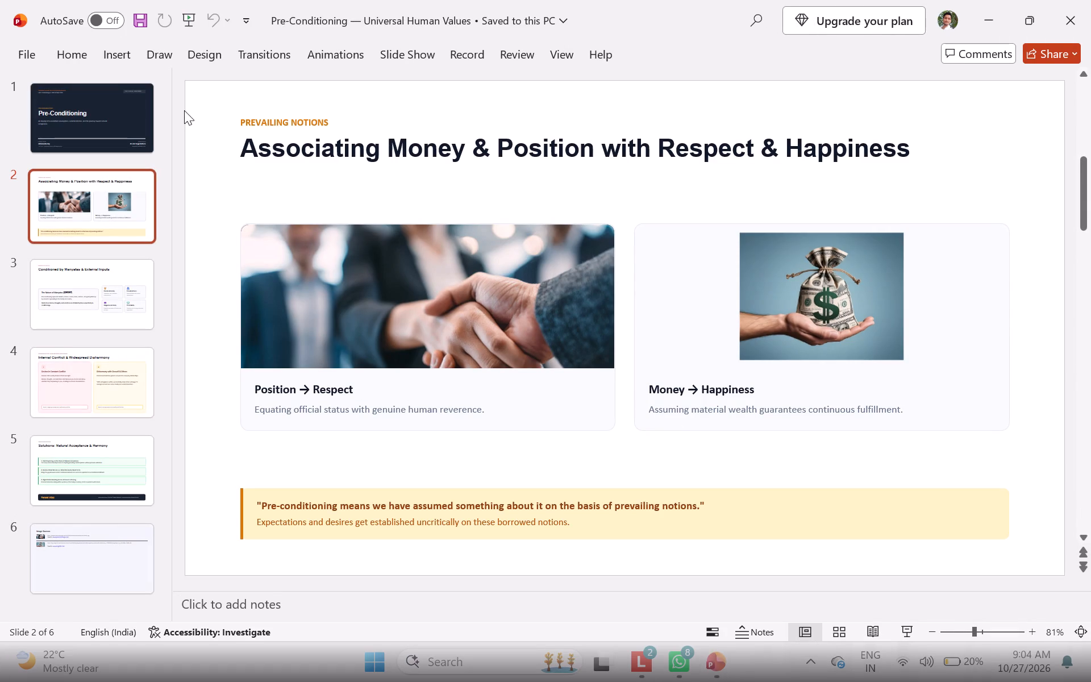
Insert a text box on slide 2 at the lower edge of the quote banner, left of centre, and widen it.
left_click(110, 56)
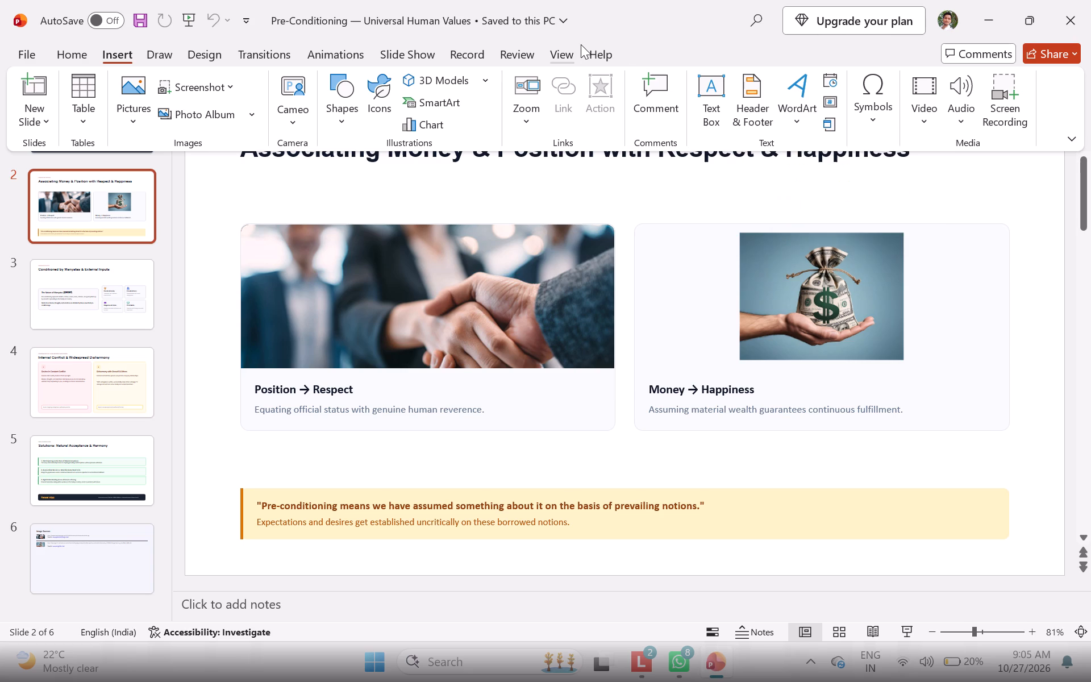
left_click(707, 107)
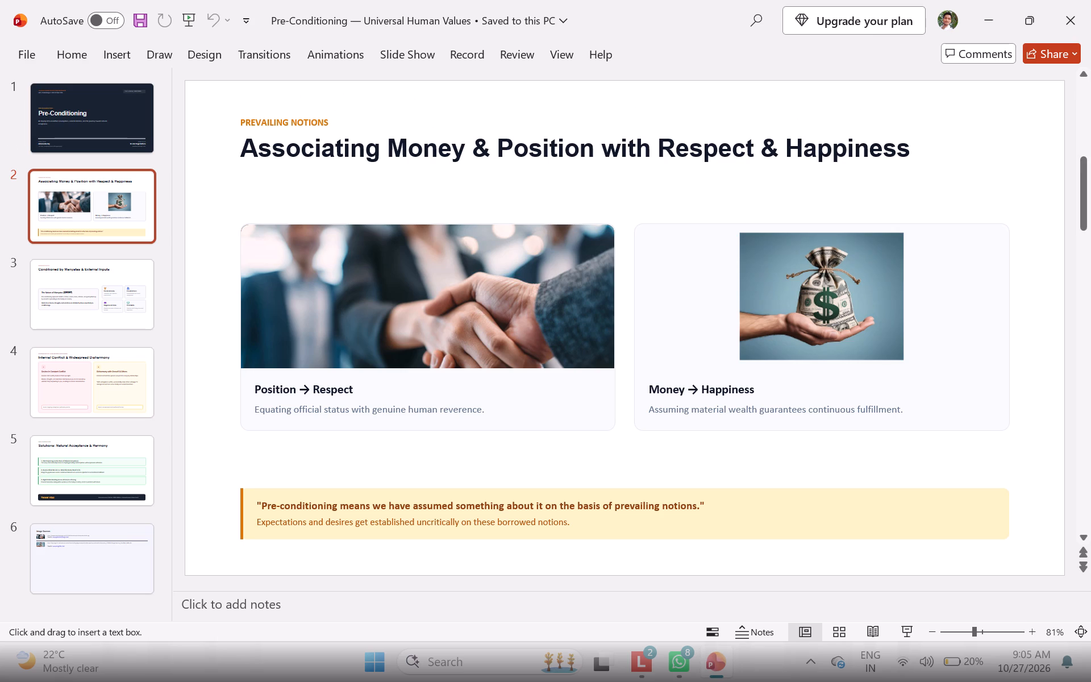
left_click(501, 571)
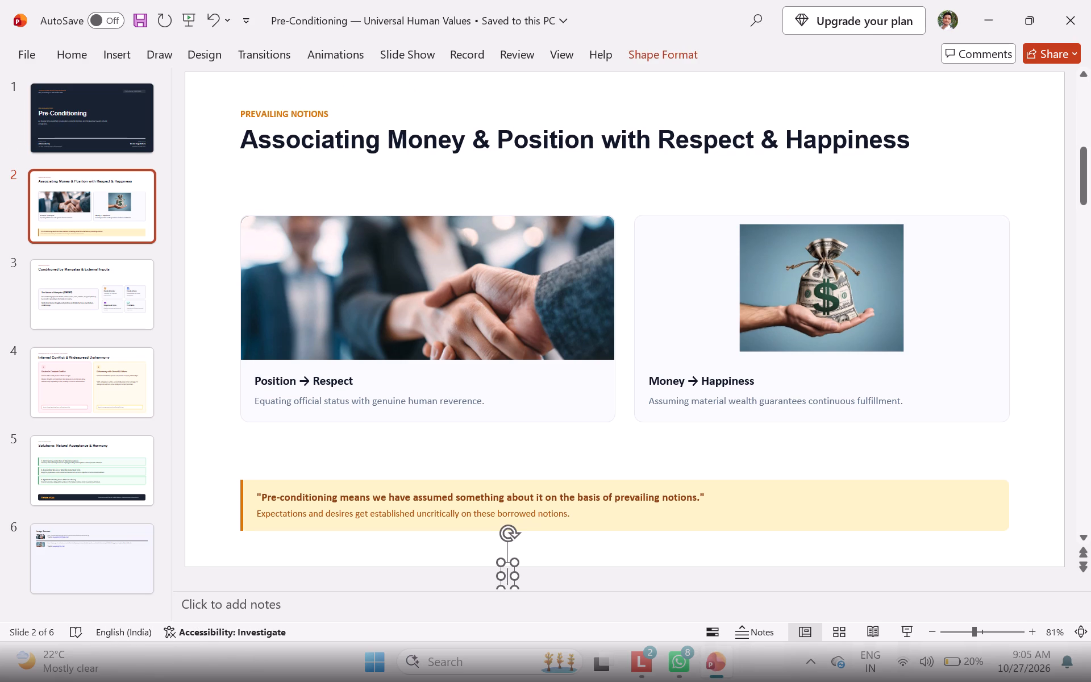
left_click_drag(502, 567, 505, 539)
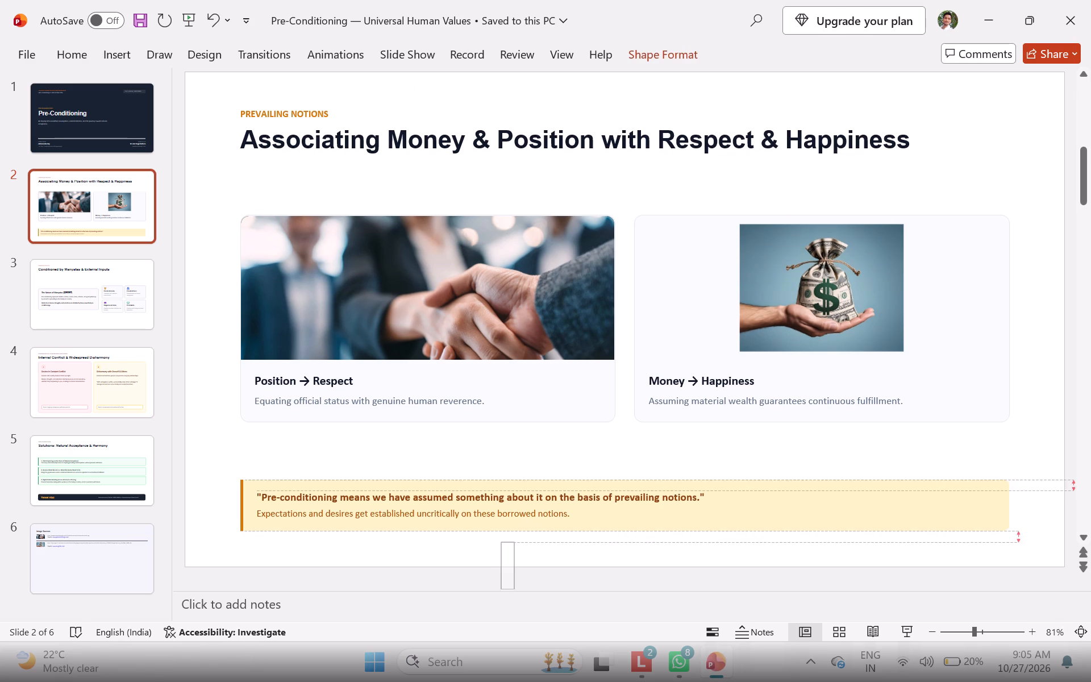
left_click_drag(505, 539, 505, 545)
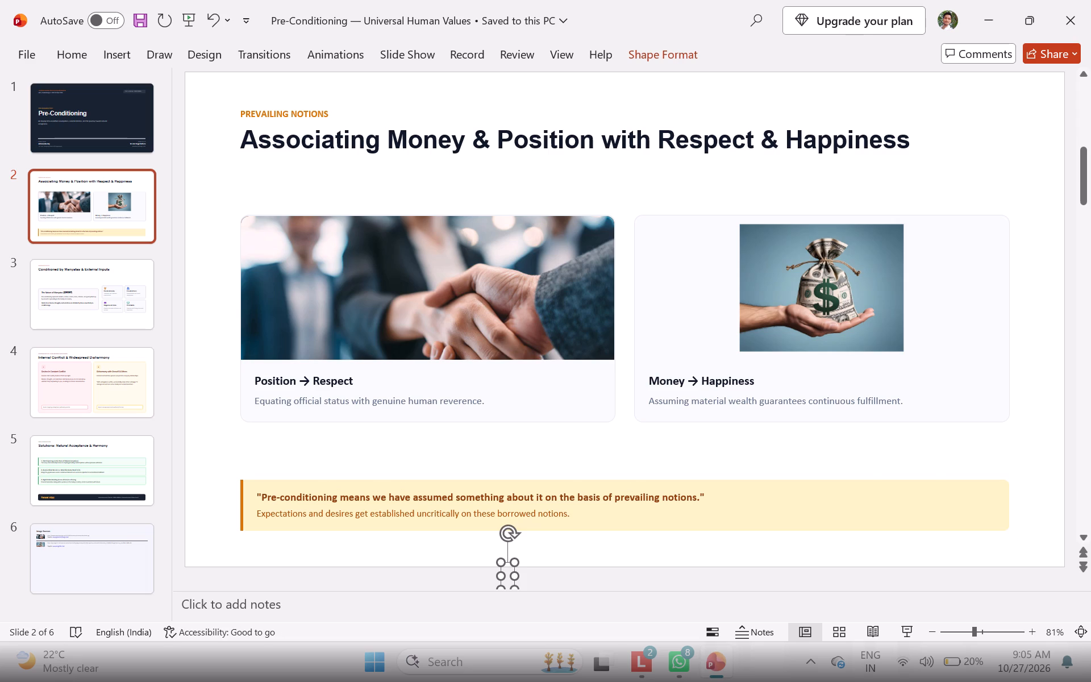
left_click_drag(509, 564, 513, 526)
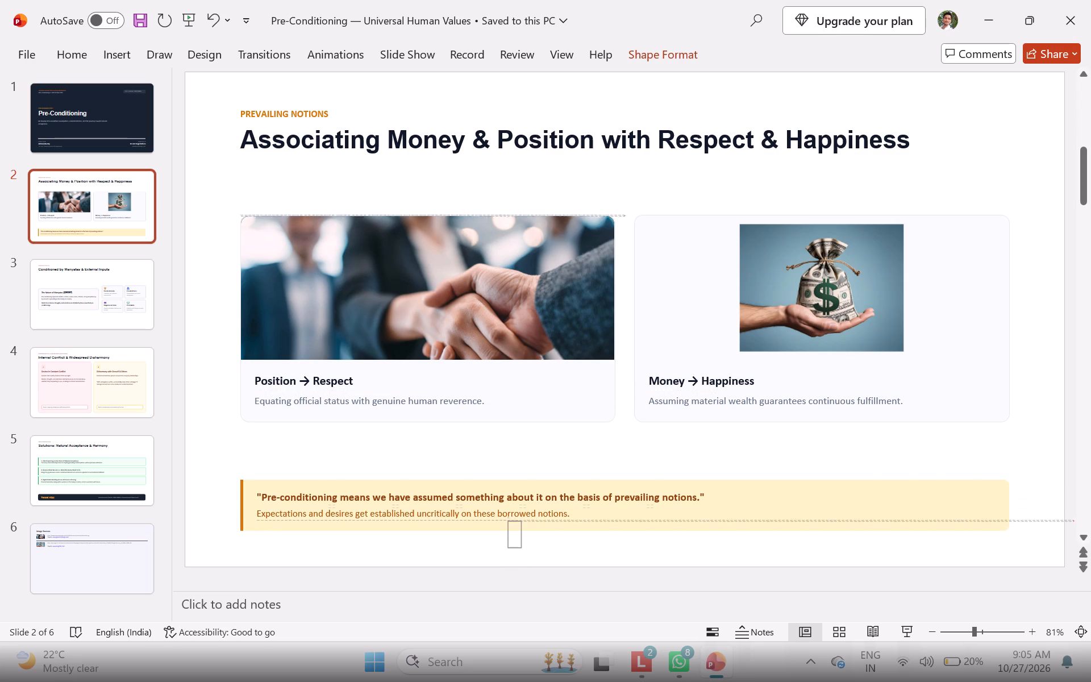
left_click_drag(513, 526, 515, 525)
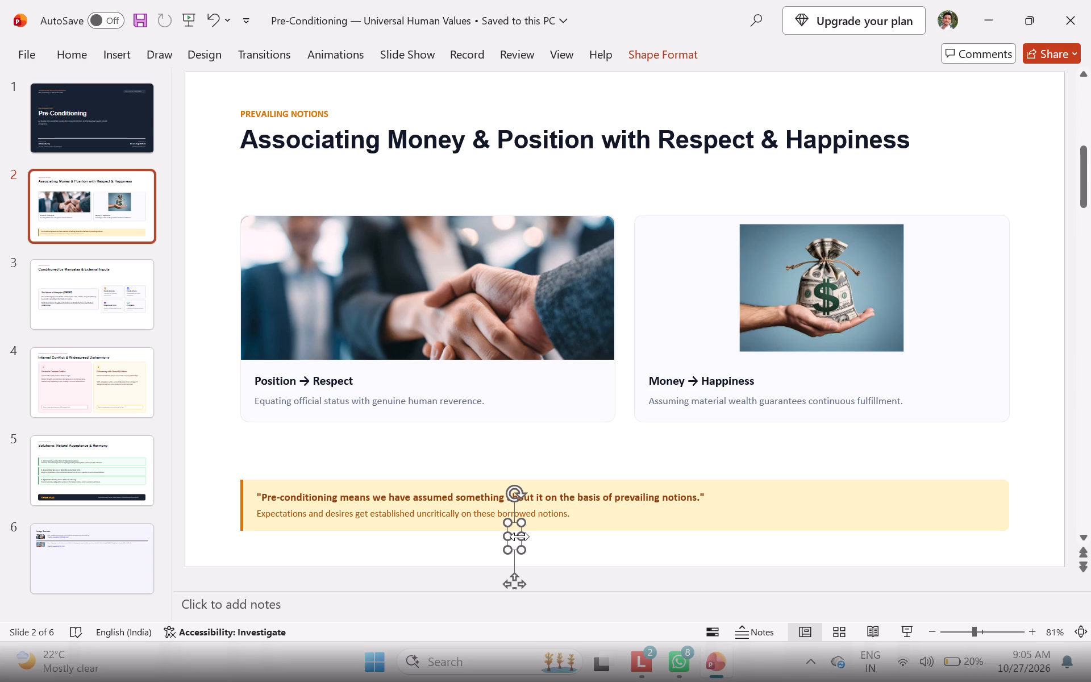
left_click_drag(517, 539, 569, 530)
Enter the ID number in the new text box and widen the box so the number fits on one line.
left_click(542, 543)
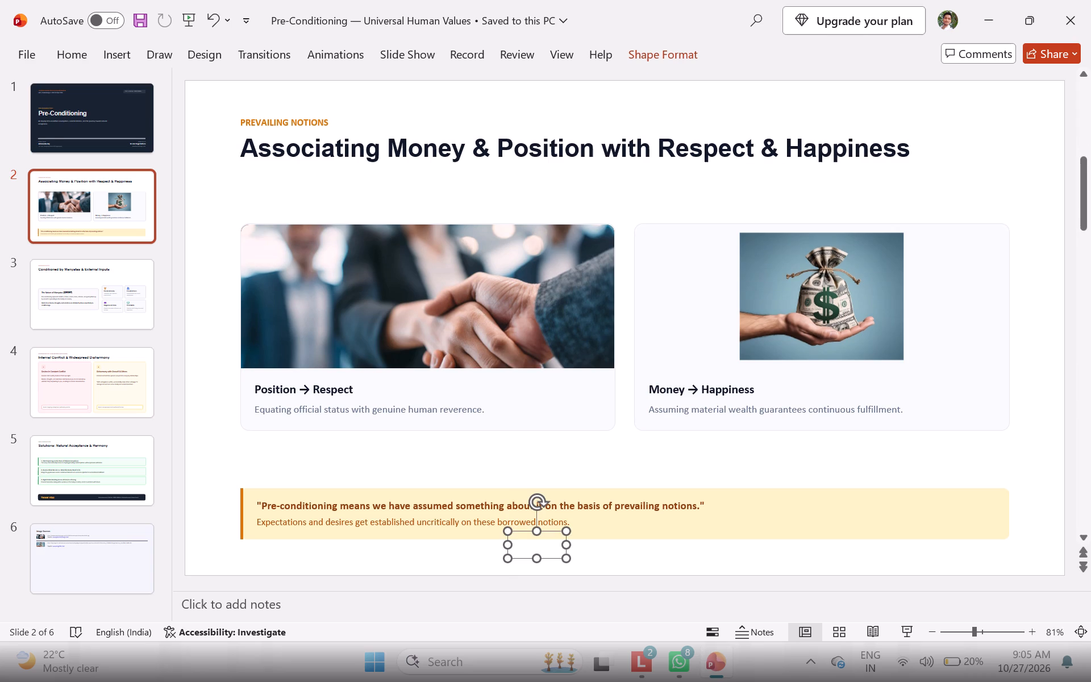
left_click(542, 543)
left_click(542, 543)
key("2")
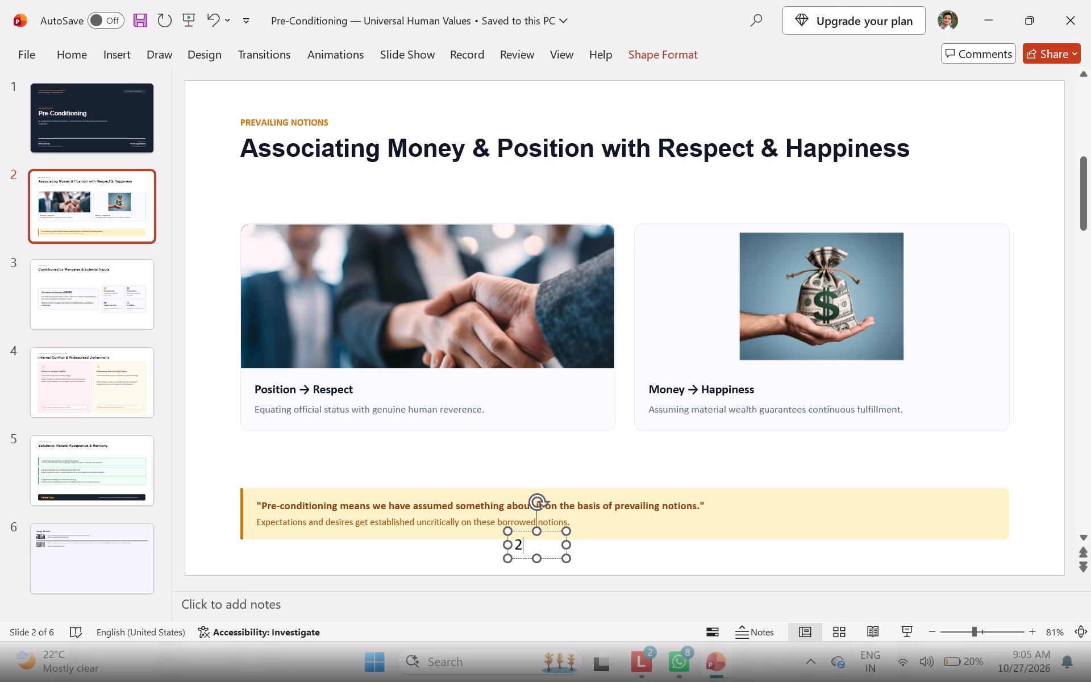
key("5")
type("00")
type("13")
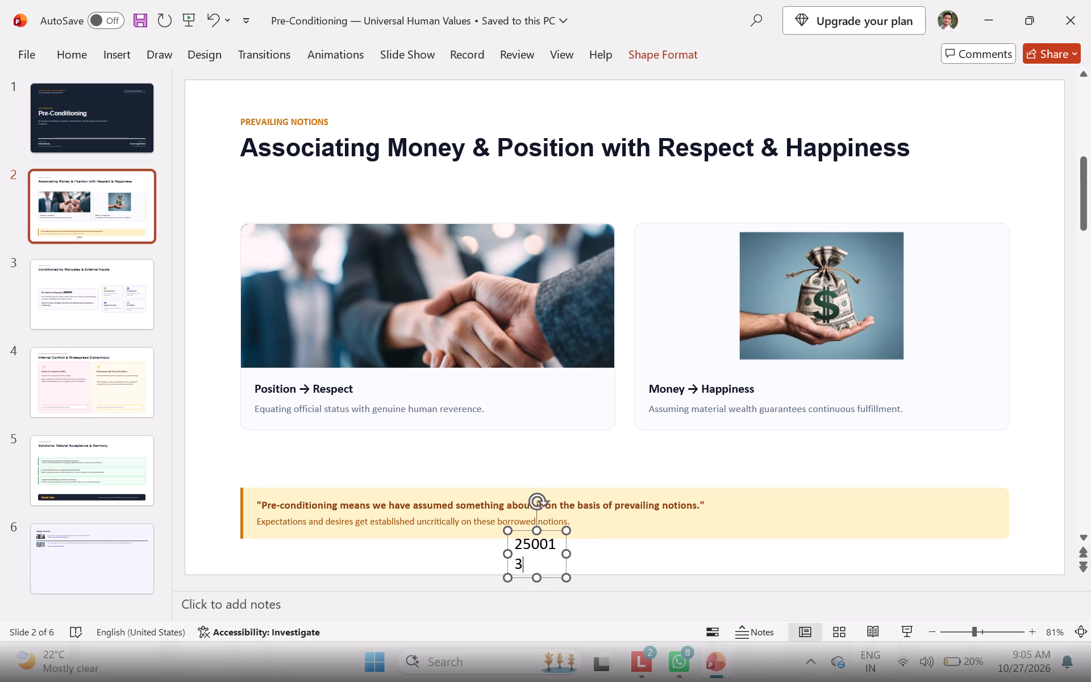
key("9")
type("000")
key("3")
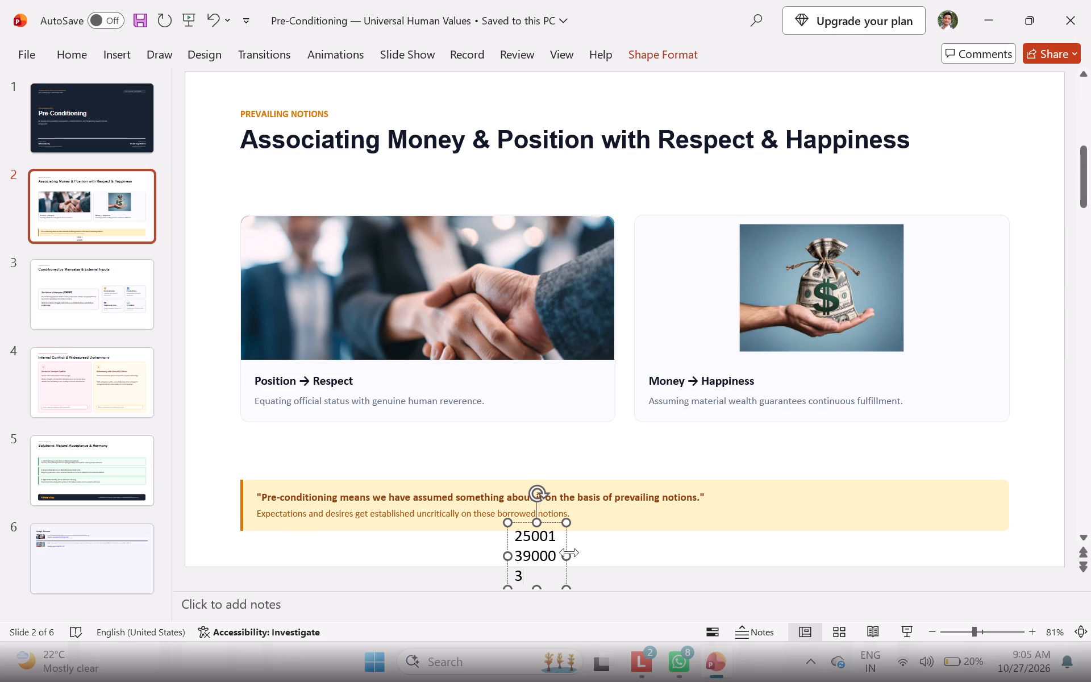
left_click_drag(569, 552, 652, 543)
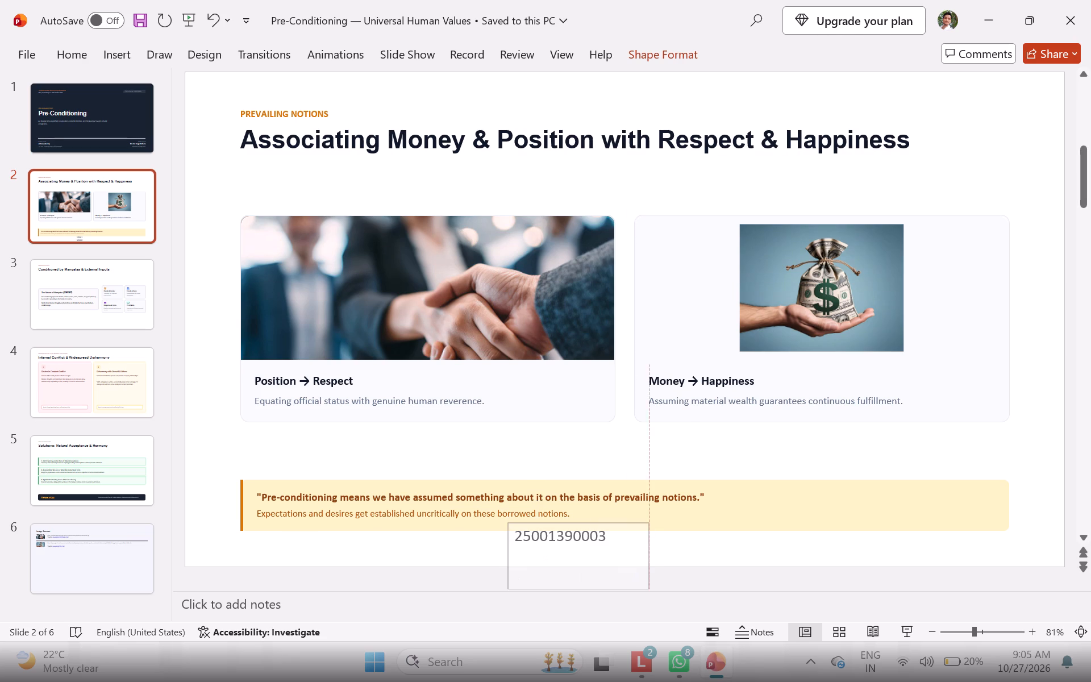
left_click_drag(652, 543, 650, 547)
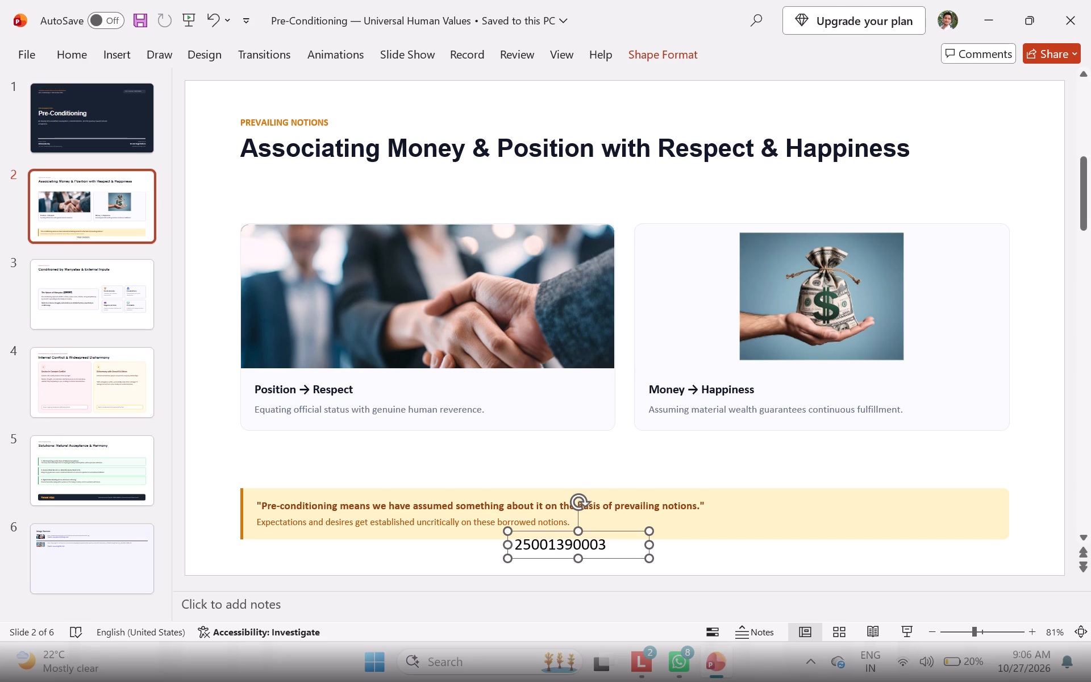
Move the ID number text box down below the quote banner, near the slide's bottom edge.
left_click_drag(559, 555, 560, 579)
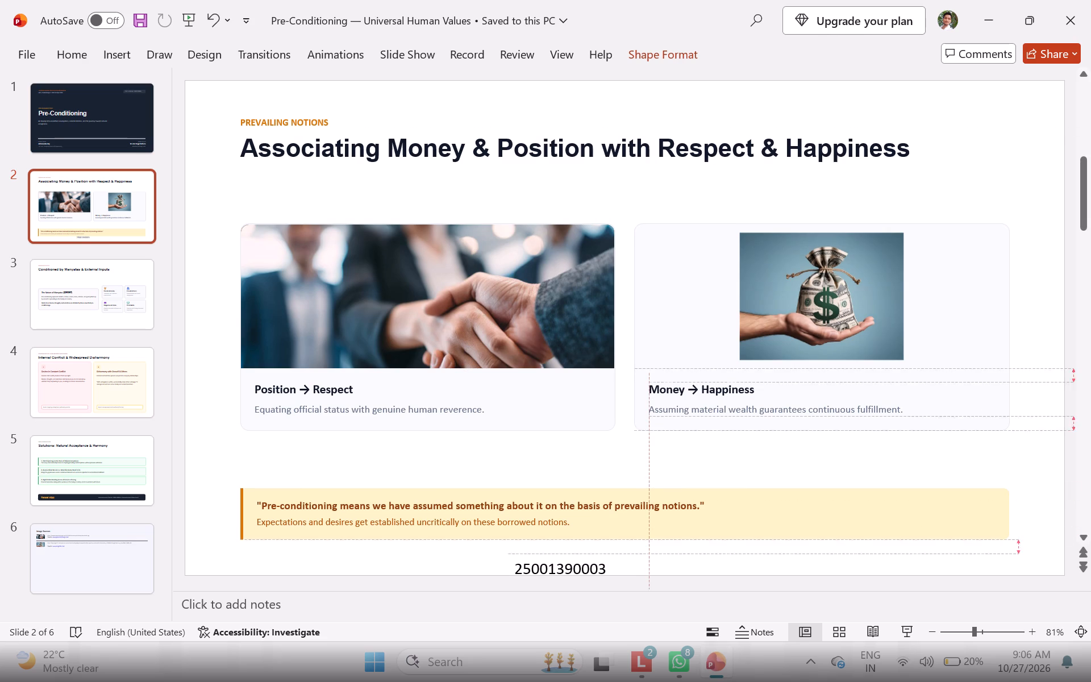
left_click_drag(560, 579, 564, 580)
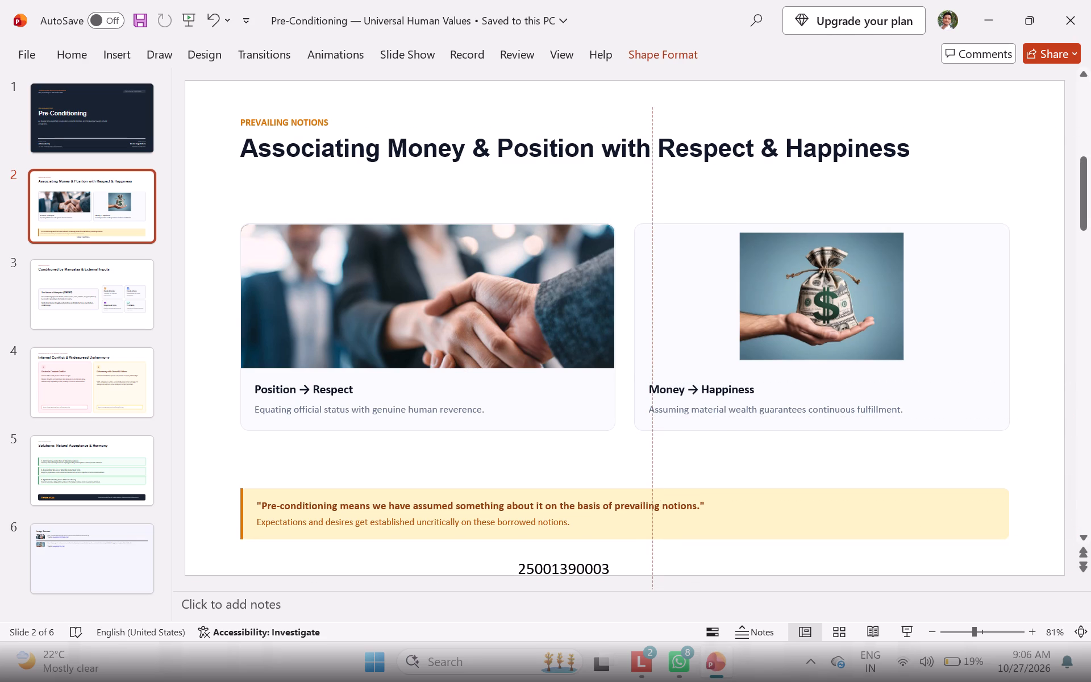
left_click_drag(564, 580, 567, 576)
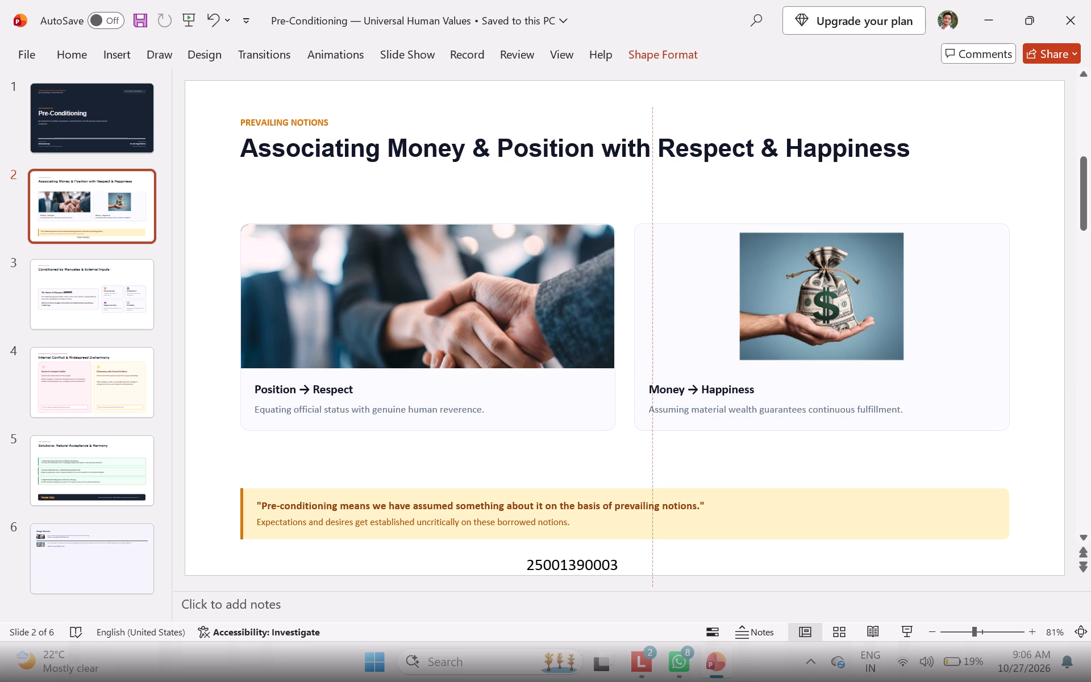
left_click_drag(567, 576, 568, 579)
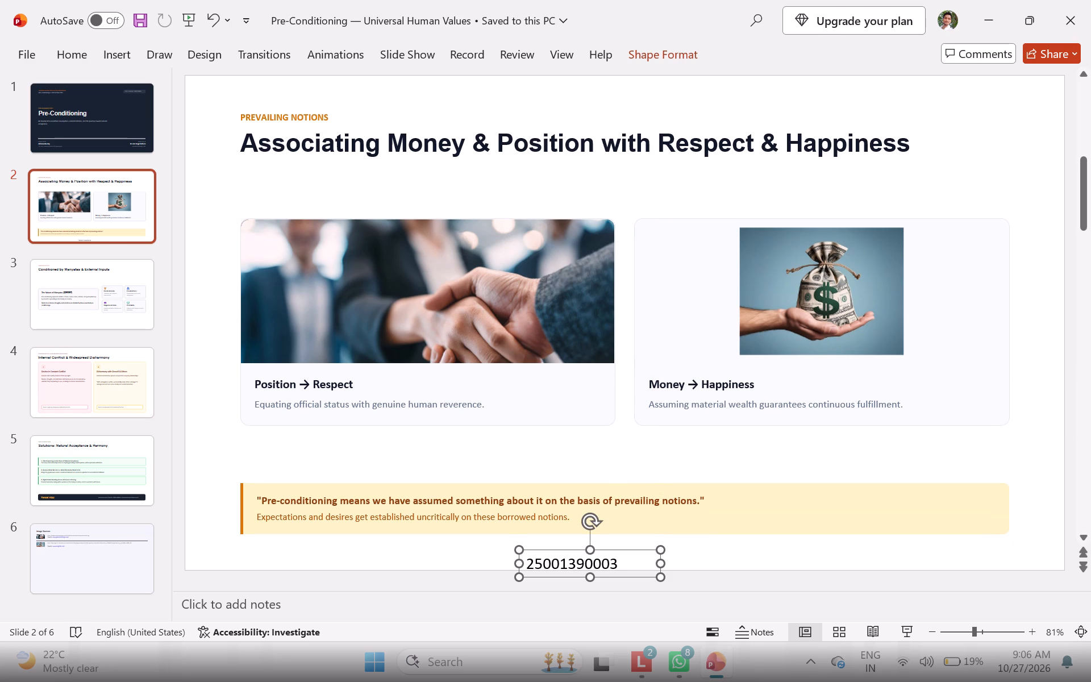
Set the font size of the ID number text to 12.
double_click(562, 557)
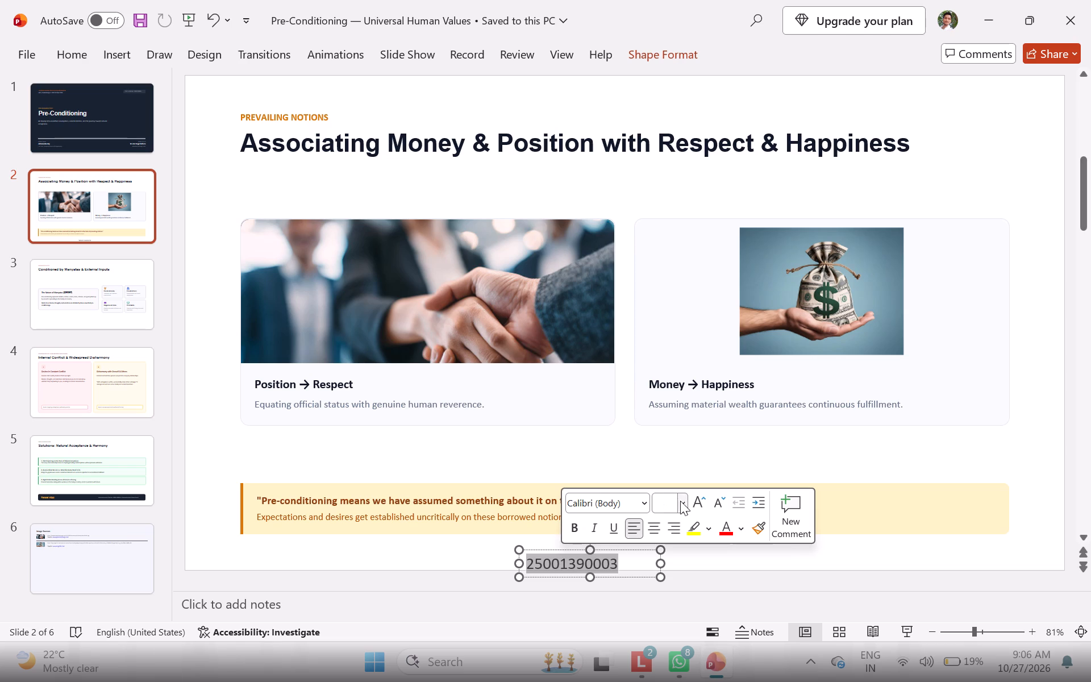
left_click(678, 501)
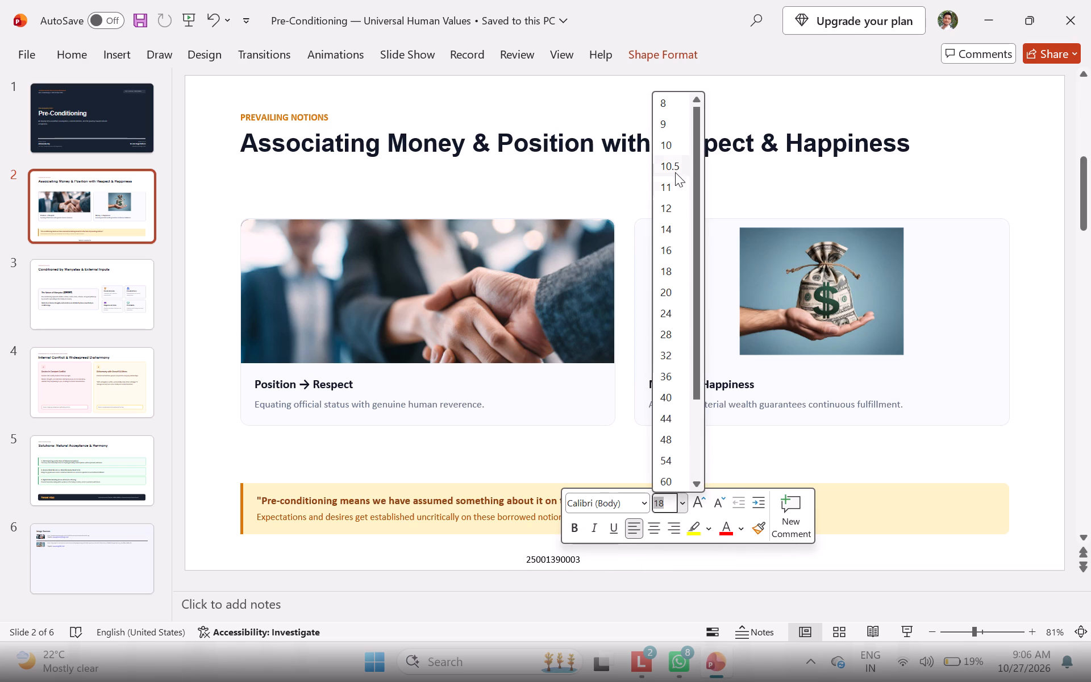
left_click(684, 202)
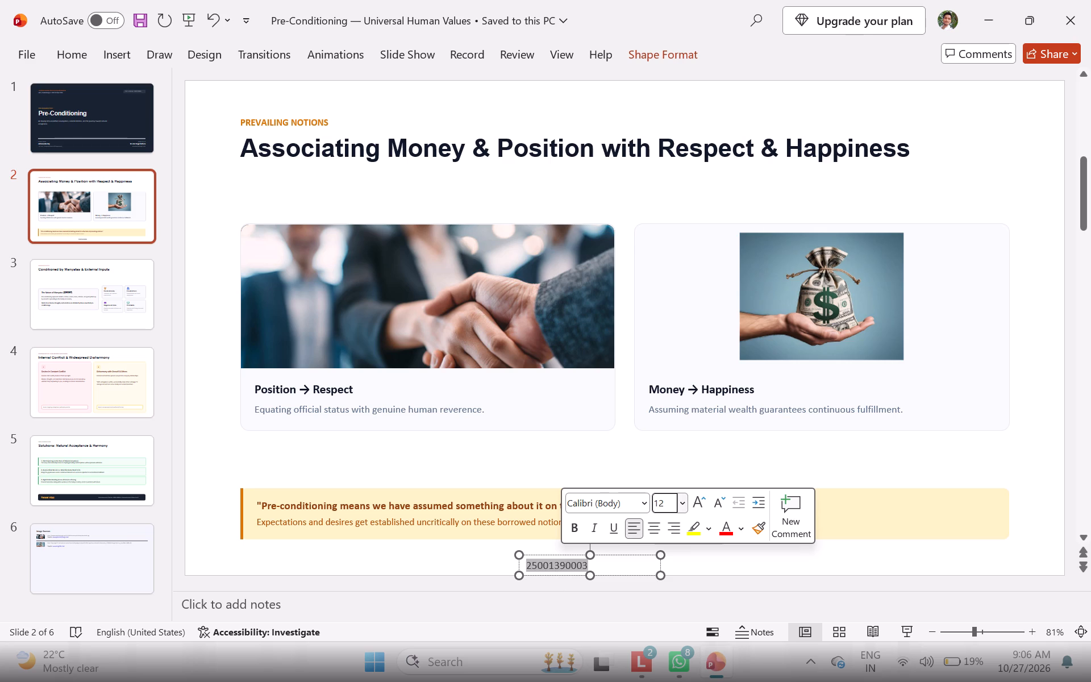
Nudge the ID number text box slightly right and down against the slide's bottom edge, and deselect it.
left_click_drag(557, 574, 564, 575)
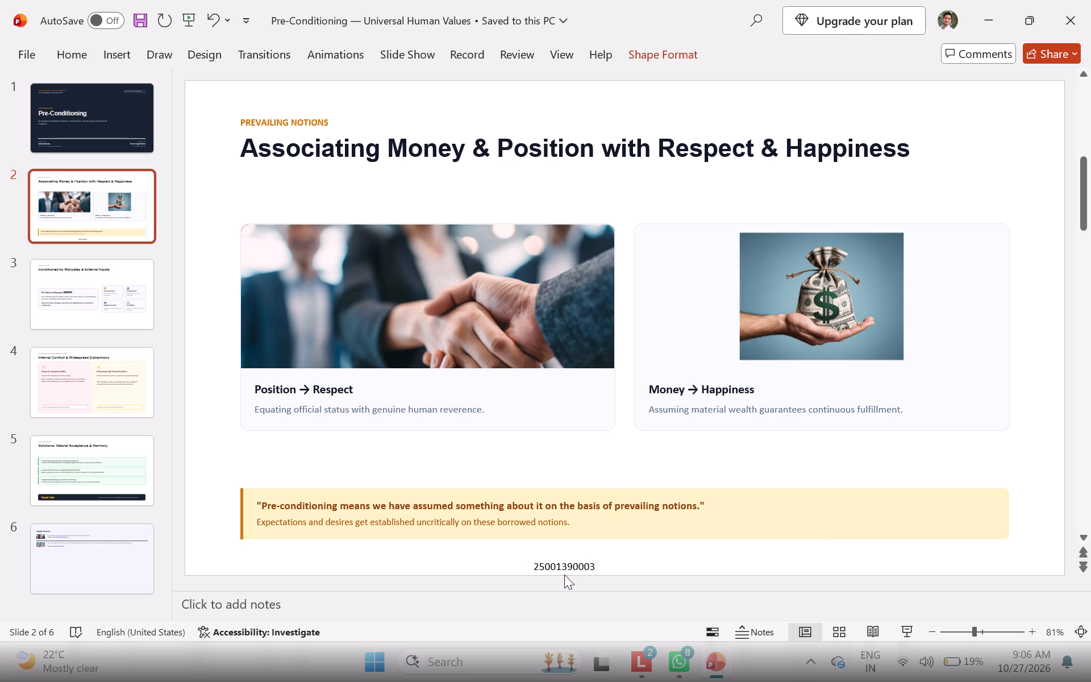
left_click_drag(564, 575, 566, 577)
left_click_drag(566, 577, 567, 578)
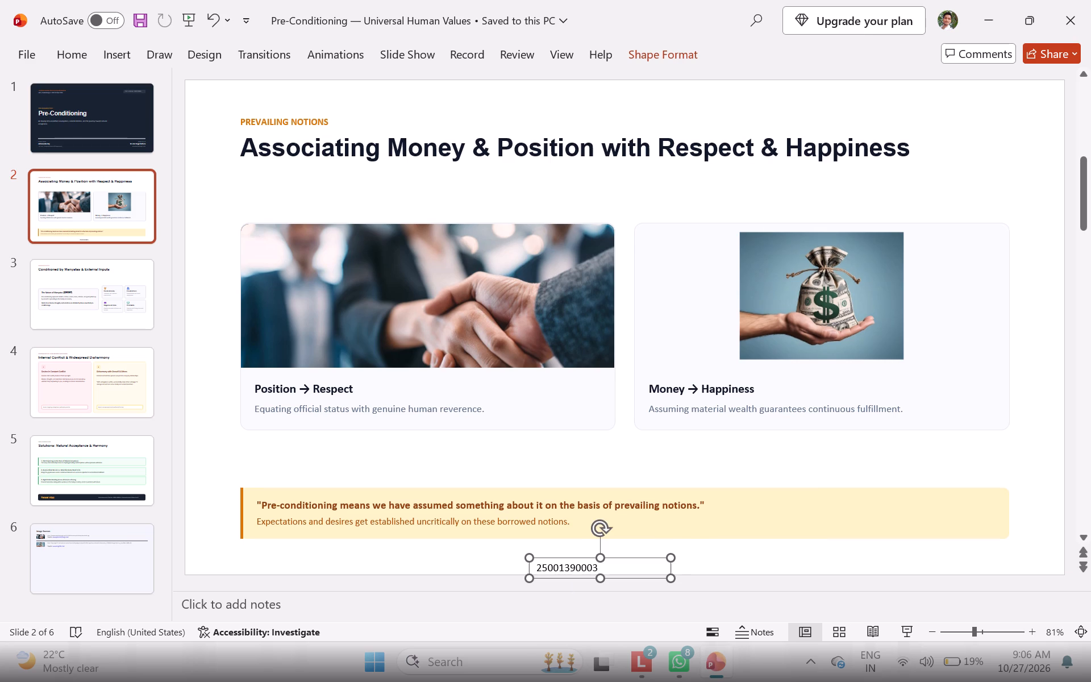
left_click(686, 544)
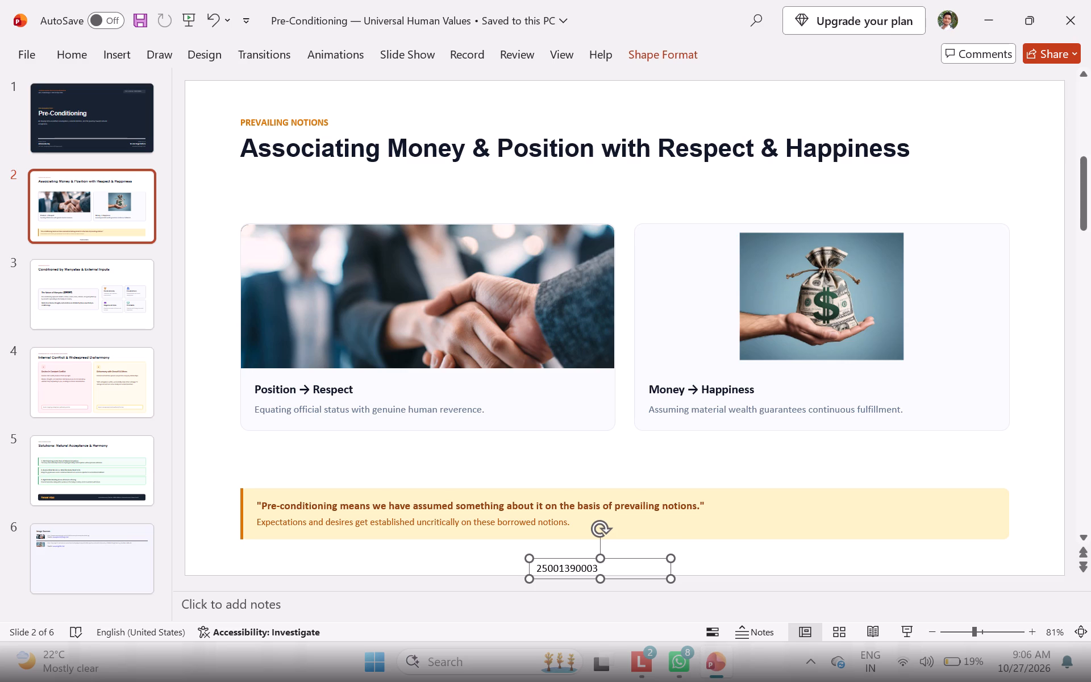
Insert a text box near the bottom-right corner of slide 2 reading "Topic: Preconditioning".
left_click(120, 57)
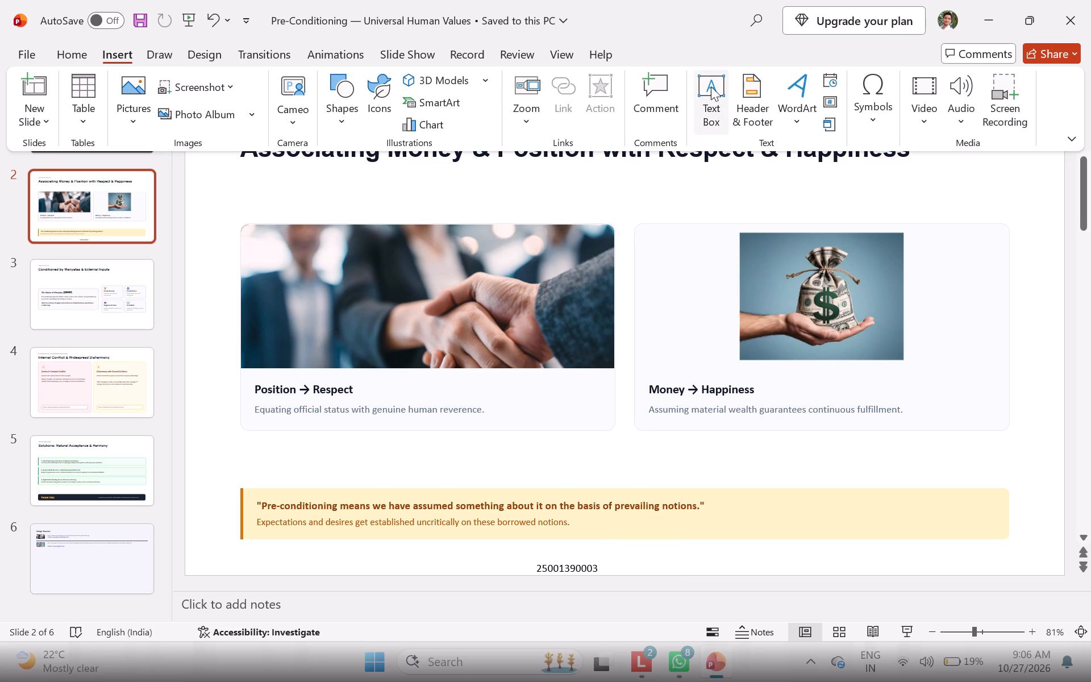
left_click(718, 95)
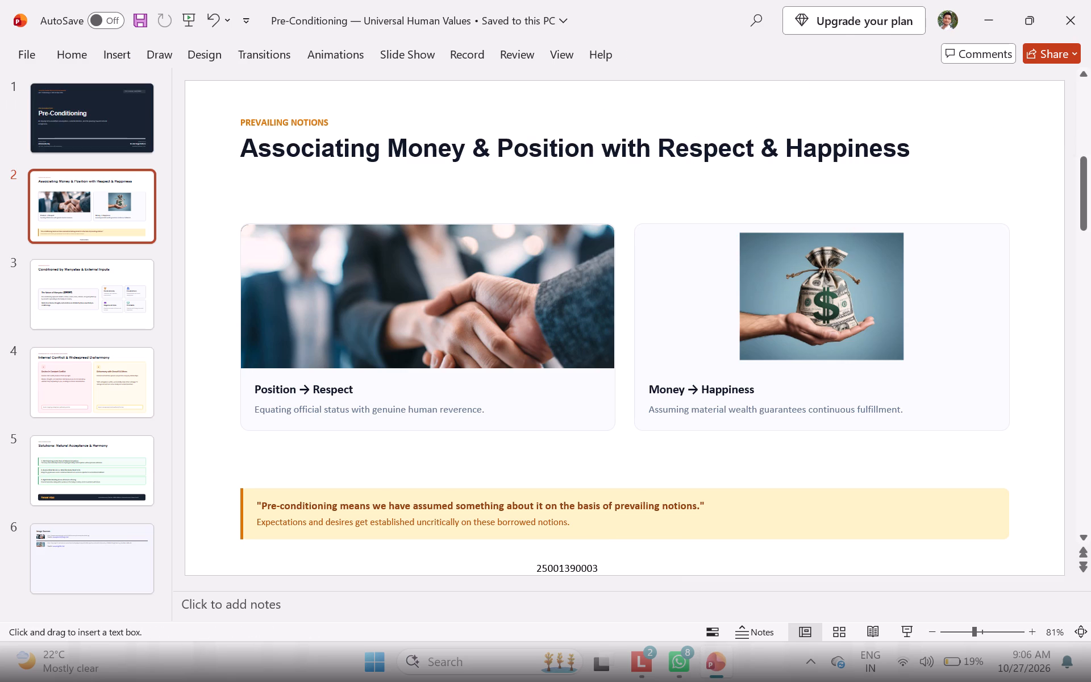
left_click(908, 560)
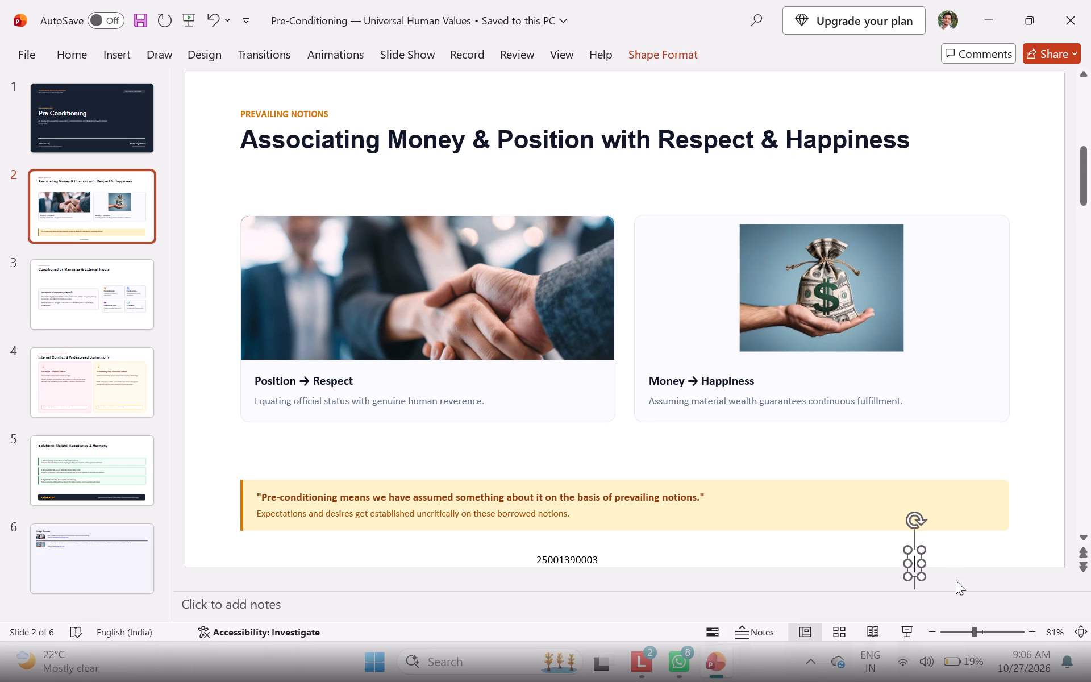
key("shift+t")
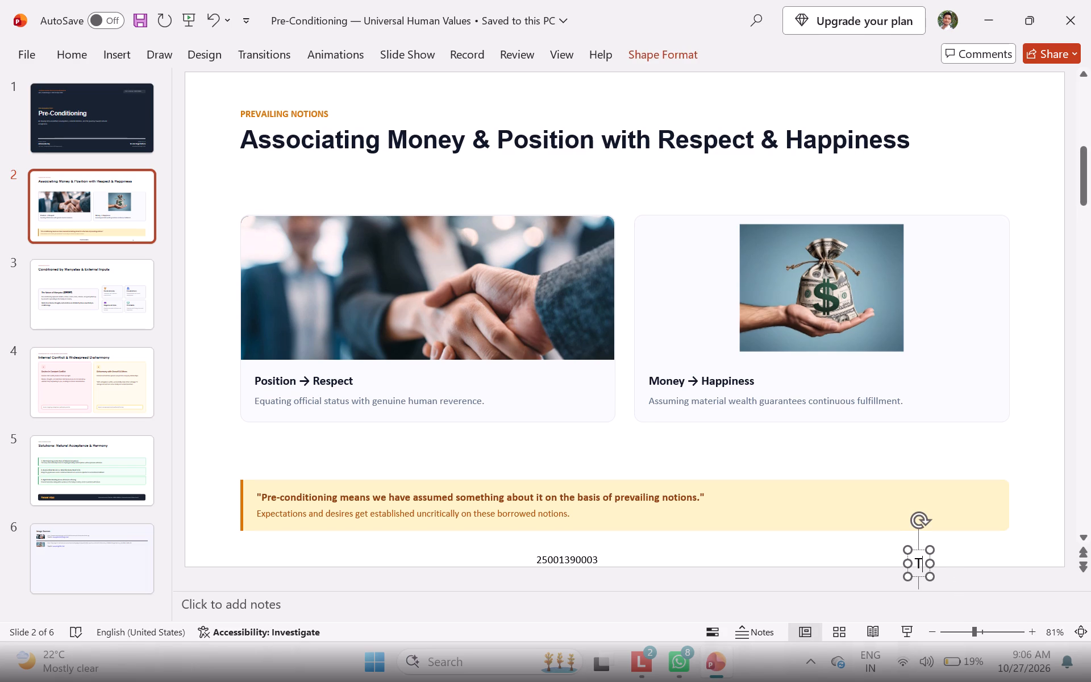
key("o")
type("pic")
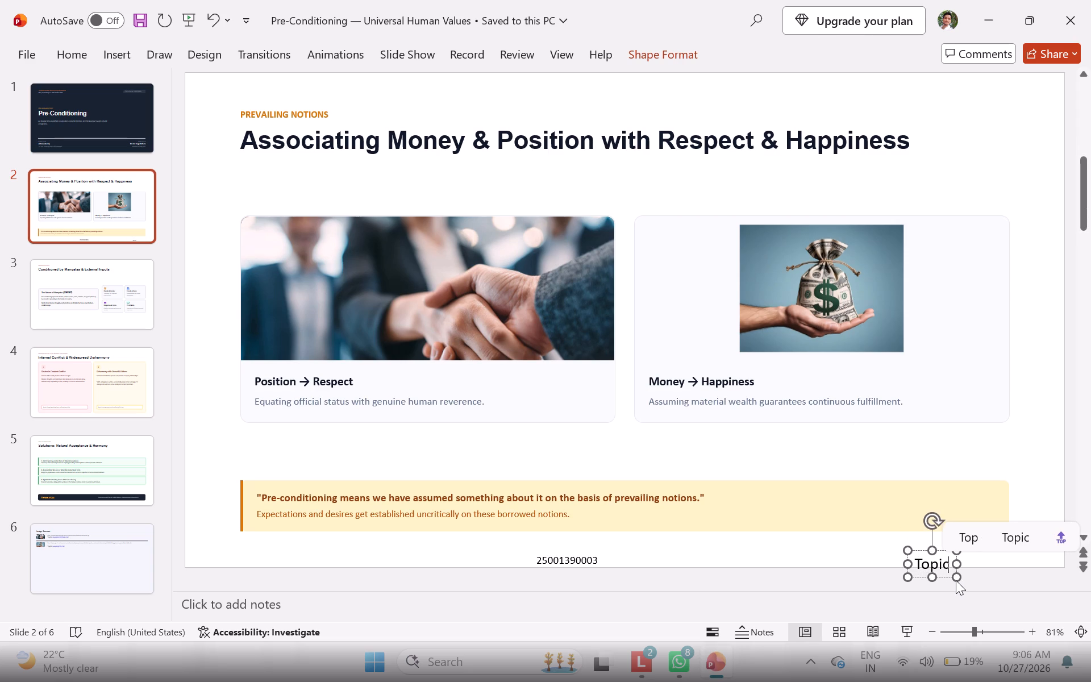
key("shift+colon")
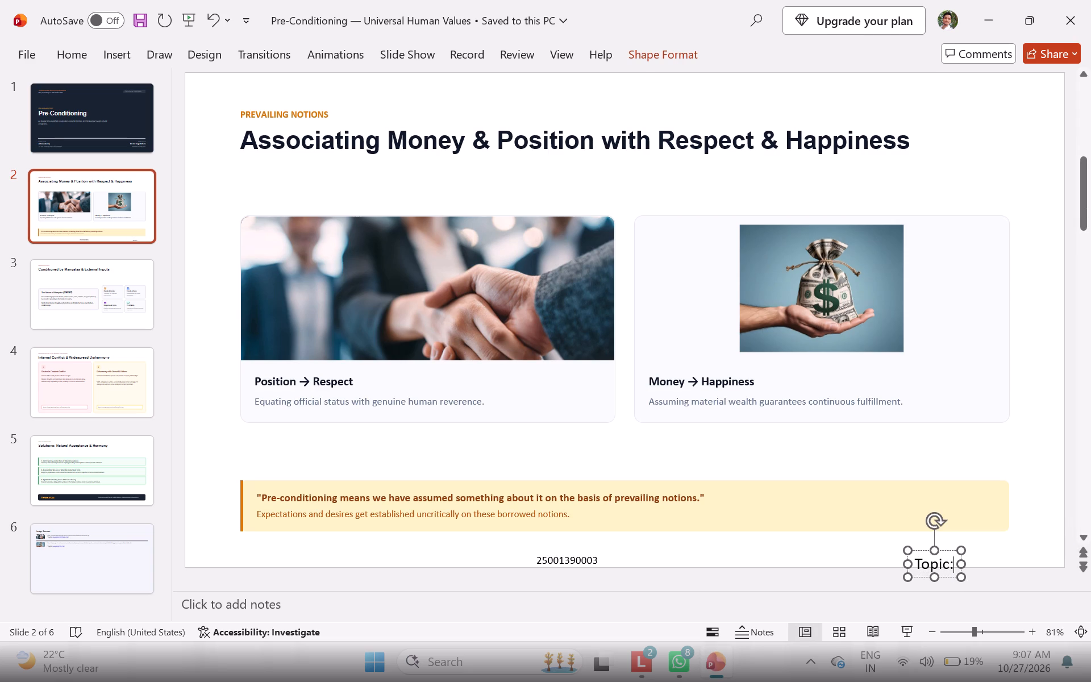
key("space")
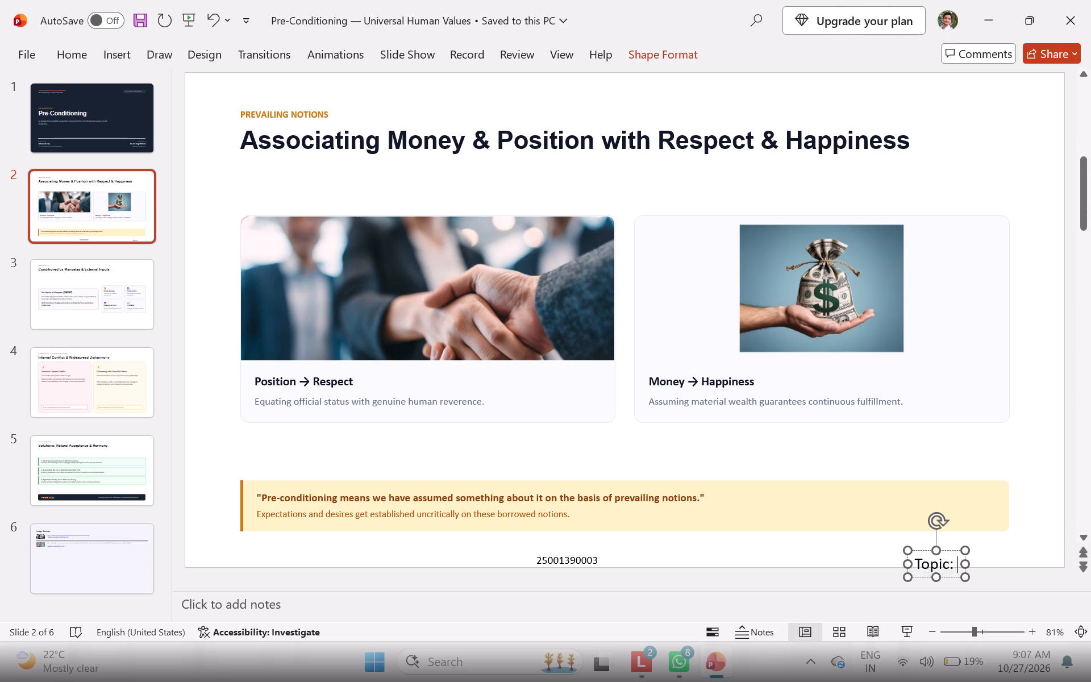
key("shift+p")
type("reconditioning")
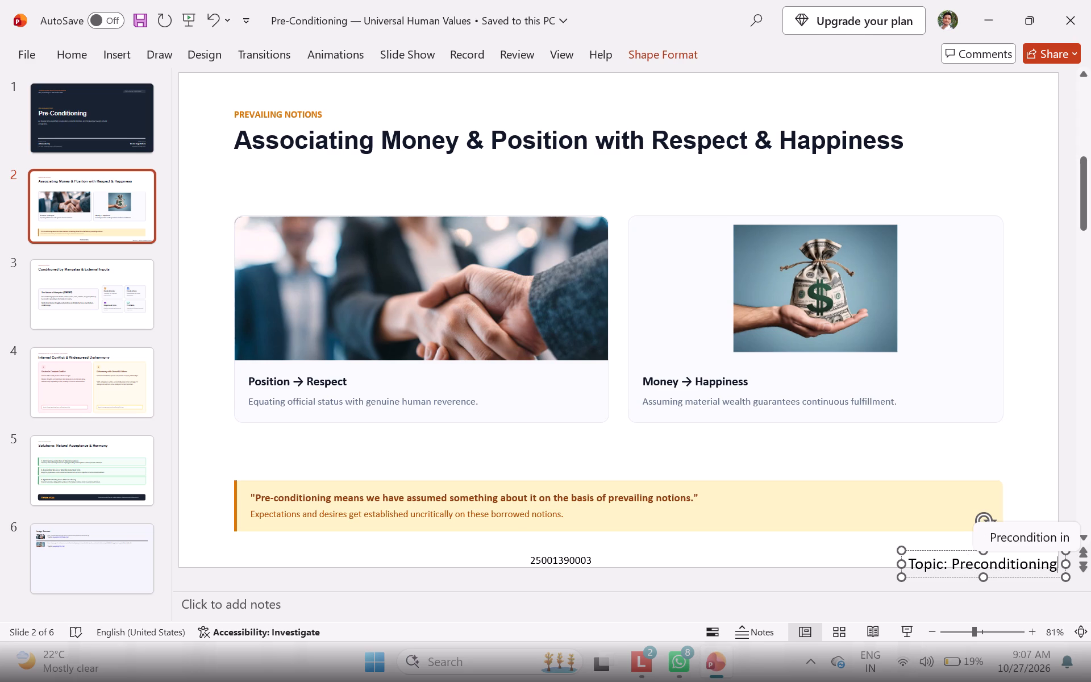
Nudge the topic text box slightly up at the slide's bottom edge.
left_click_drag(971, 577, 973, 567)
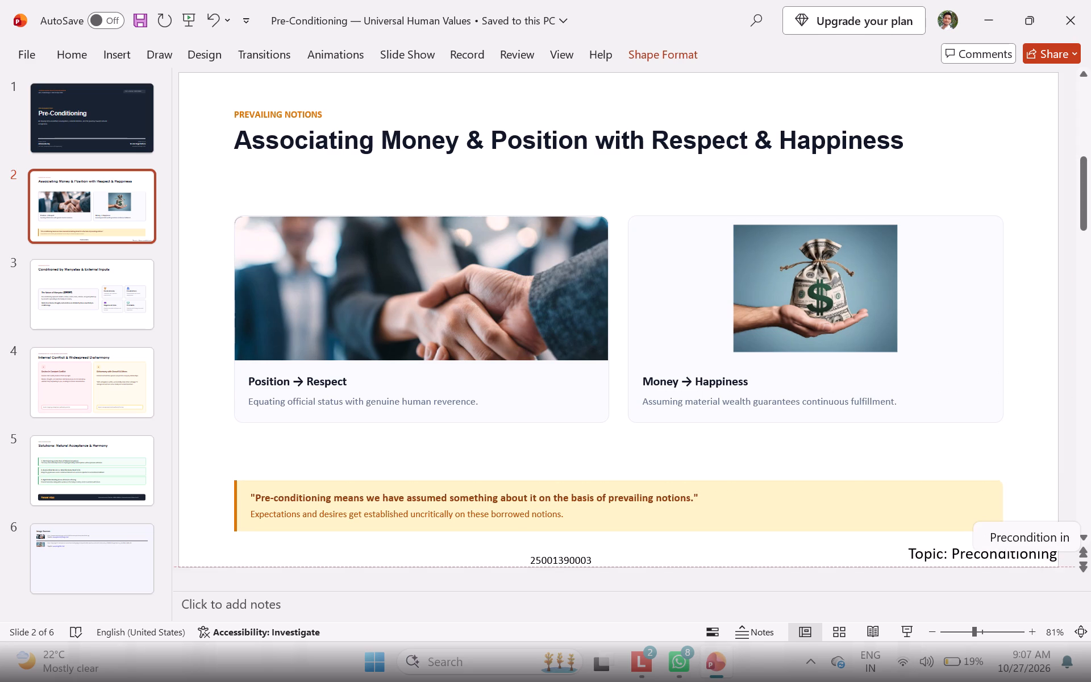
left_click_drag(973, 567, 971, 571)
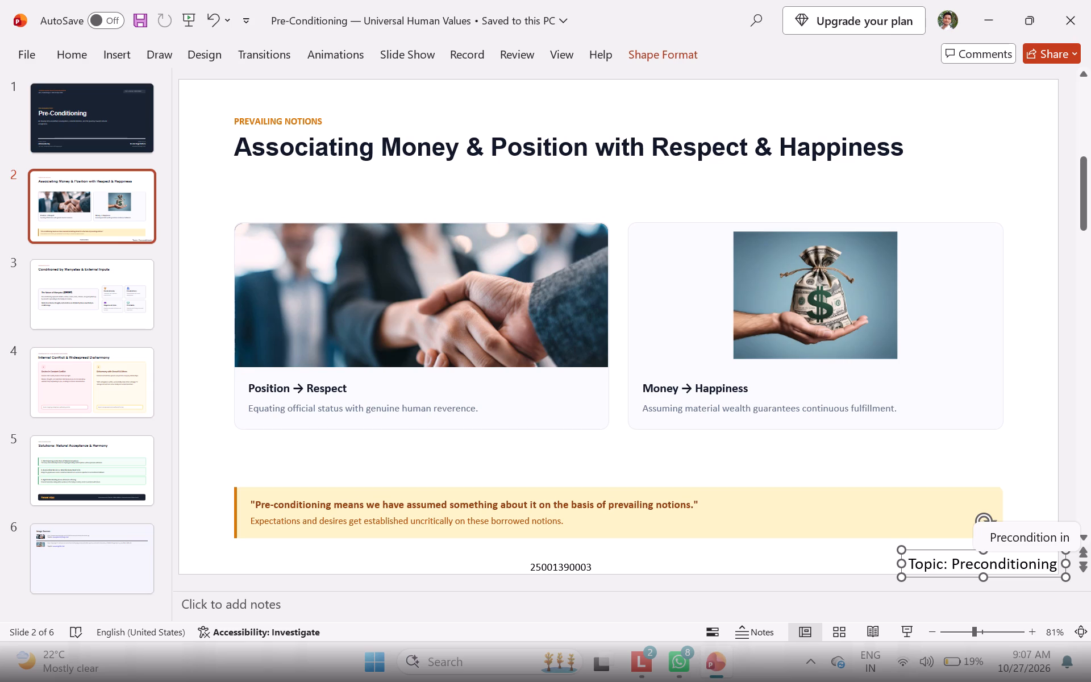
Set the font size of the entire "Topic: Preconditioning" text to 12.
double_click(927, 566)
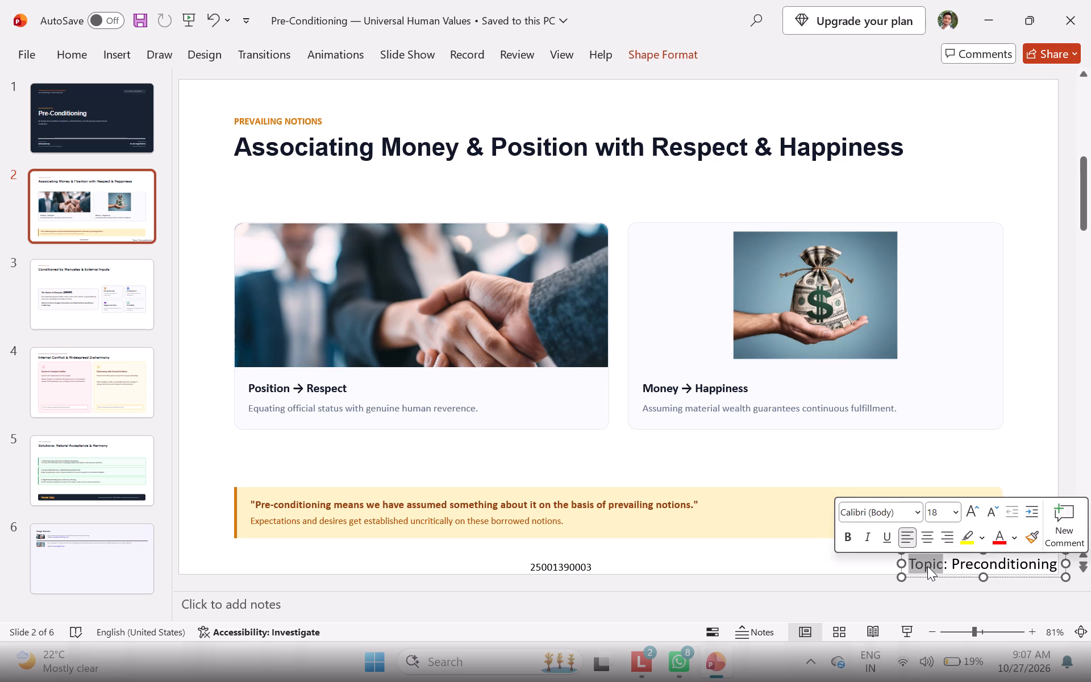
triple_click(927, 566)
left_click(927, 566)
double_click(927, 566)
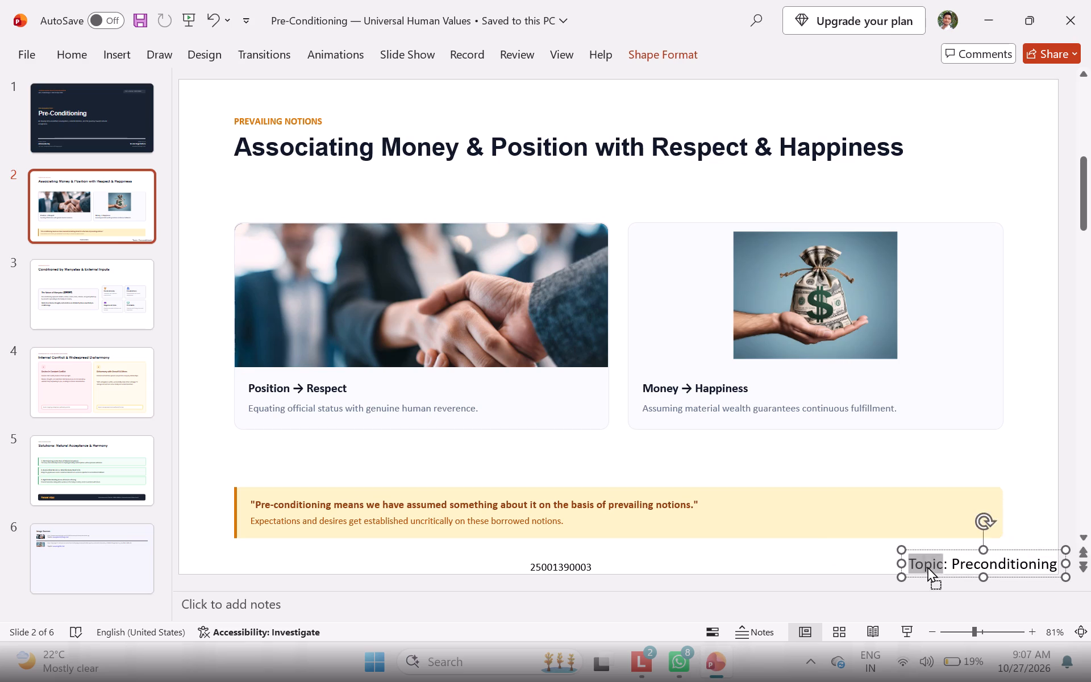
double_click(927, 566)
double_click(927, 566)
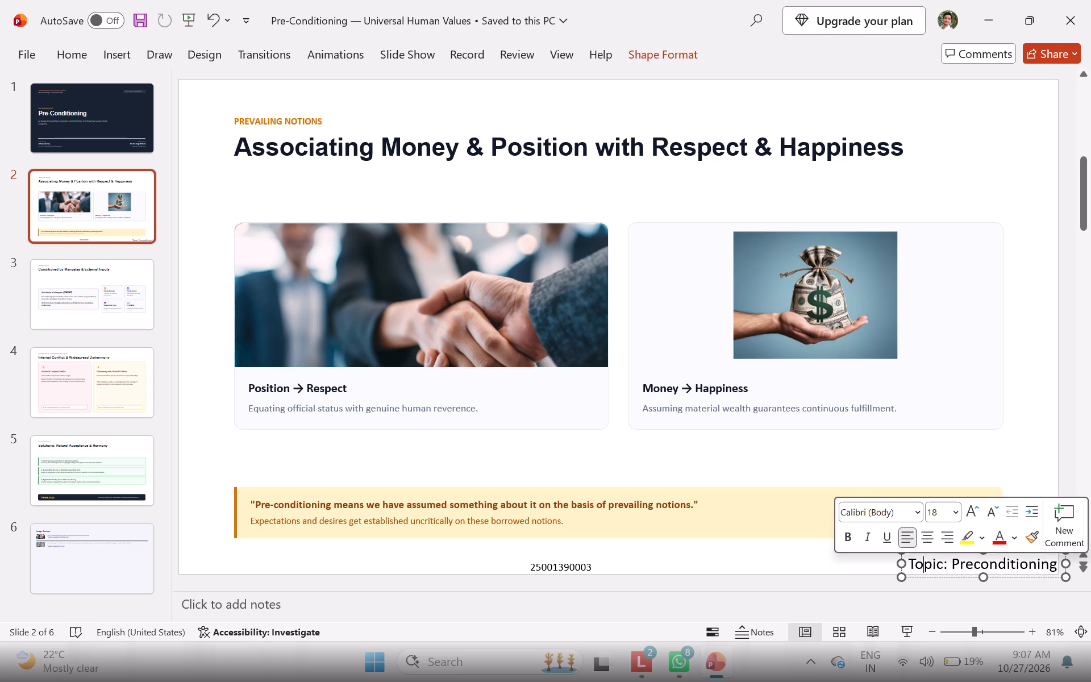
triple_click(927, 566)
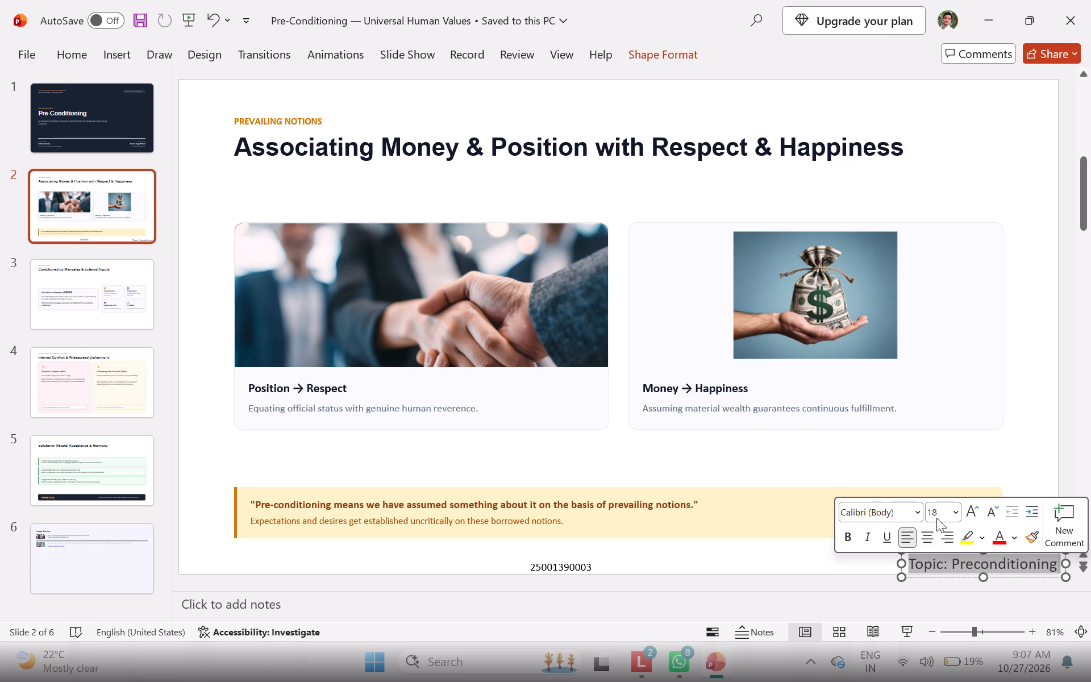
left_click(953, 515)
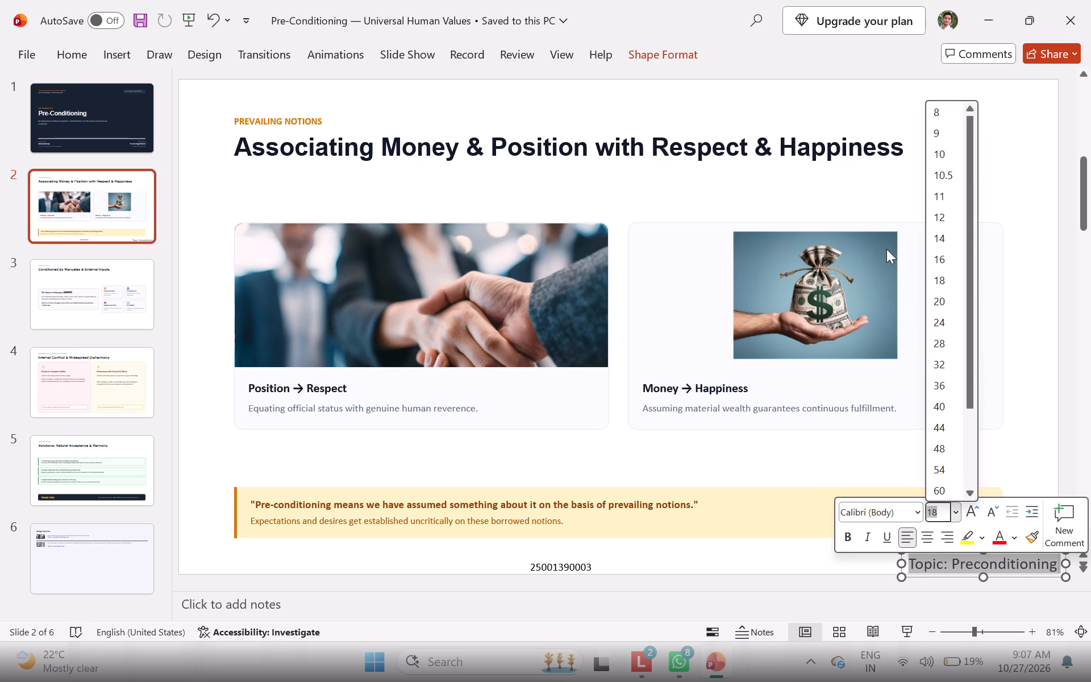
left_click(935, 214)
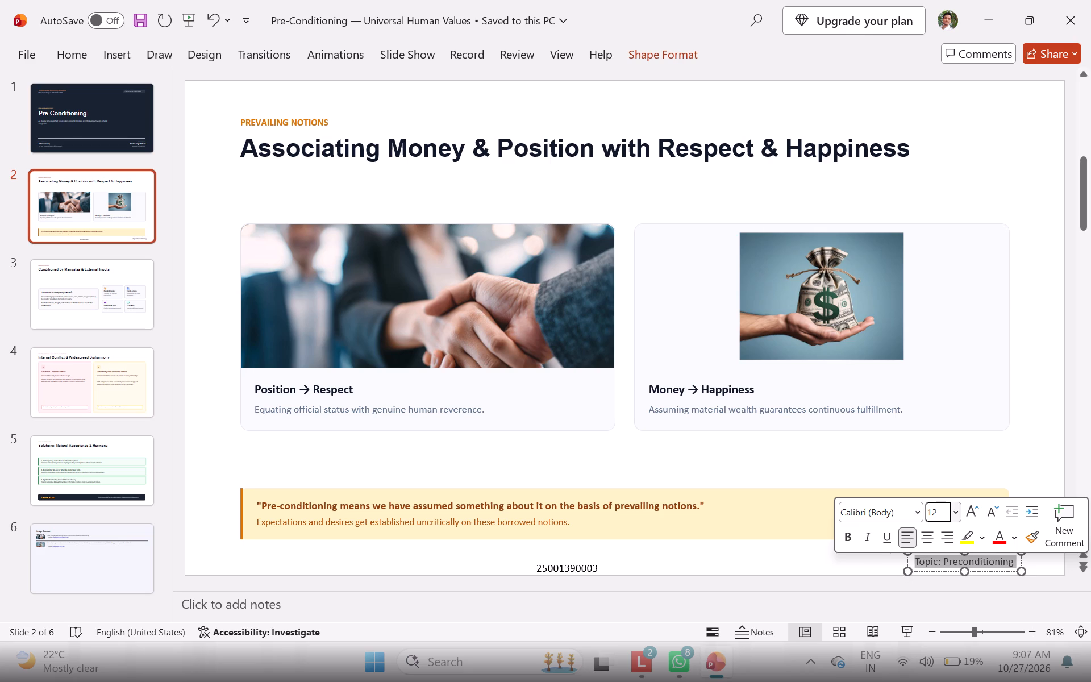
Move the topic text box into the slide's bottom-right corner, roughly level with the ID number.
left_click_drag(913, 572, 926, 574)
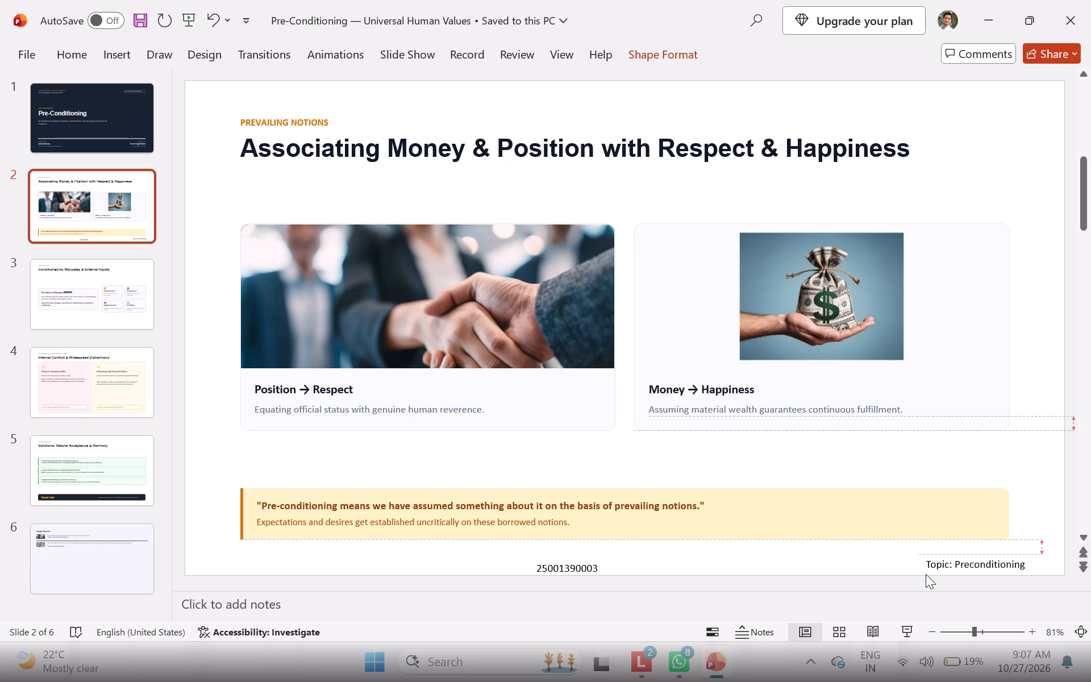
left_click_drag(926, 574, 956, 579)
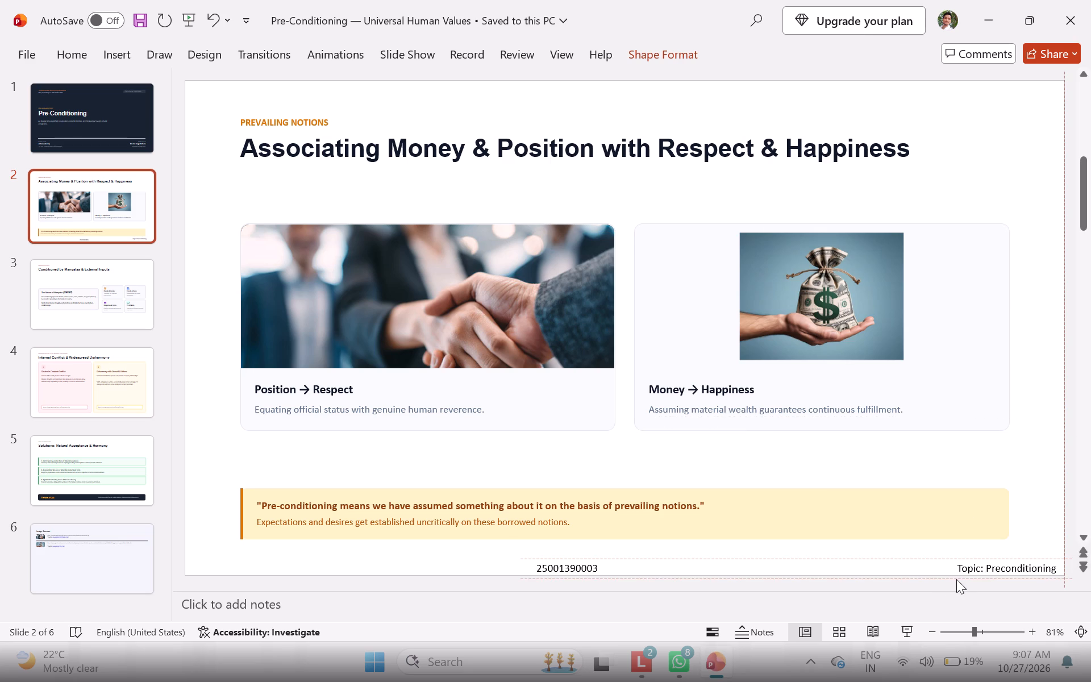
left_click_drag(956, 579, 953, 585)
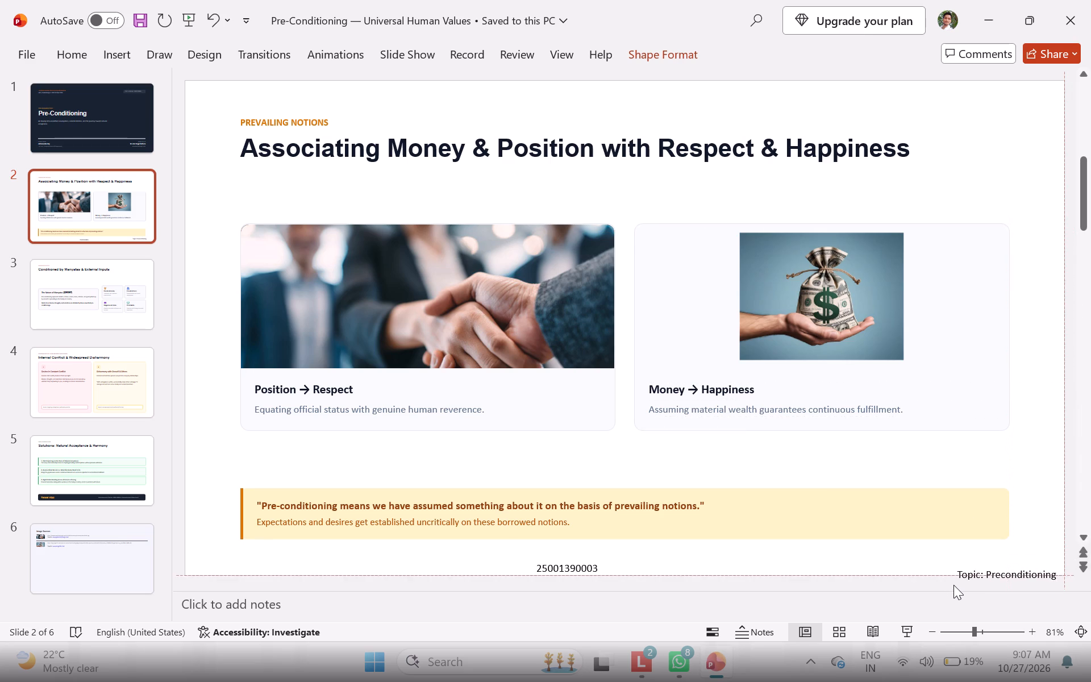
left_click_drag(953, 585, 956, 578)
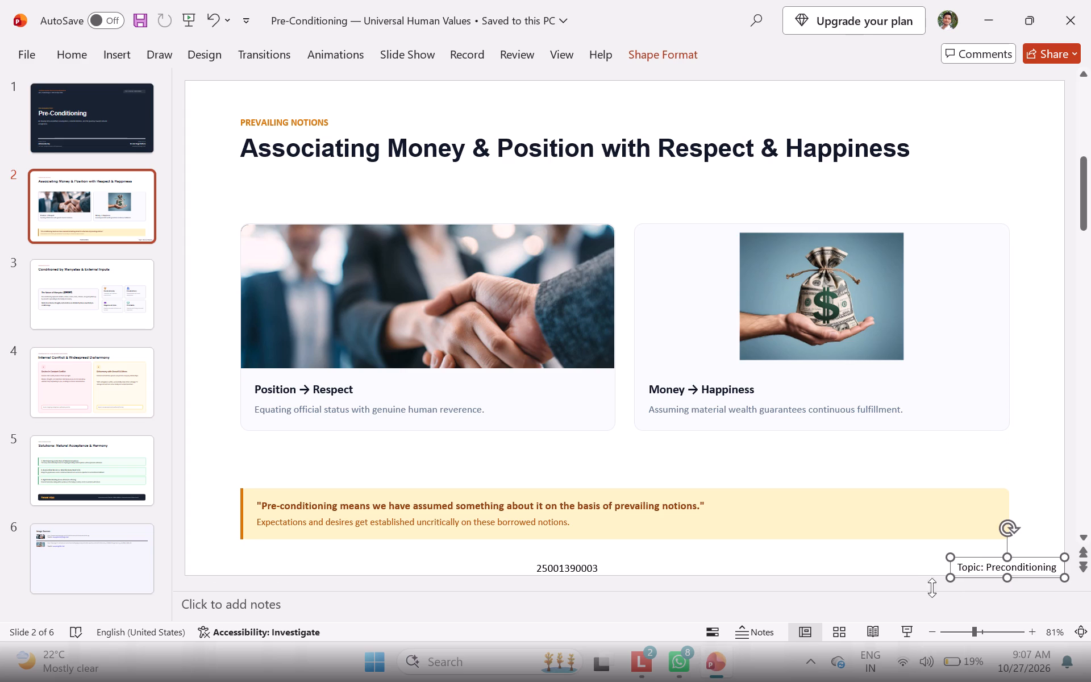
left_click(905, 548)
Copy the ID number text from slide 2's footer and paste it onto slide 3, keeping the source formatting.
double_click(569, 569)
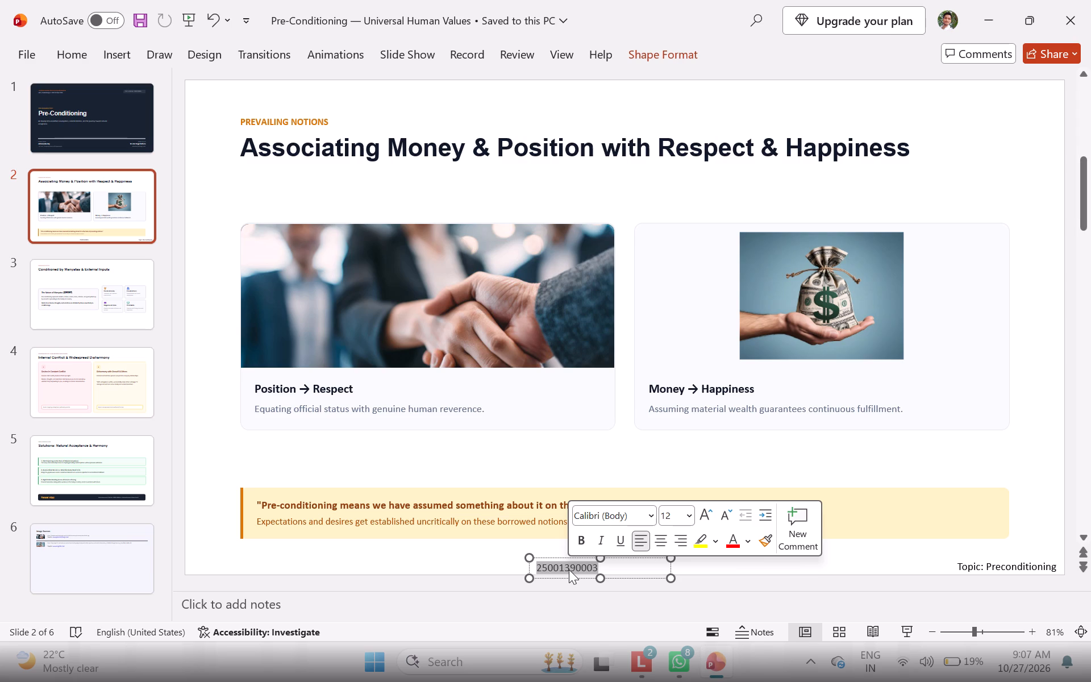
right_click(569, 569)
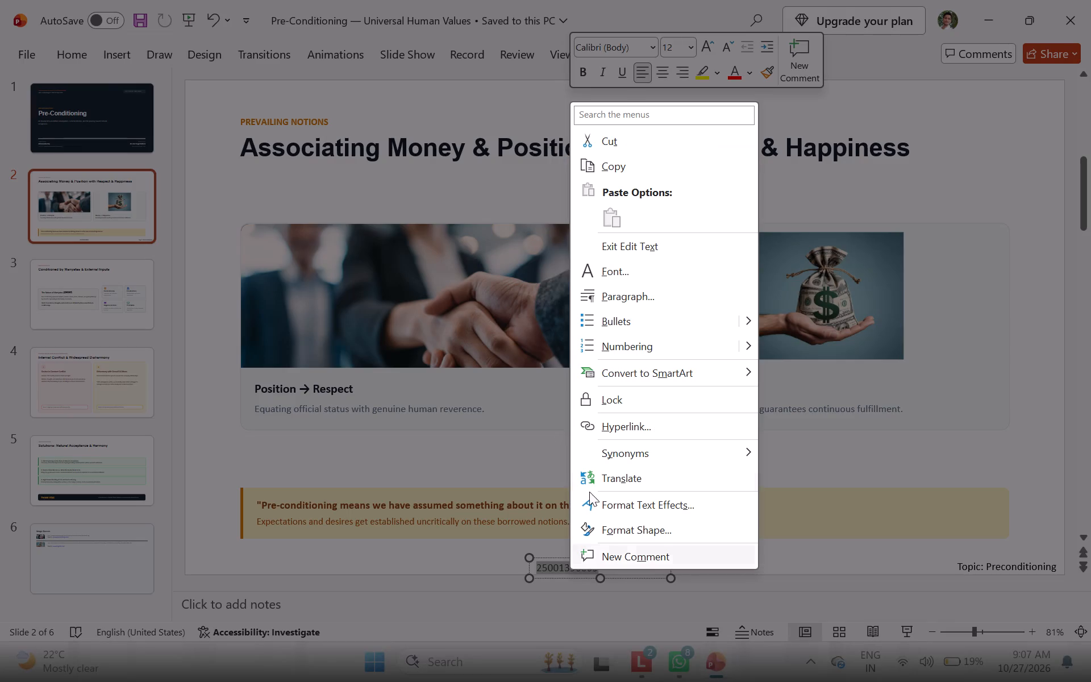
left_click(644, 173)
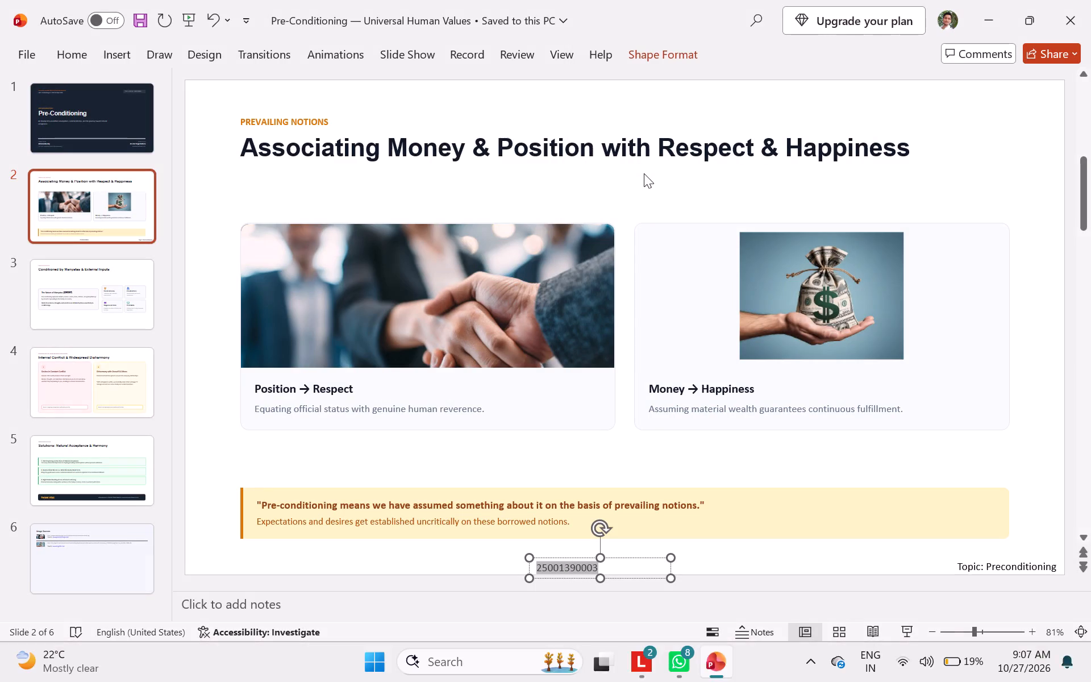
left_click(107, 306)
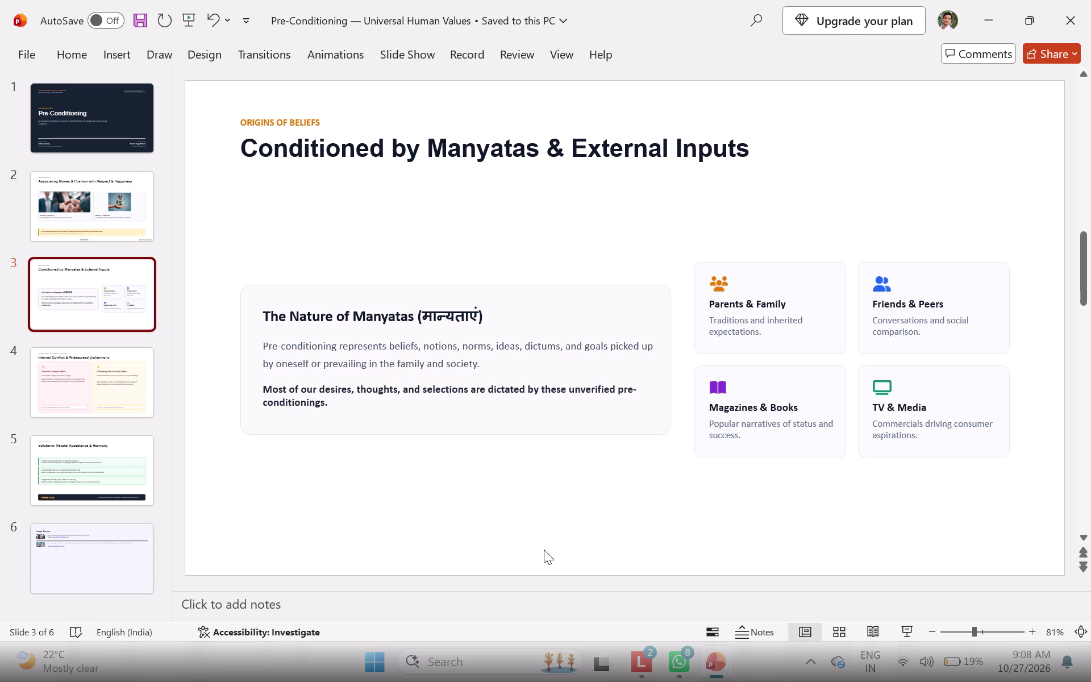
left_click_drag(544, 550, 553, 563)
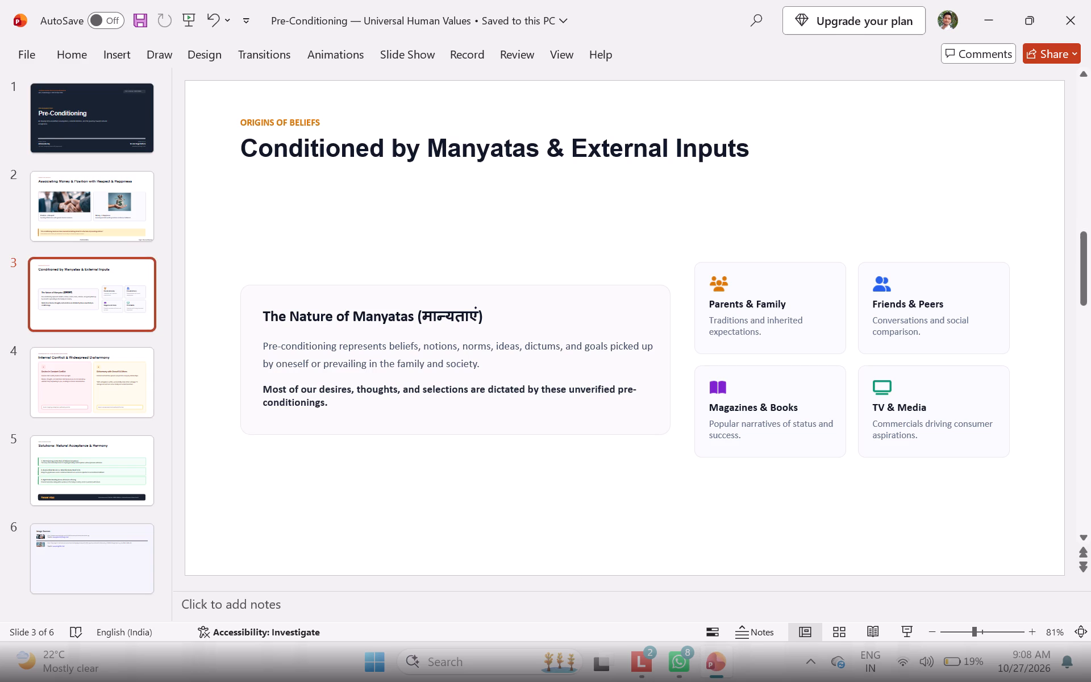
left_click(606, 454)
left_click(606, 454)
left_click(592, 519)
left_click(592, 519)
left_click(585, 556)
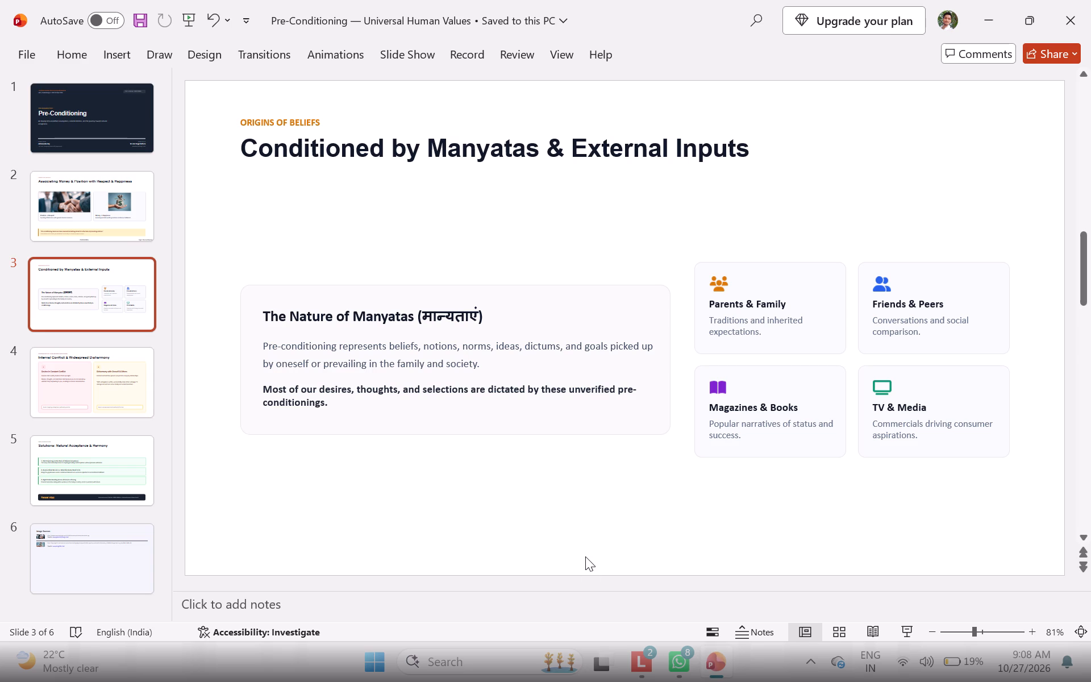
right_click(586, 561)
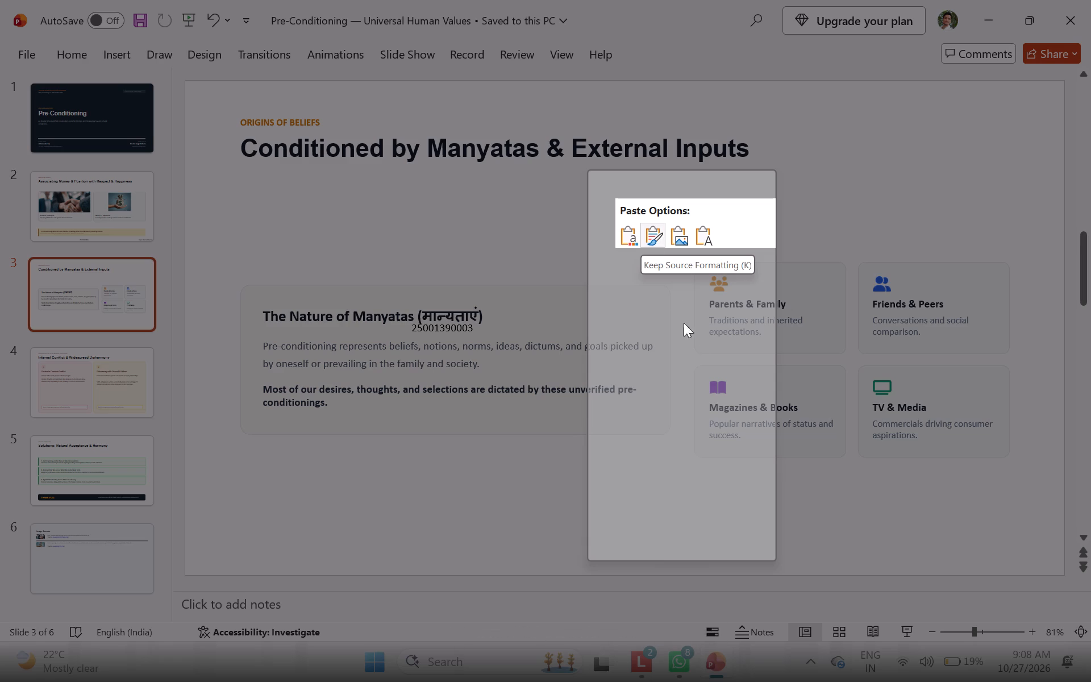
left_click(656, 244)
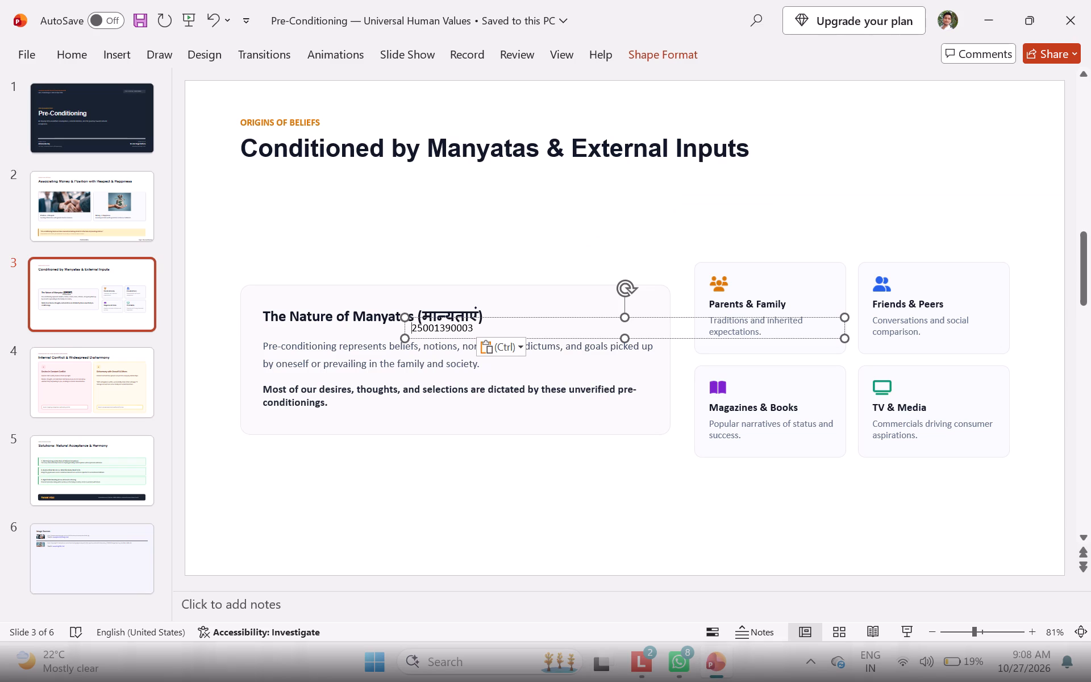
Move the pasted ID number text box down to slide 3's bottom edge, with the number near the horizontal centre.
left_click_drag(578, 336, 590, 393)
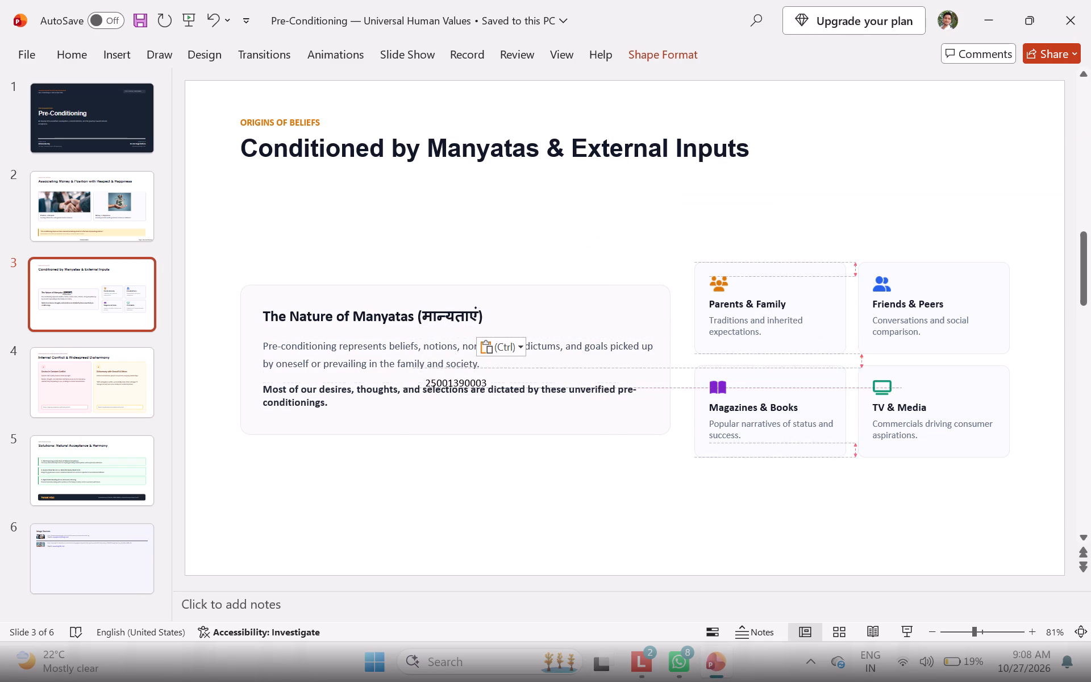
left_click_drag(590, 393, 655, 570)
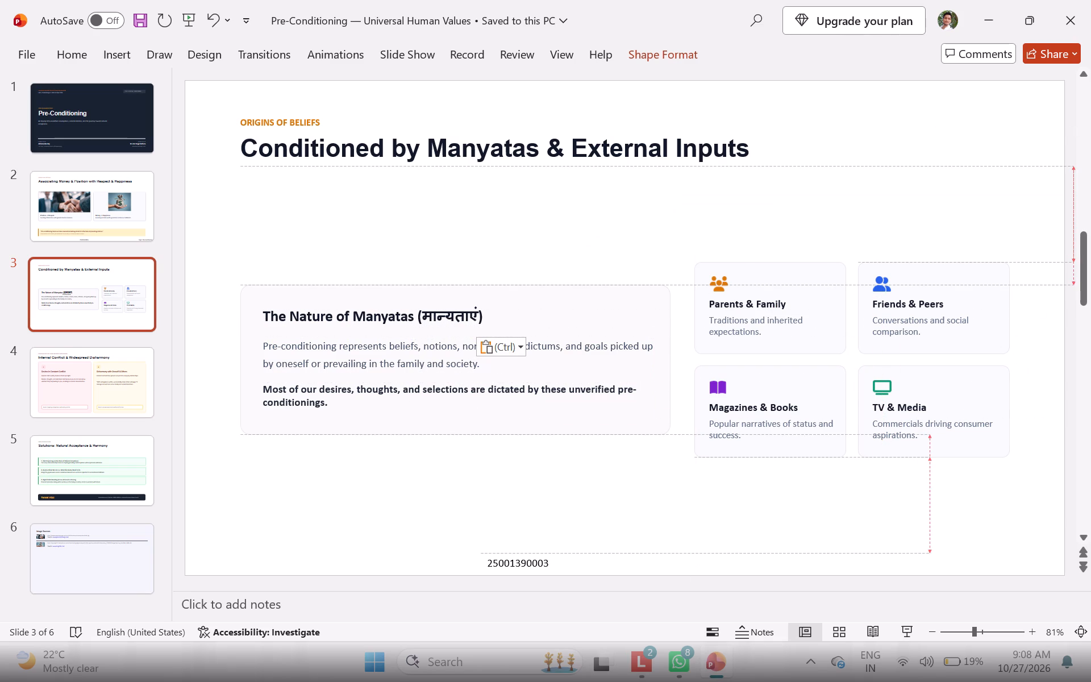
left_click_drag(655, 570, 754, 576)
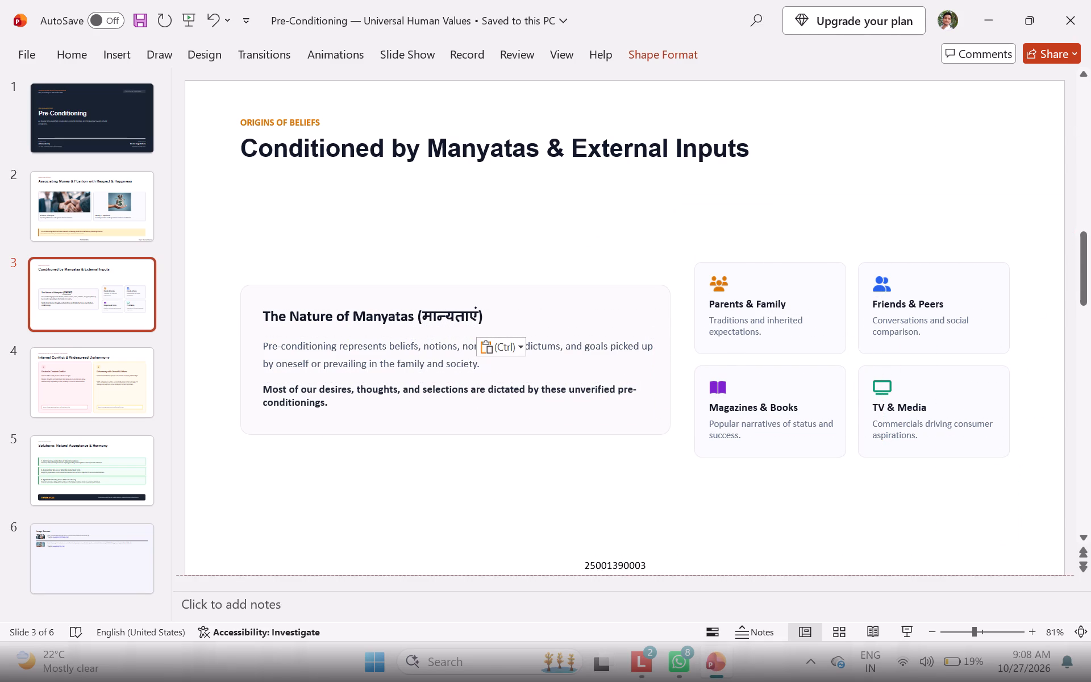
left_click_drag(754, 576, 742, 576)
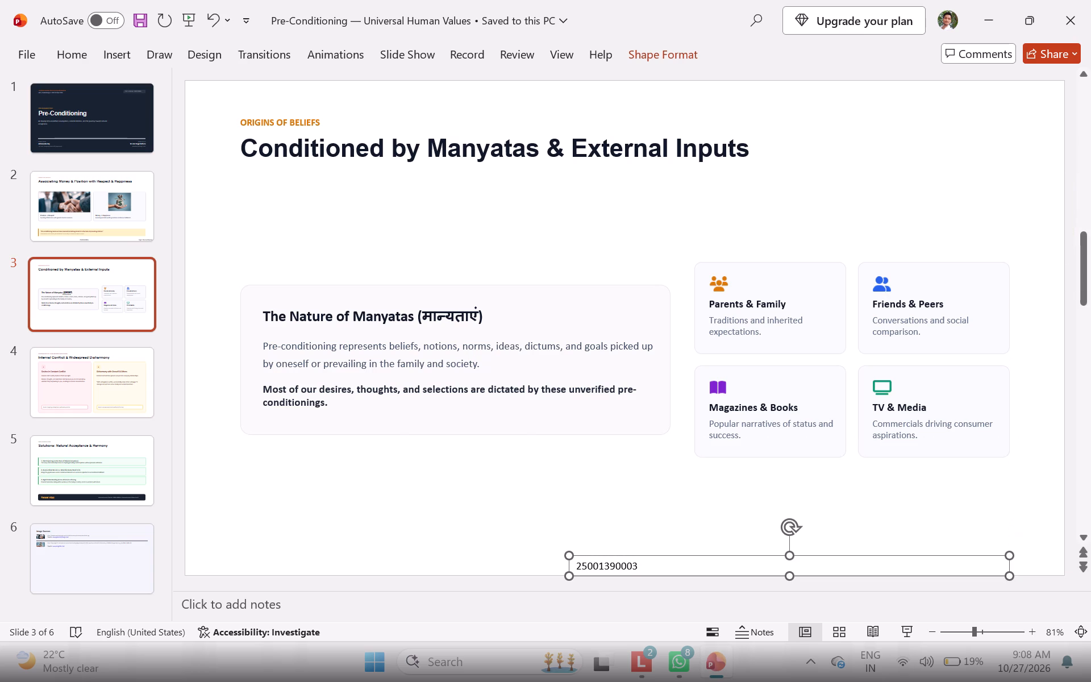
Paste the copied ID number text box onto slide 4, keeping the source formatting.
left_click(724, 509)
left_click(116, 404)
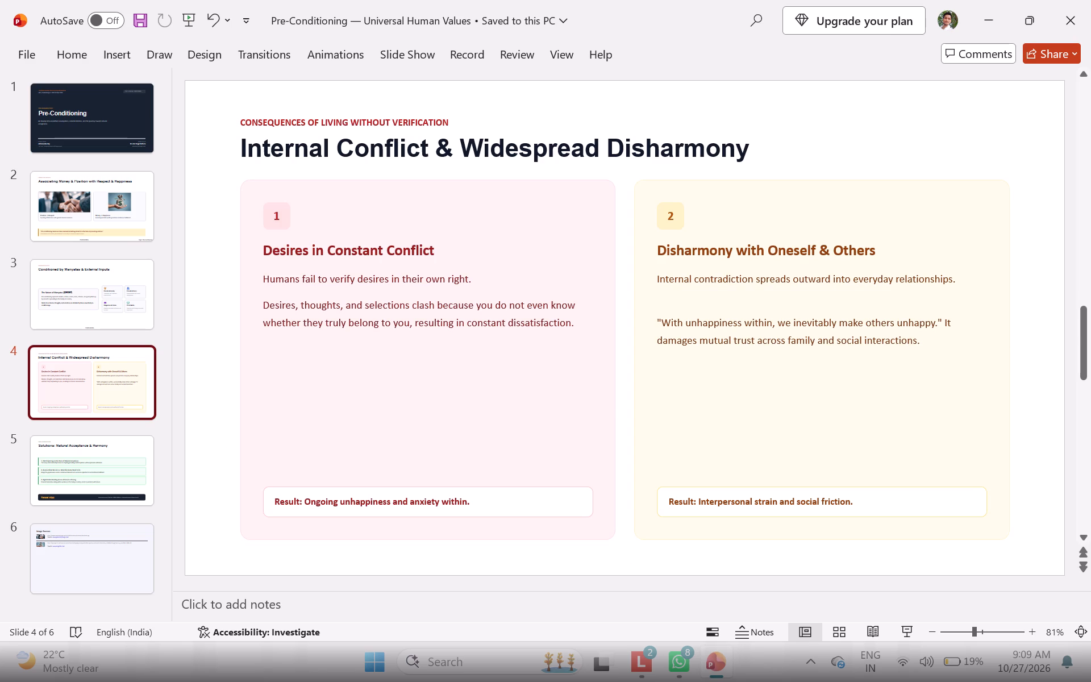
double_click(618, 421)
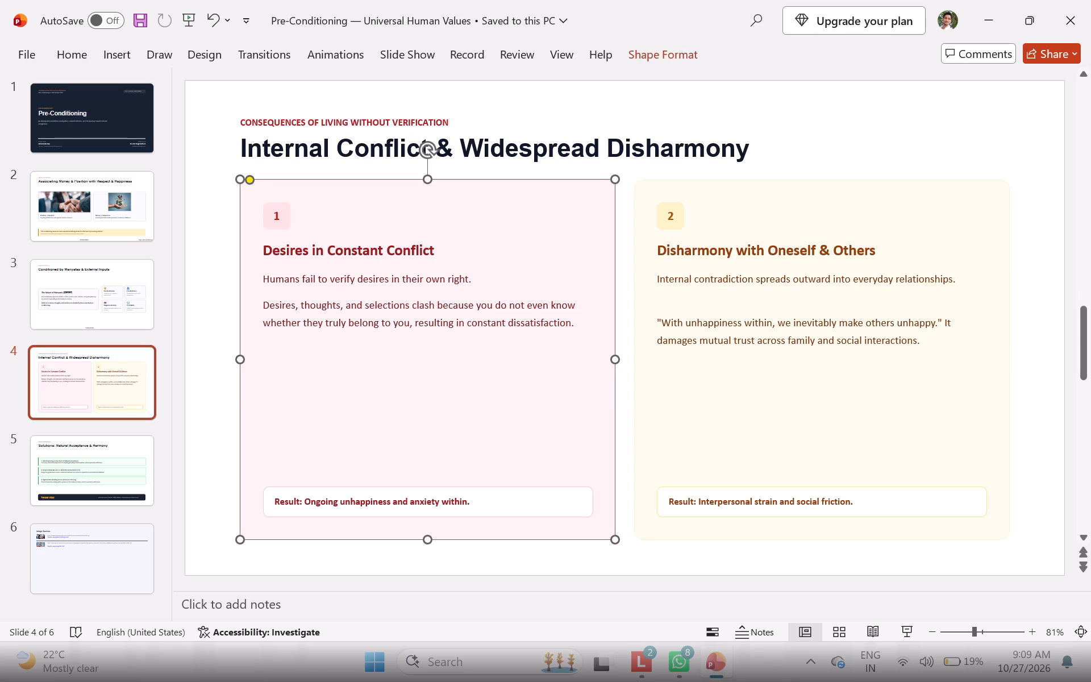
right_click(597, 553)
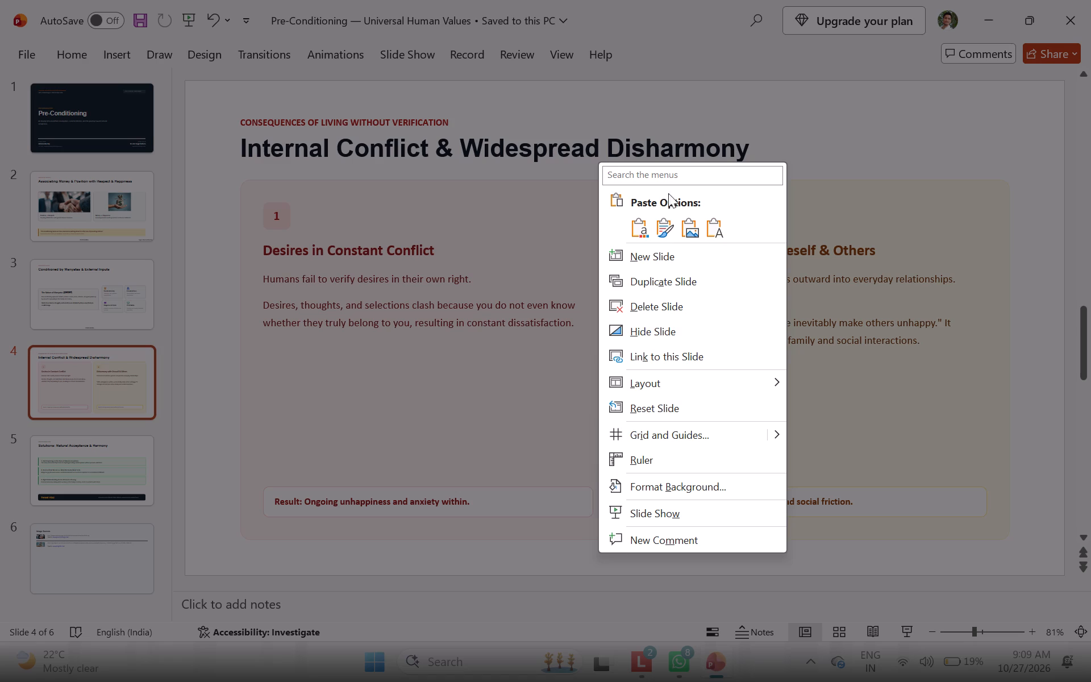
left_click(665, 230)
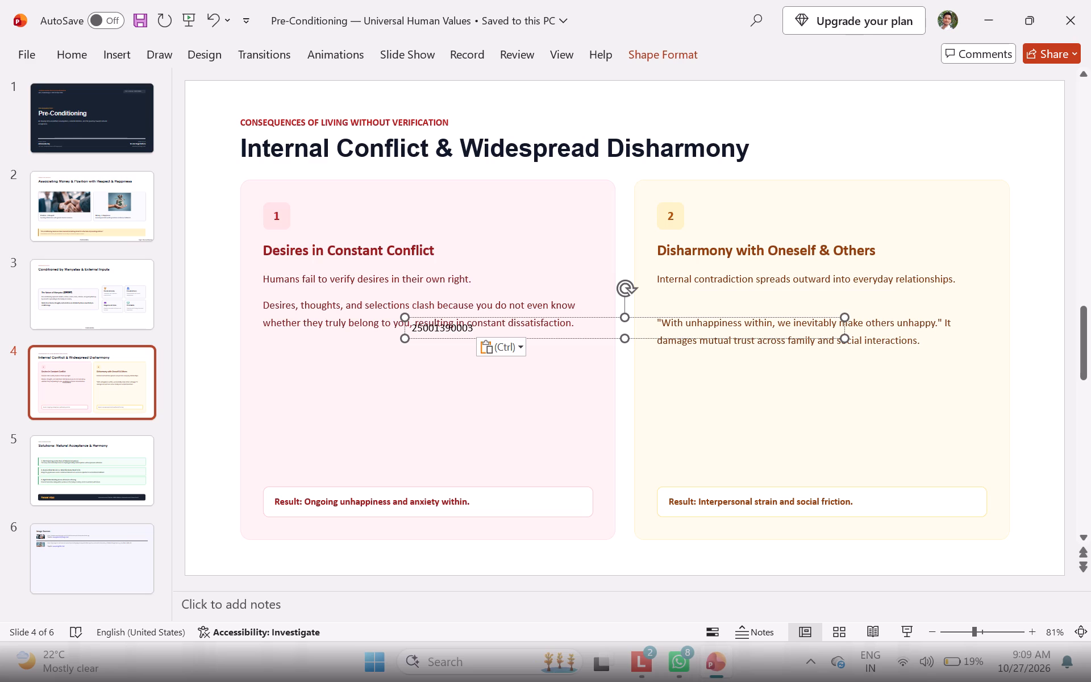
Move the pasted ID number text box to slide 4's bottom edge, with the number near the horizontal centre.
left_click_drag(532, 335, 529, 394)
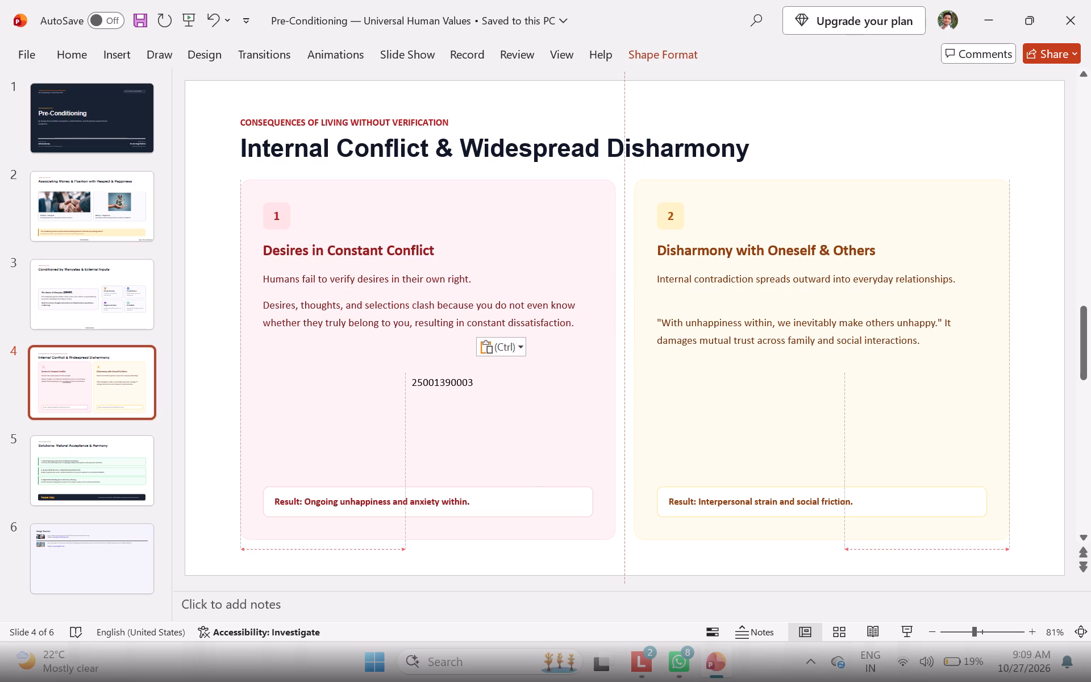
left_click_drag(529, 394, 578, 569)
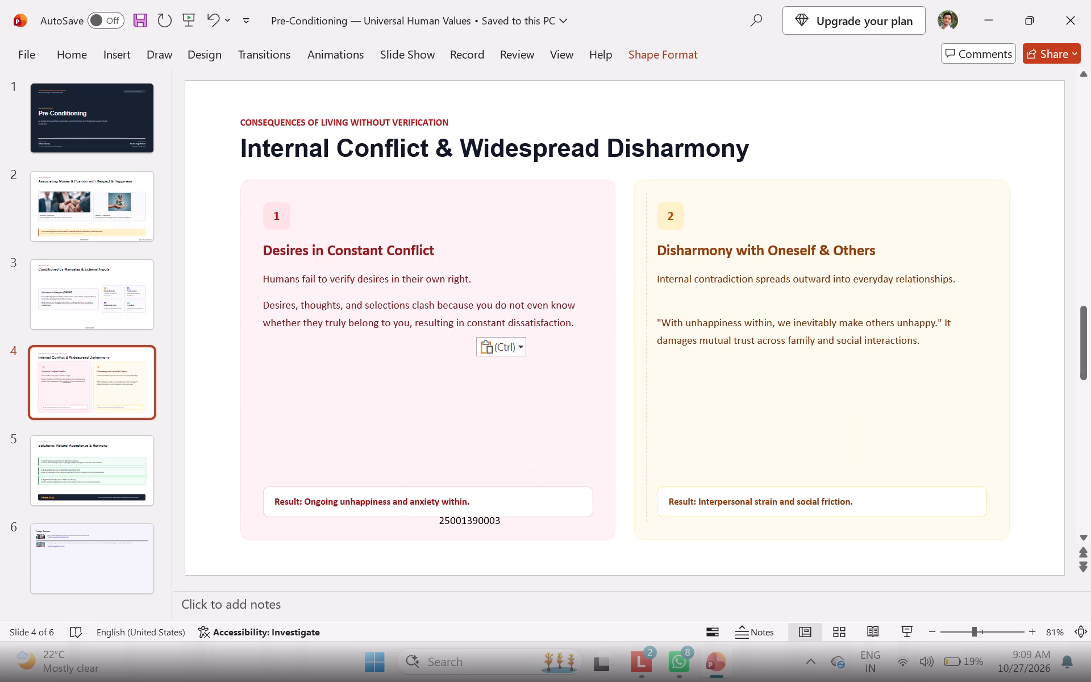
left_click_drag(578, 569, 682, 577)
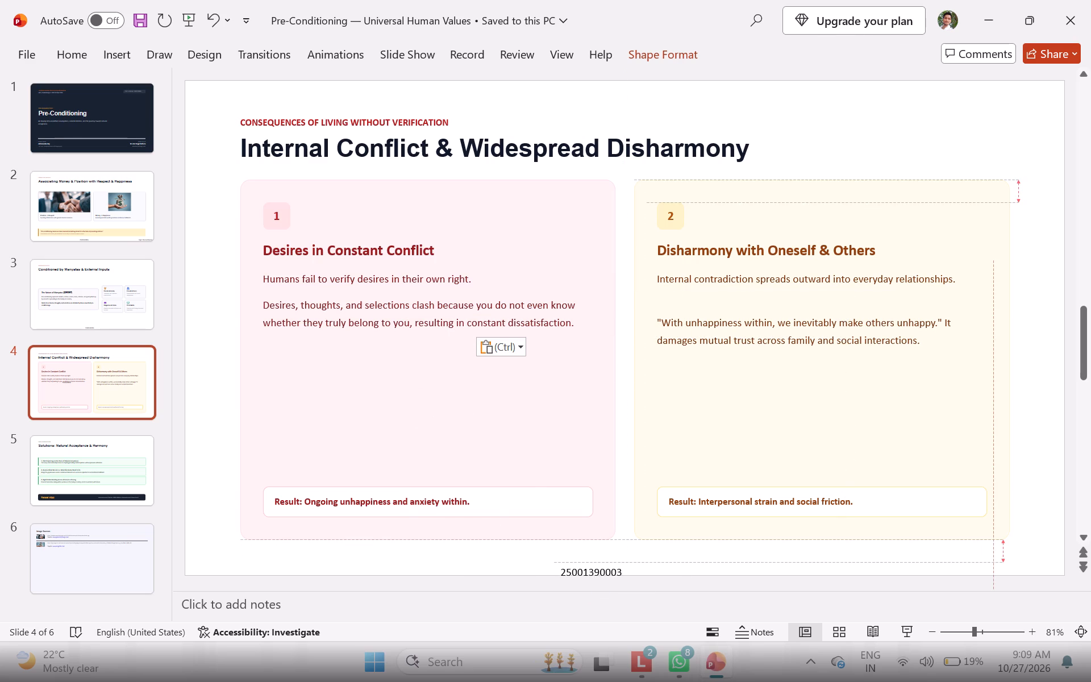
left_click_drag(682, 577, 719, 567)
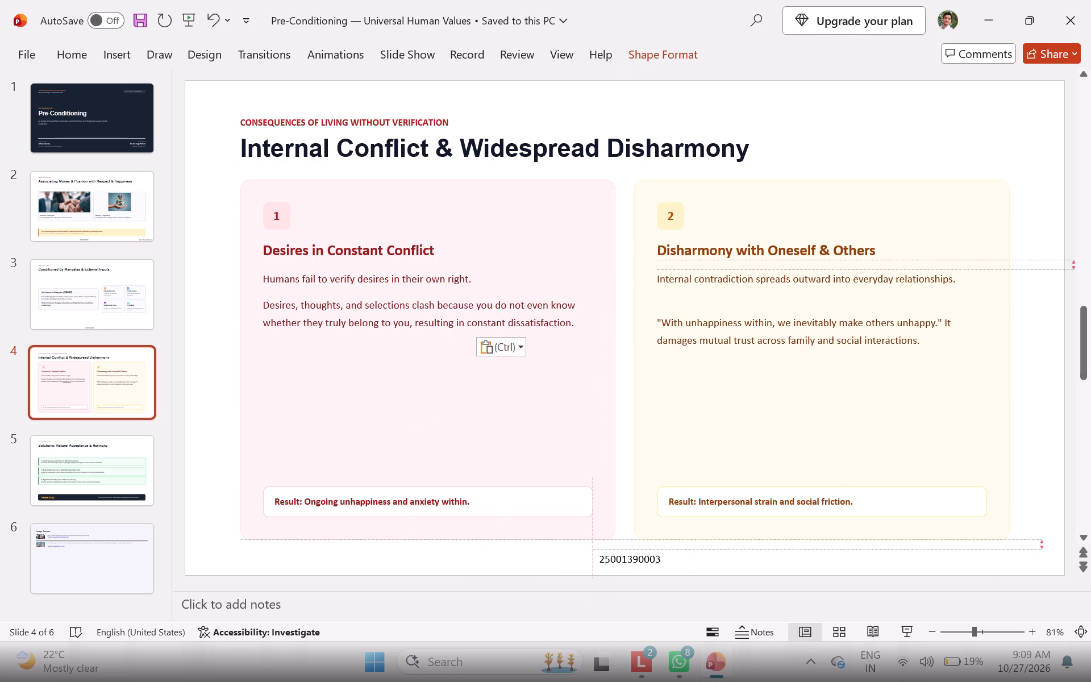
left_click_drag(719, 567, 711, 573)
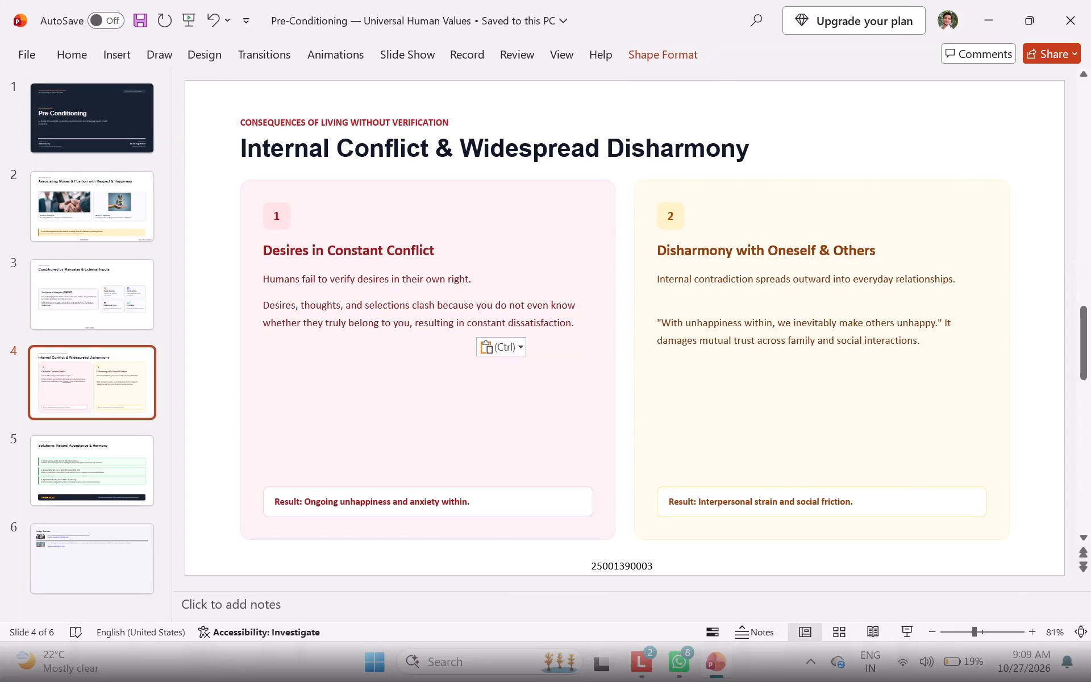
left_click_drag(711, 573, 712, 576)
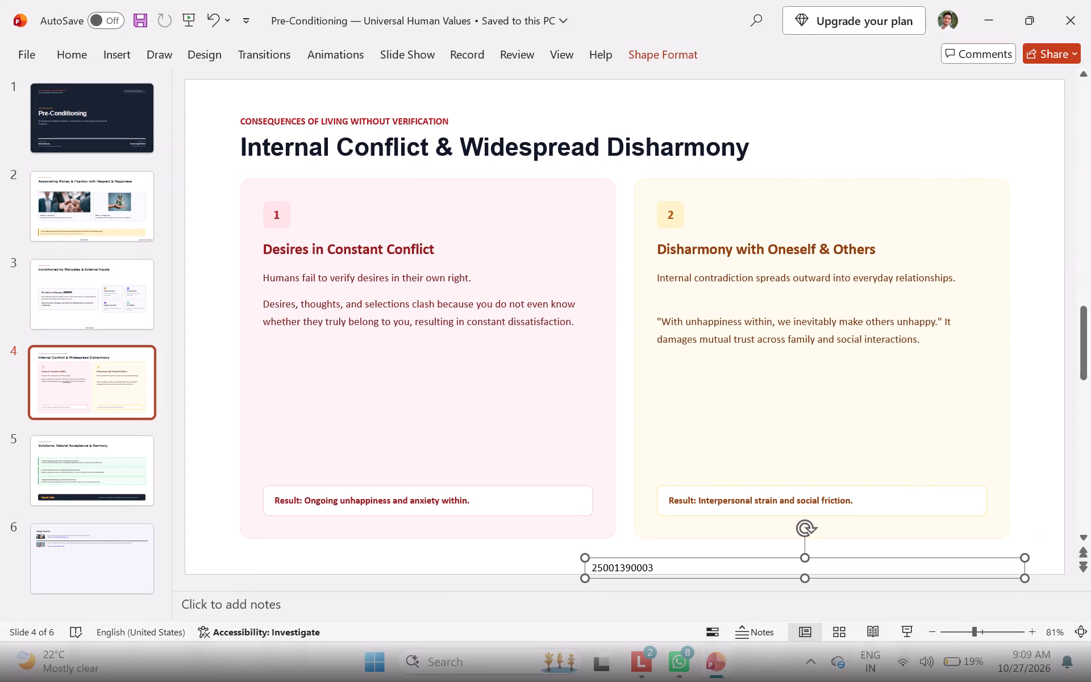
left_click(621, 516)
Paste the copied ID number text box onto slide 5, keeping the source formatting.
left_click(139, 450)
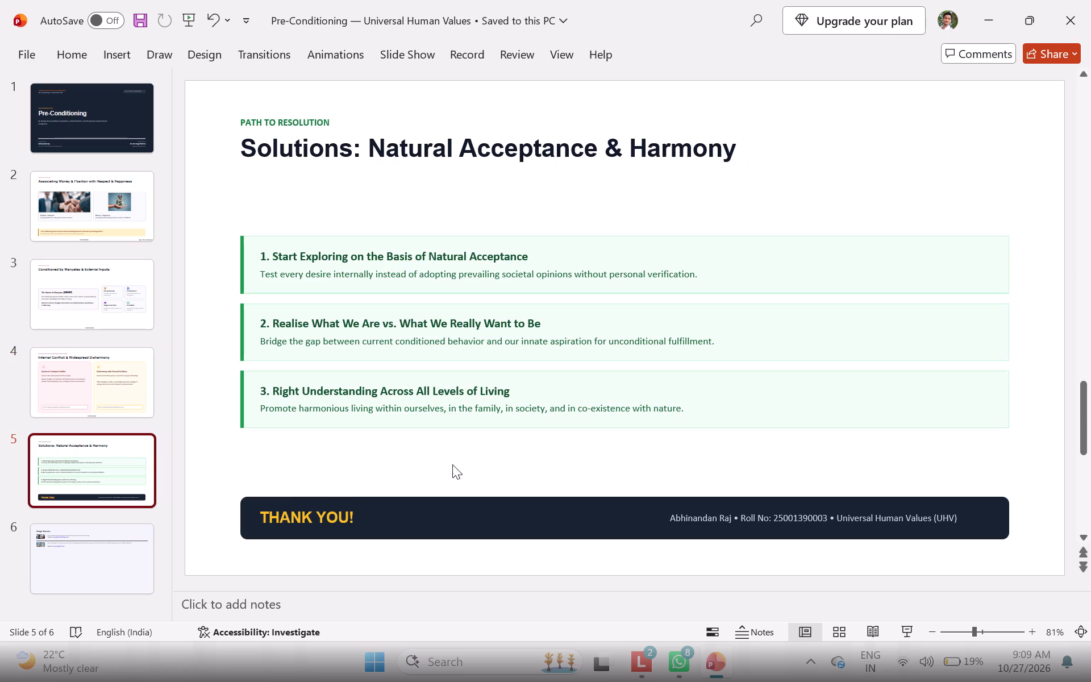
left_click(525, 475)
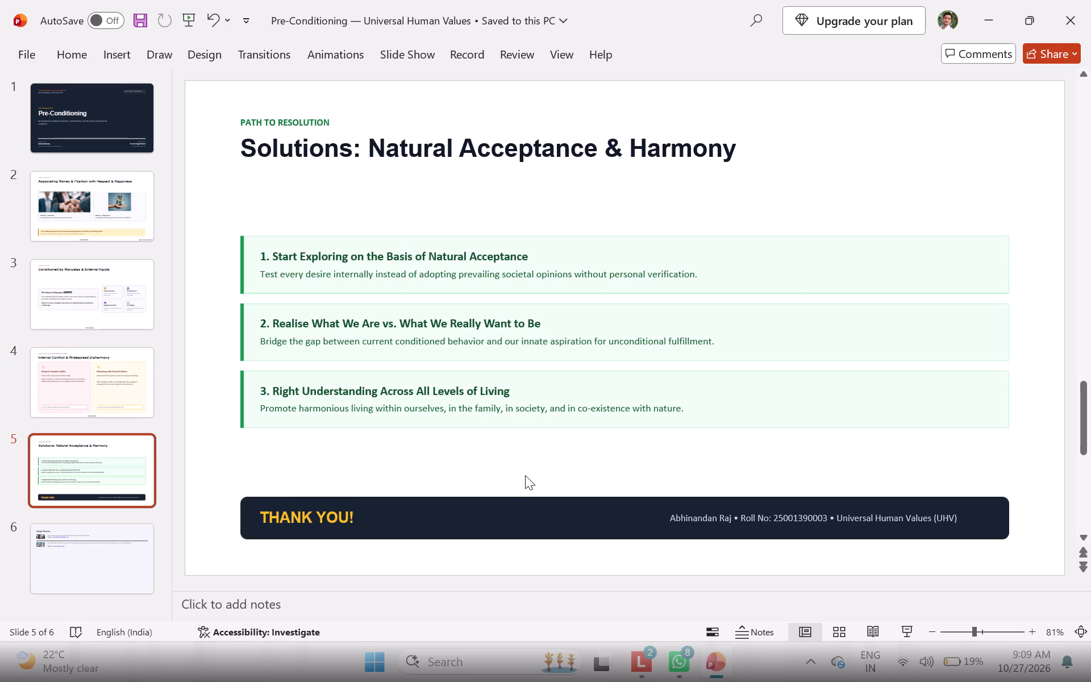
left_click_drag(525, 475, 524, 467)
left_click(524, 467)
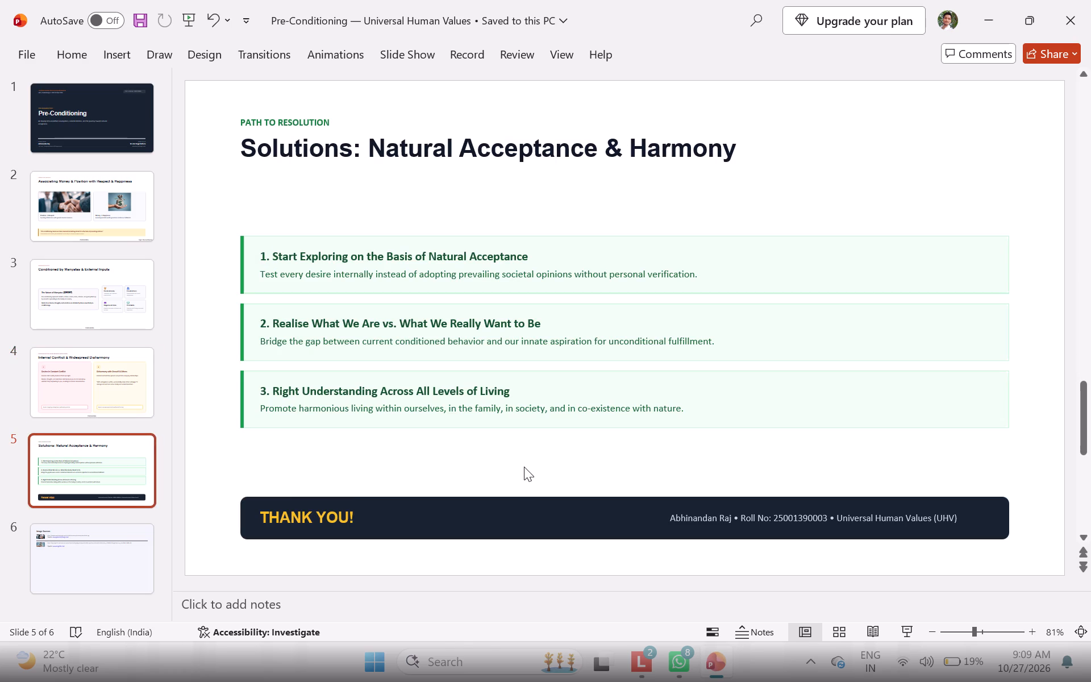
right_click(524, 467)
left_click_drag(524, 467, 553, 340)
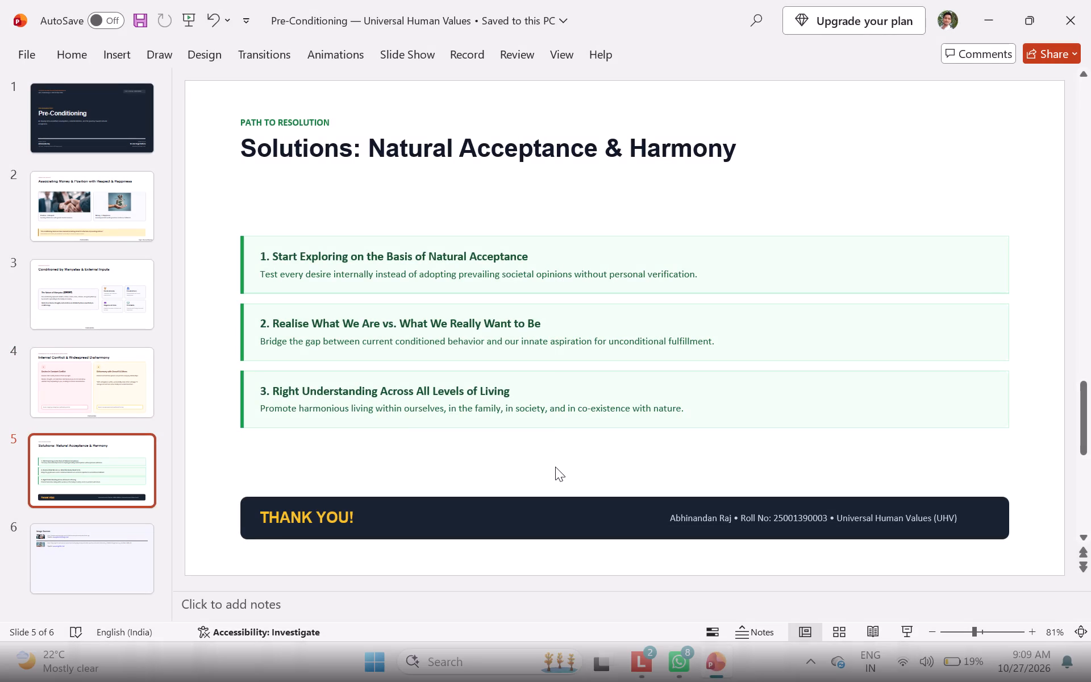
right_click(557, 464)
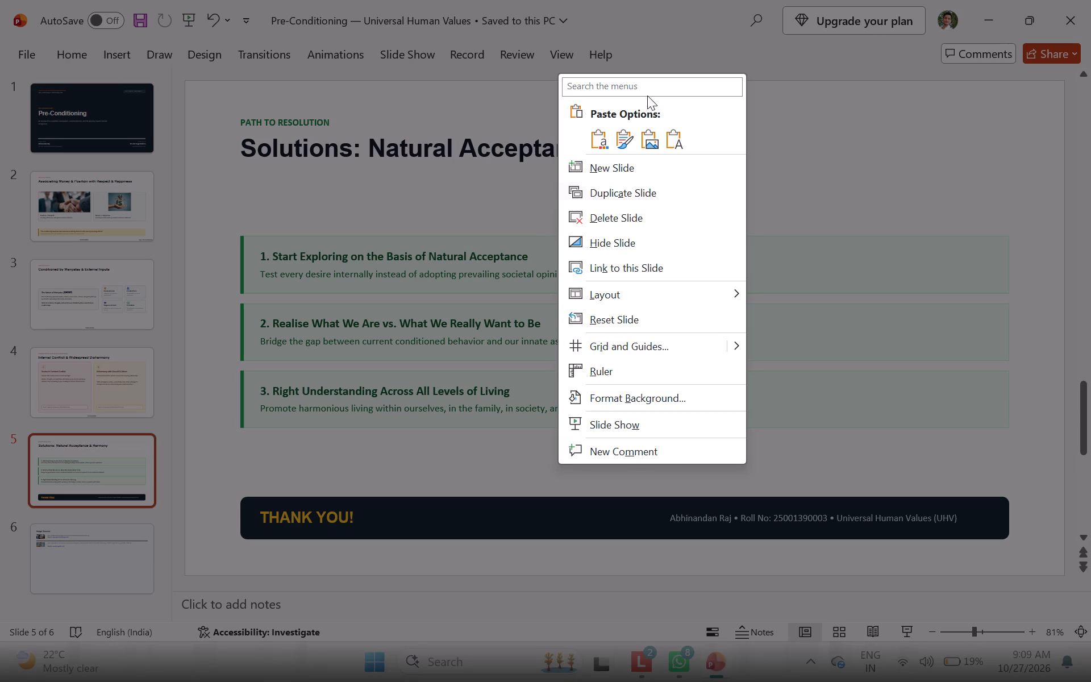
left_click(622, 137)
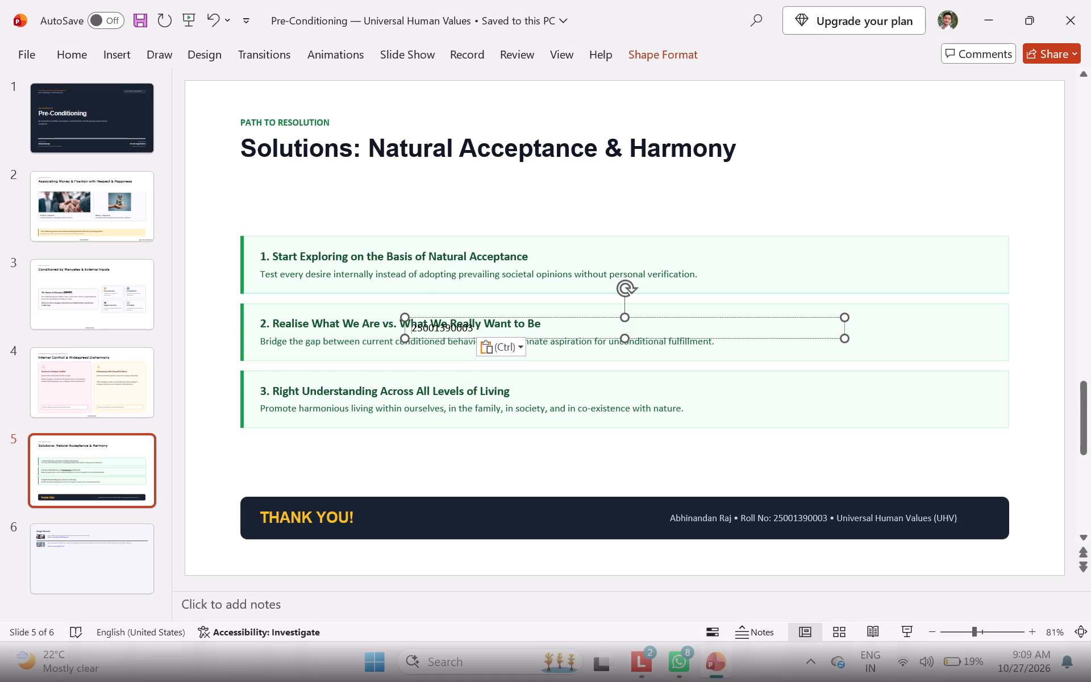
Move the pasted ID number text box below slide 5's "THANK YOU!" banner, with the number near the horizontal centre of the bottom edge.
left_click_drag(557, 336, 569, 378)
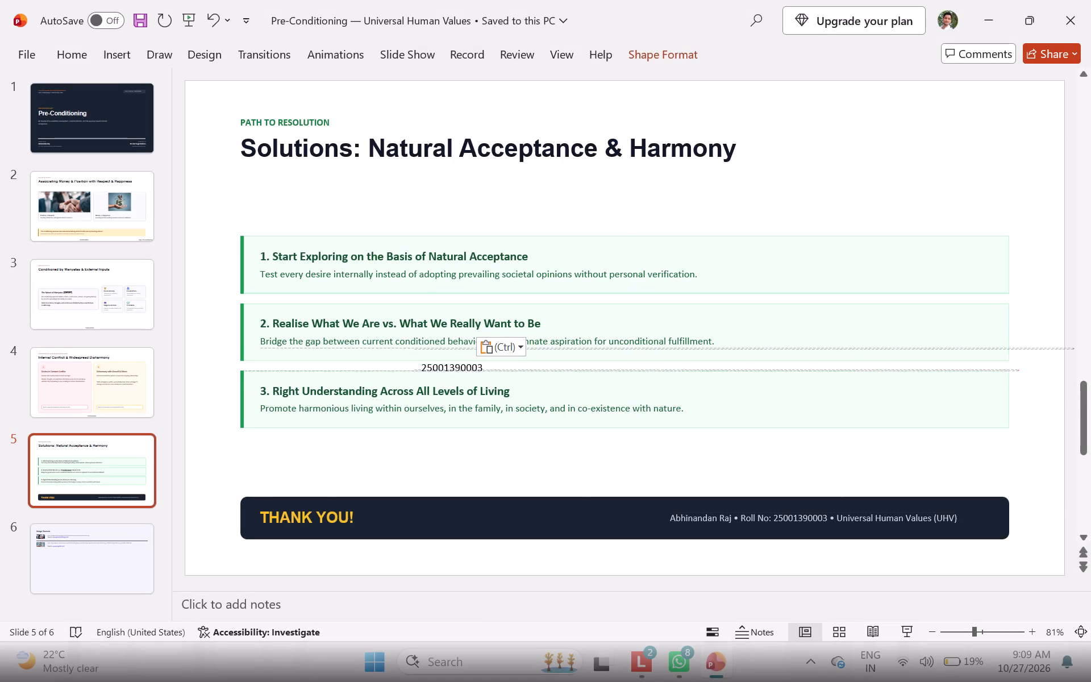
left_click_drag(569, 378, 745, 613)
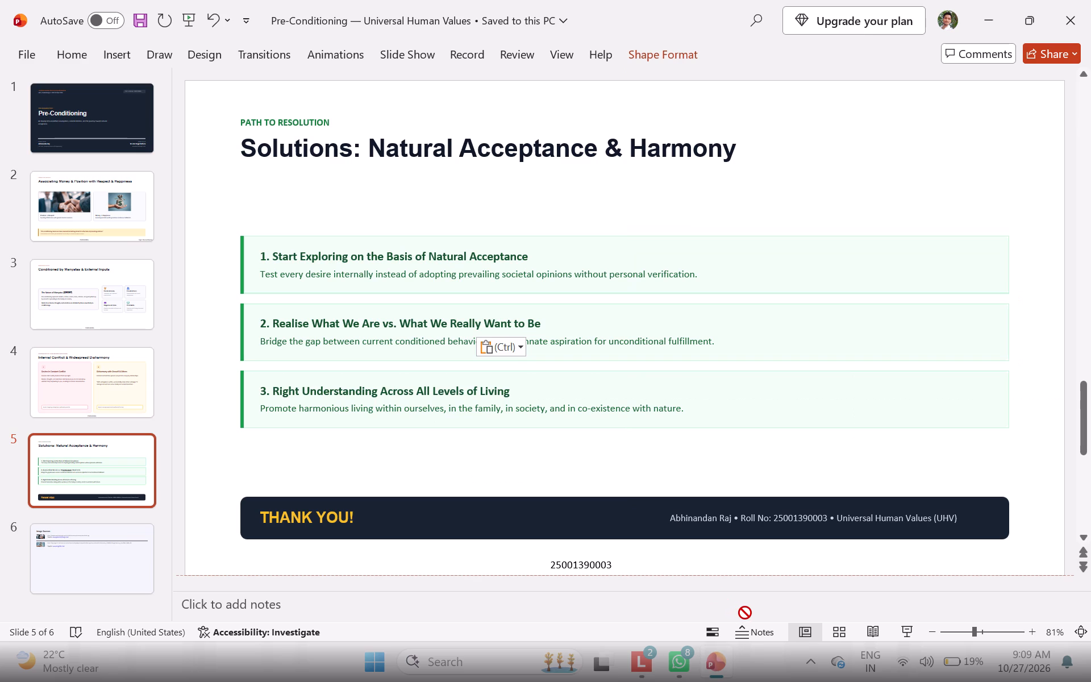
left_click_drag(745, 613, 753, 580)
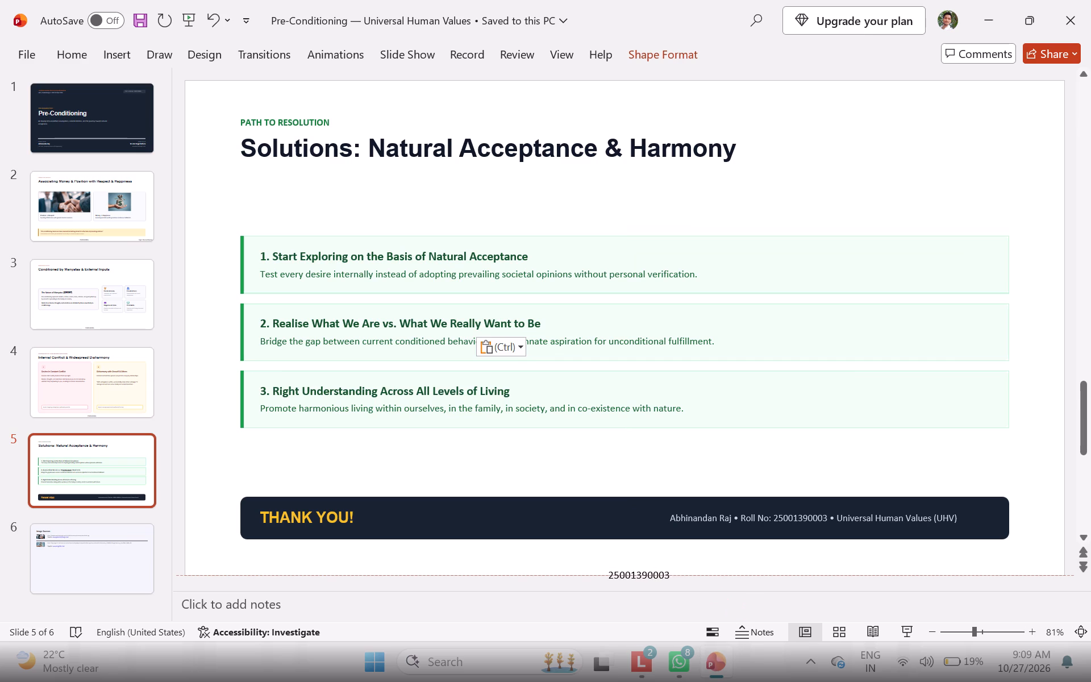
left_click_drag(753, 580, 738, 573)
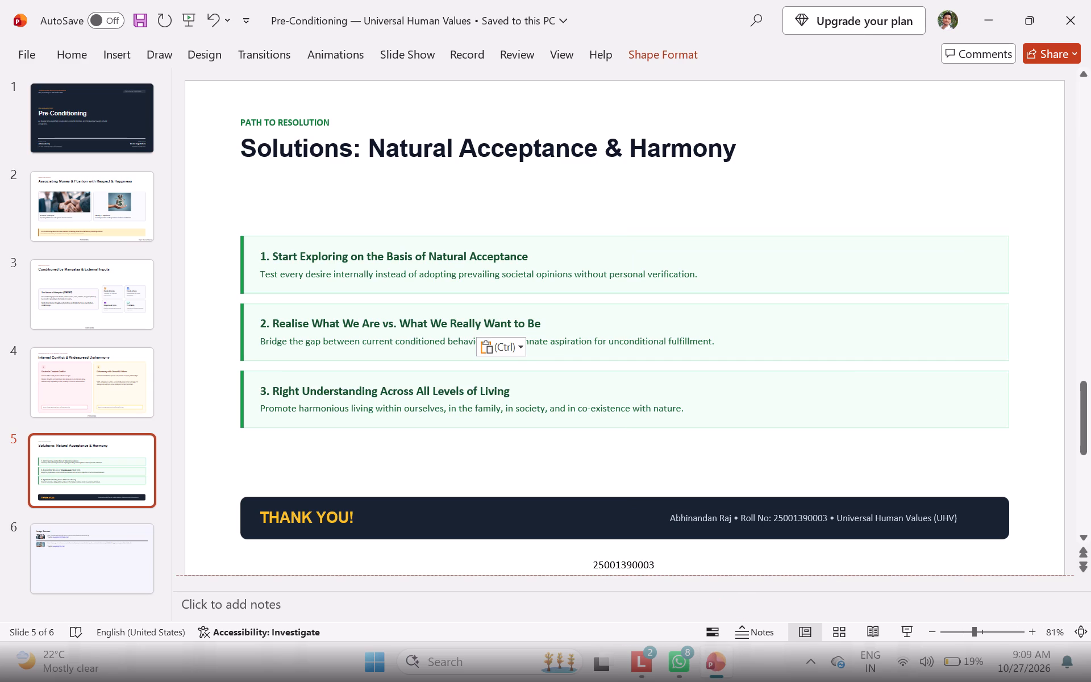
left_click_drag(738, 573, 739, 577)
left_click_drag(739, 577, 739, 577)
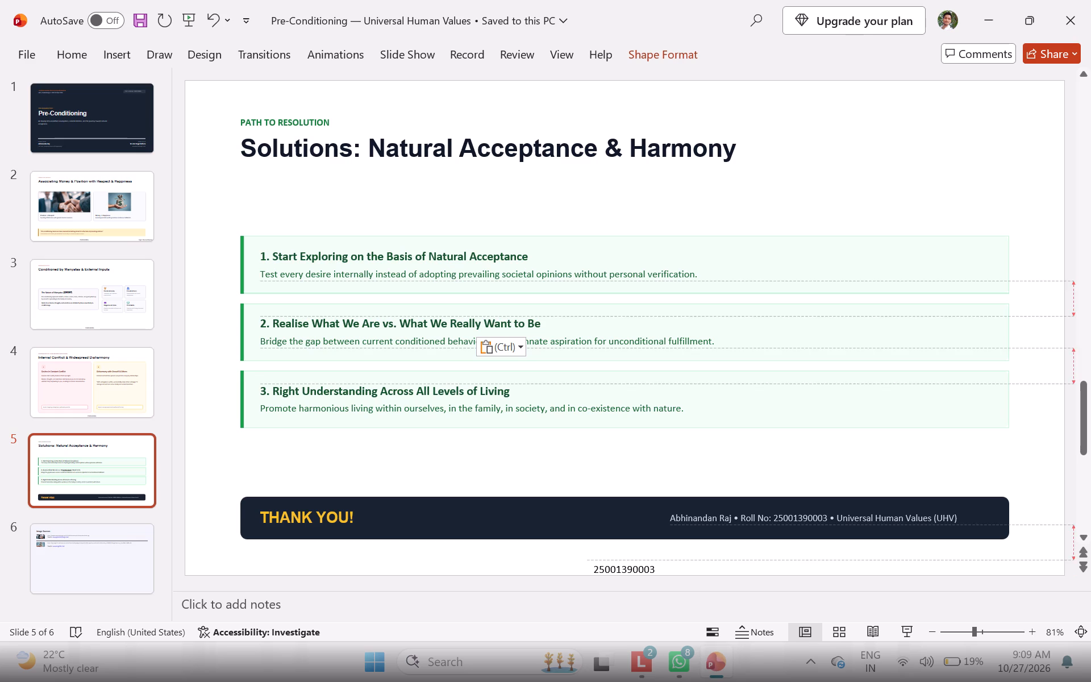
left_click_drag(739, 577, 736, 576)
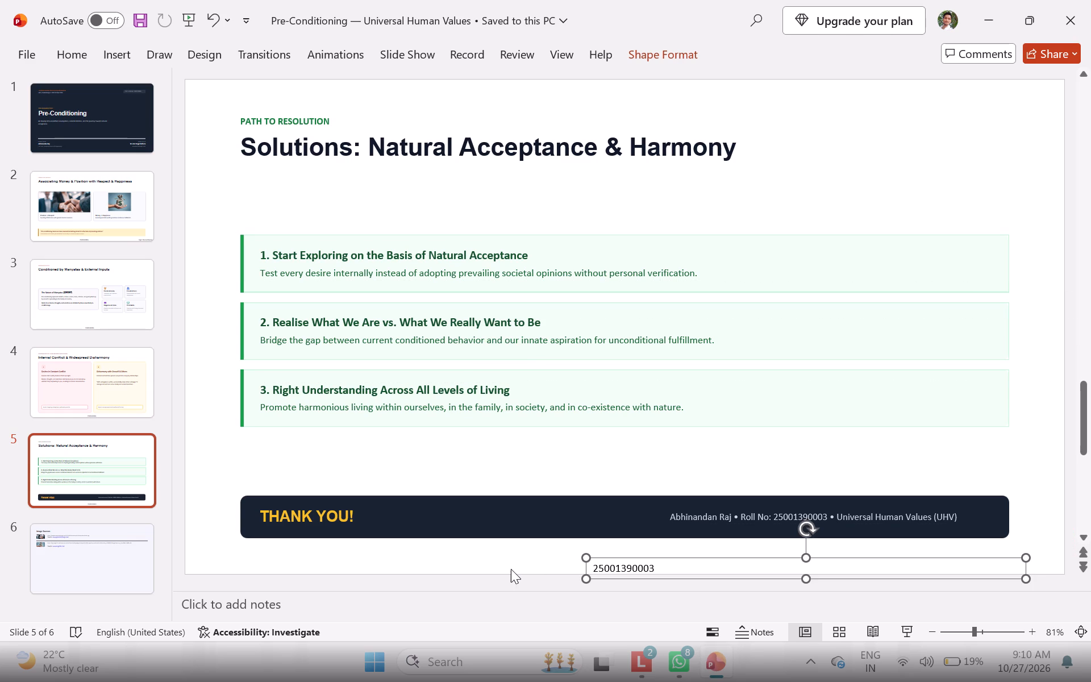
left_click(511, 569)
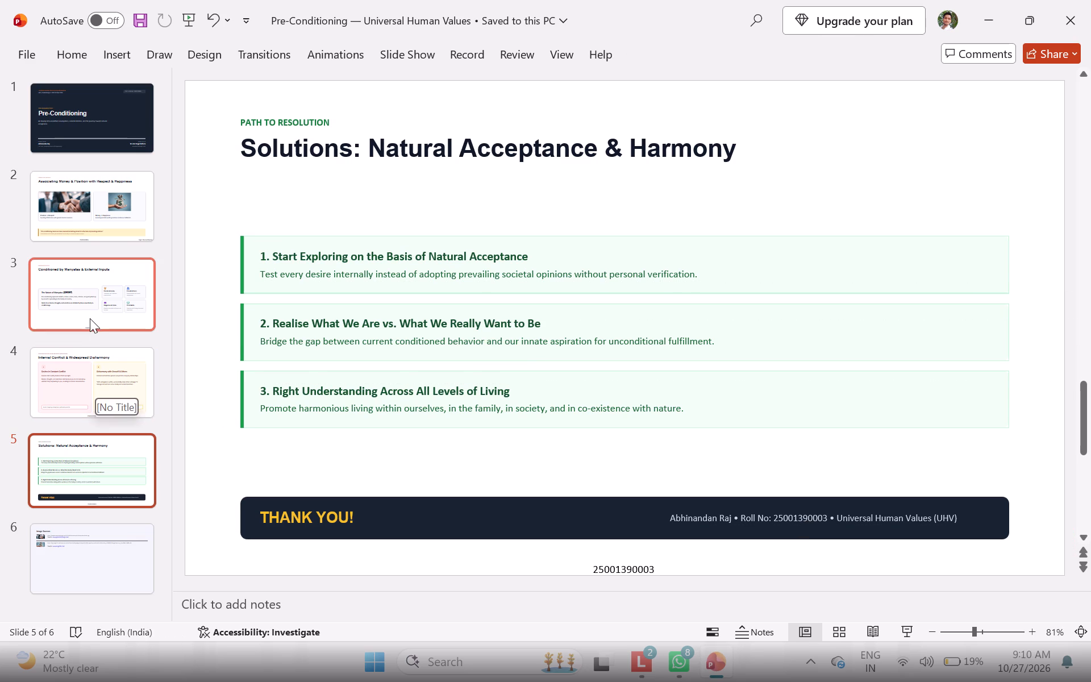
Copy the whole "Topic: Preconditioning" footer text from slide 2.
left_click(72, 177)
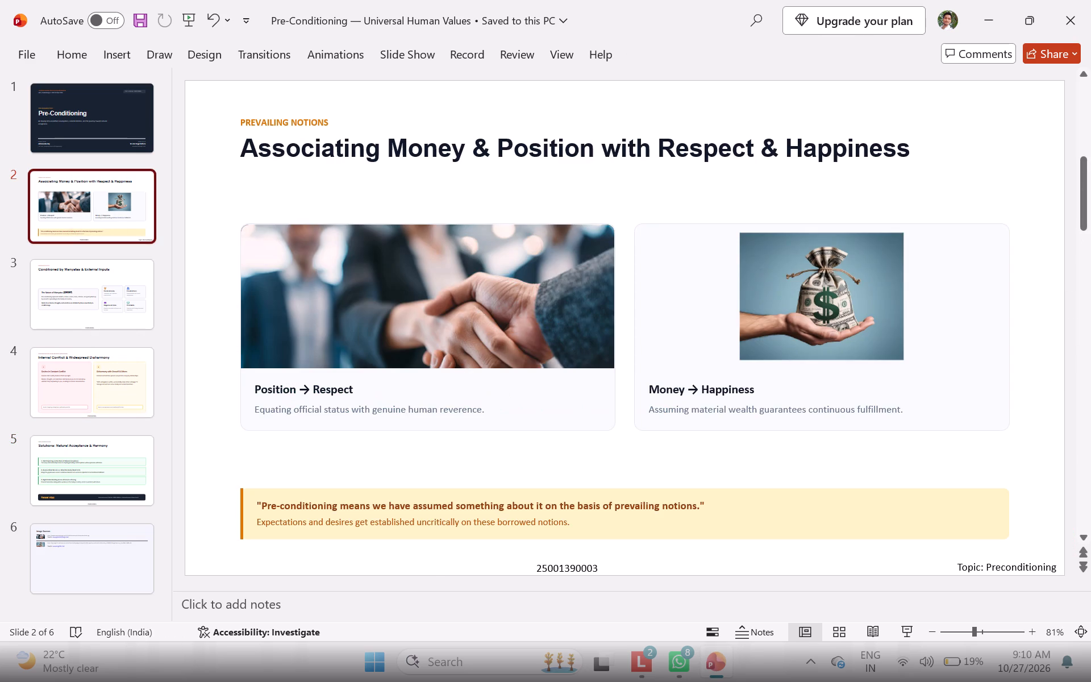
double_click(1005, 566)
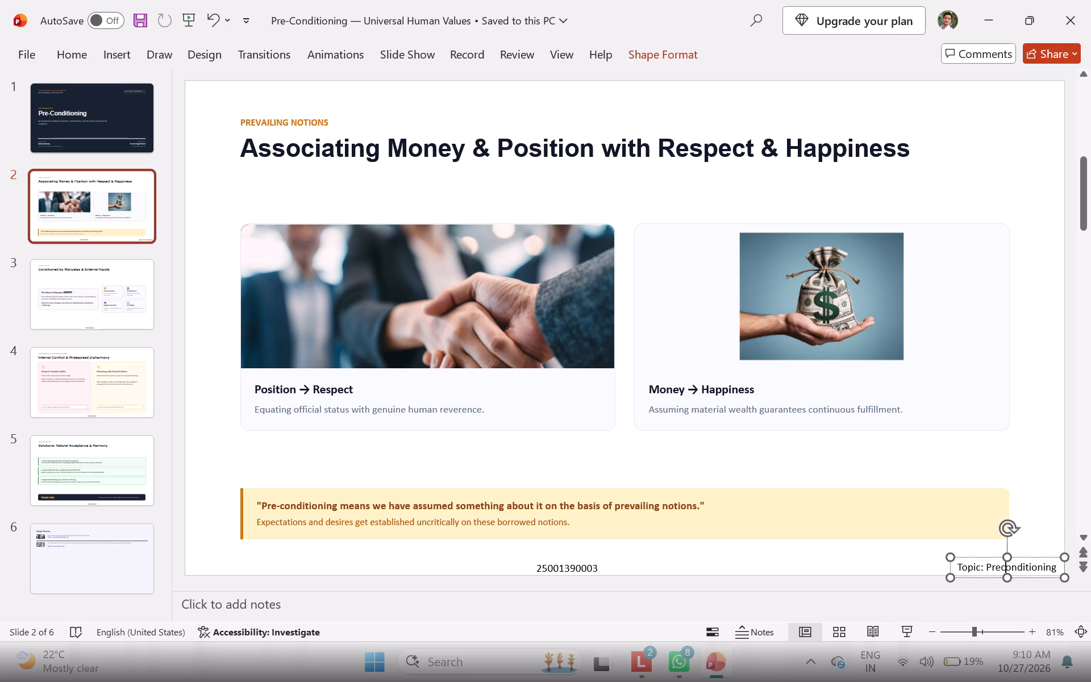
double_click(1005, 566)
double_click(1005, 566)
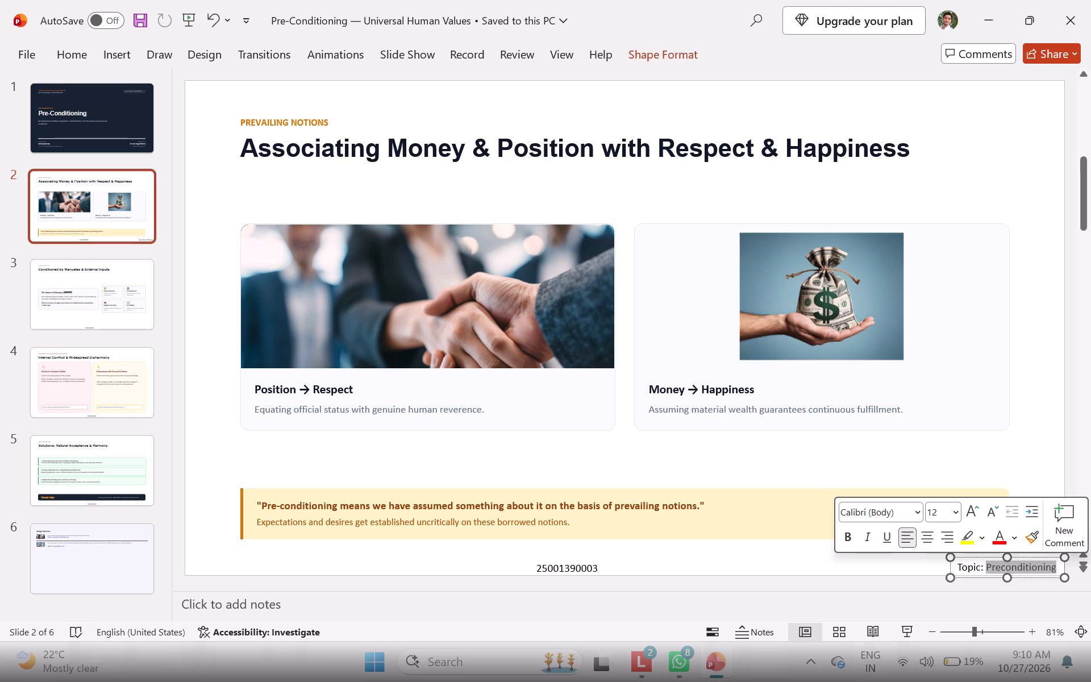
triple_click(1005, 566)
left_click(1005, 566)
double_click(1005, 566)
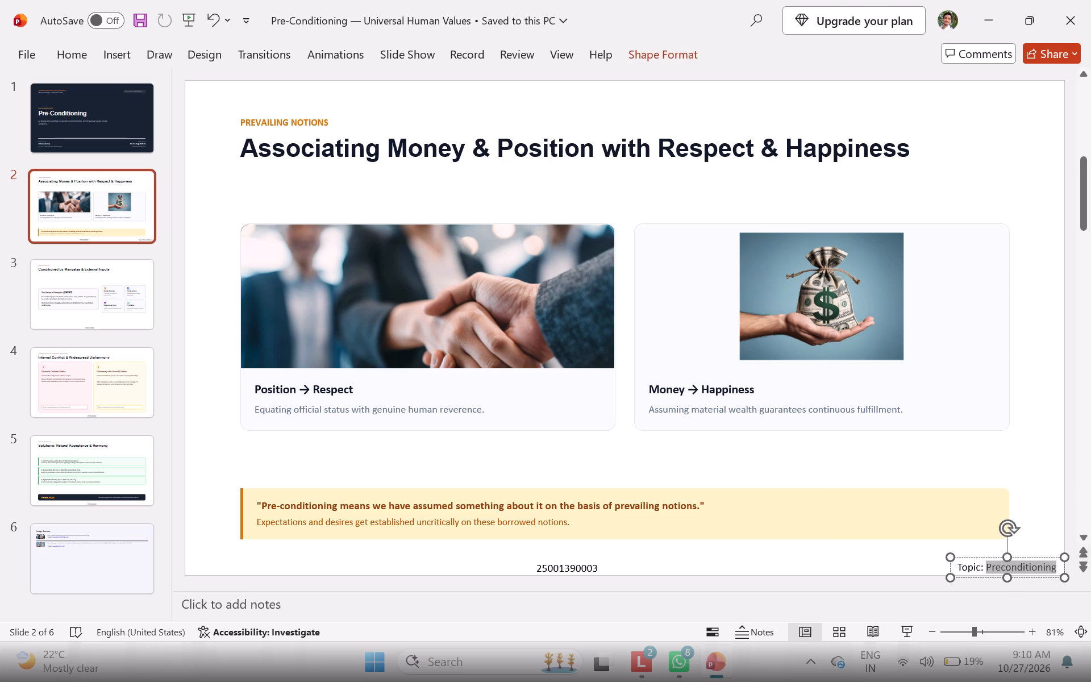
double_click(1005, 566)
double_click(1005, 566)
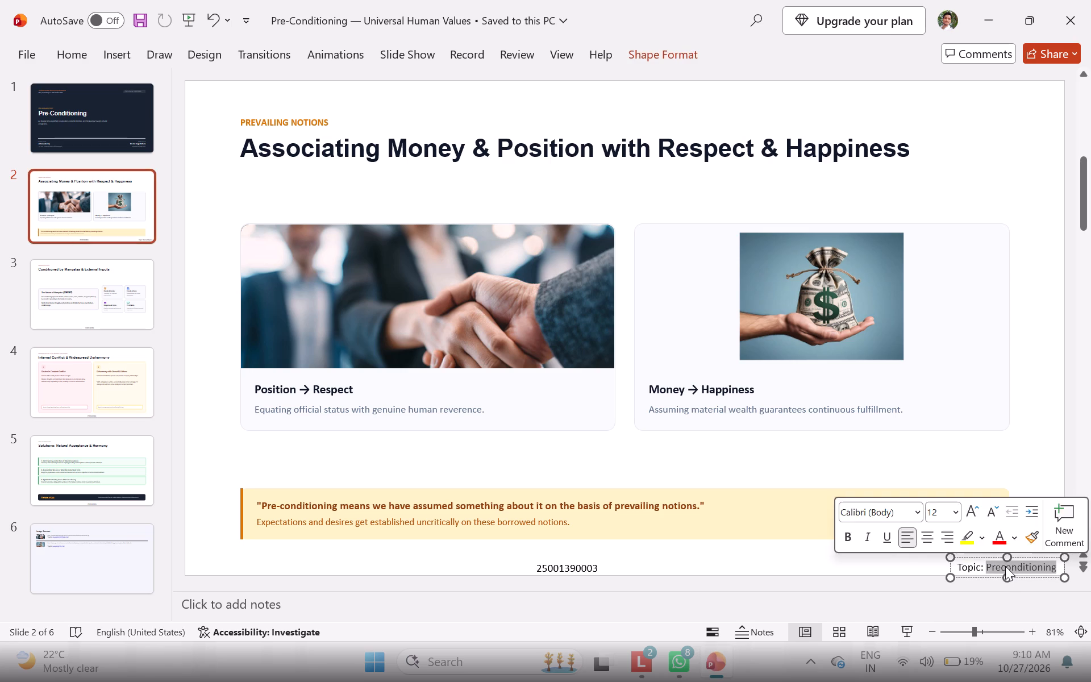
double_click(1005, 566)
double_click(1005, 566)
triple_click(1005, 566)
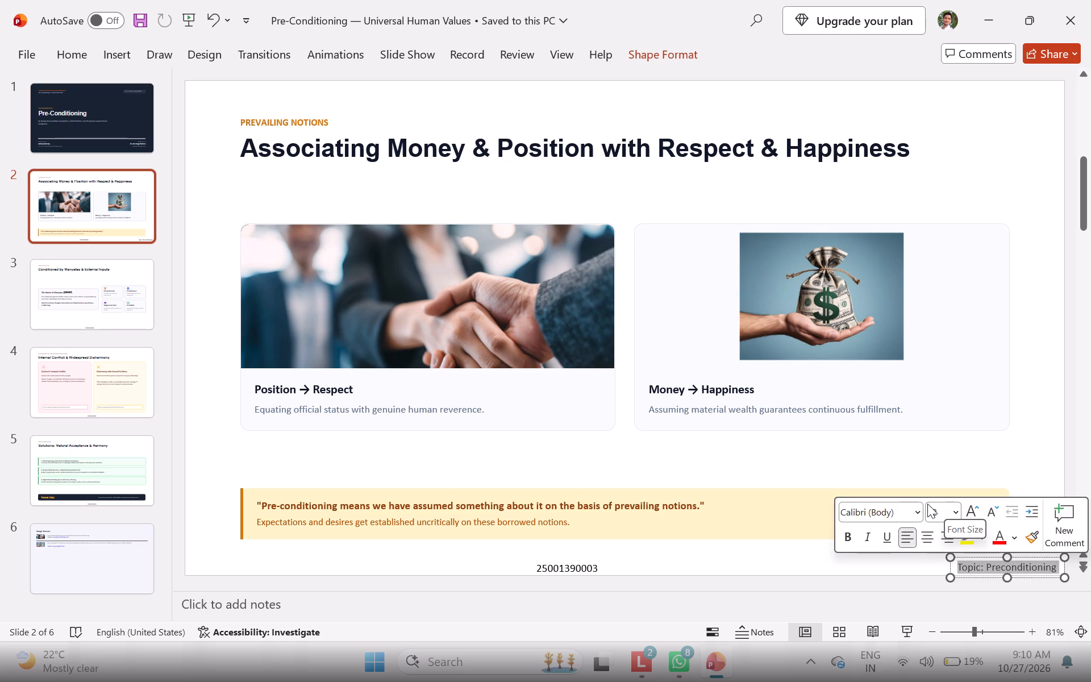
left_click(930, 478)
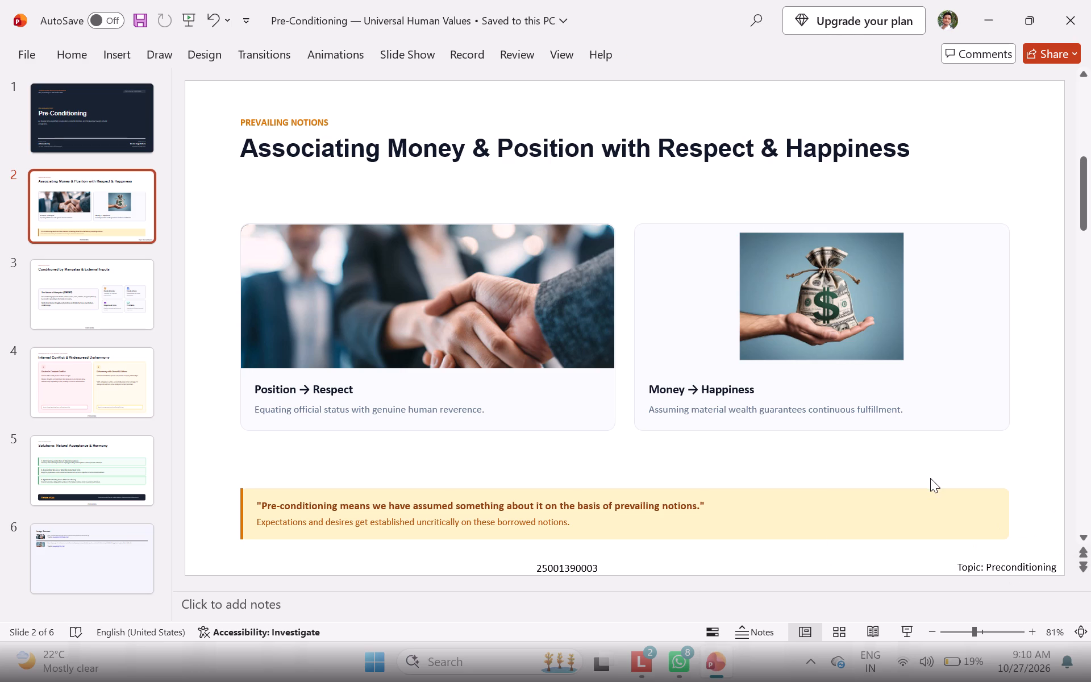
double_click(1040, 571)
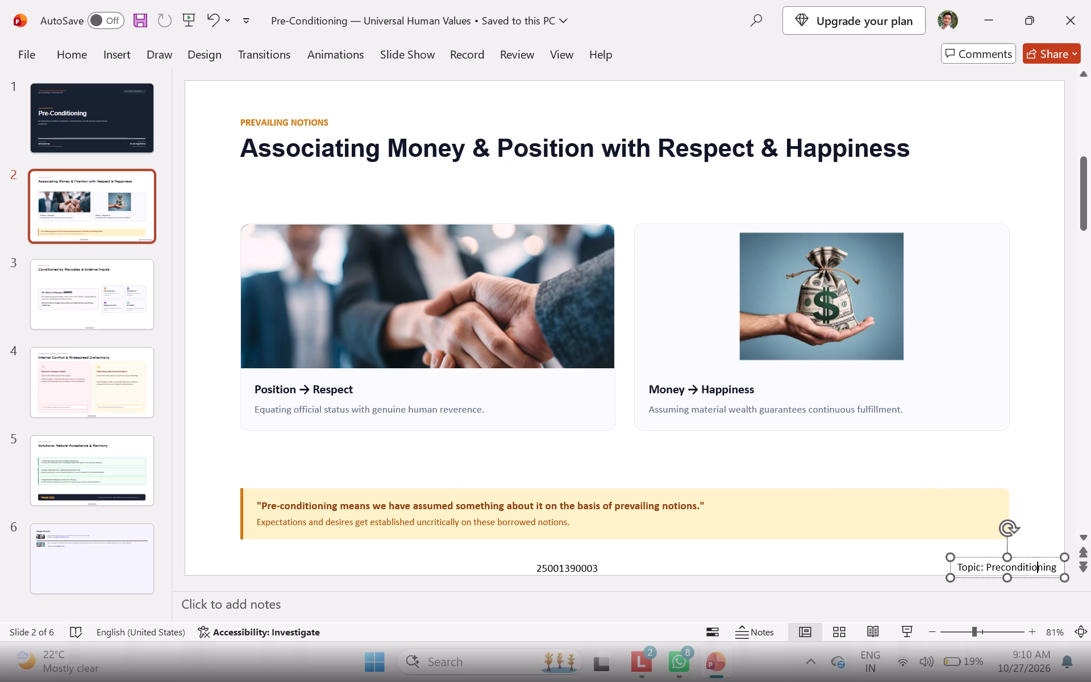
double_click(1040, 571)
triple_click(1040, 571)
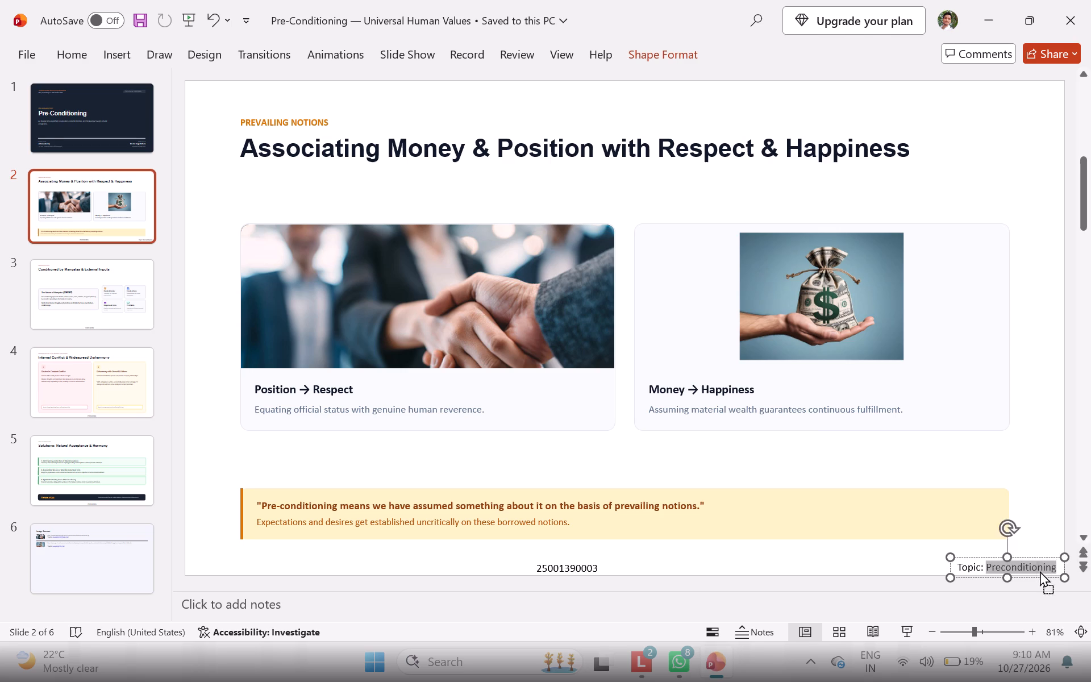
left_click(1040, 571)
double_click(1040, 571)
double_click(1040, 571)
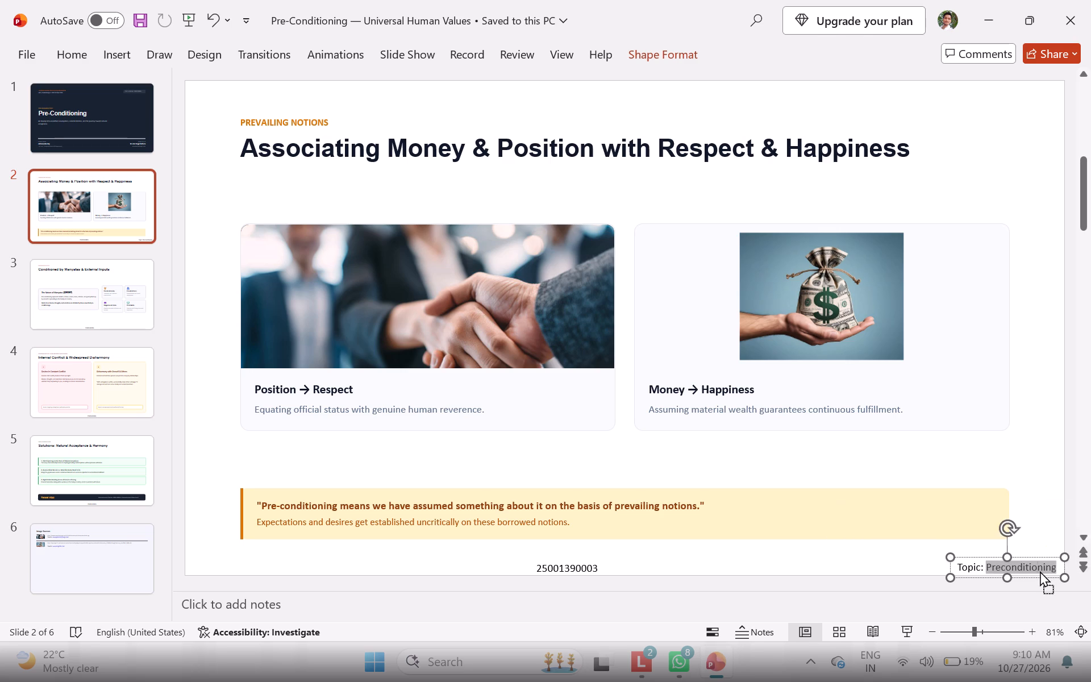
triple_click(1040, 571)
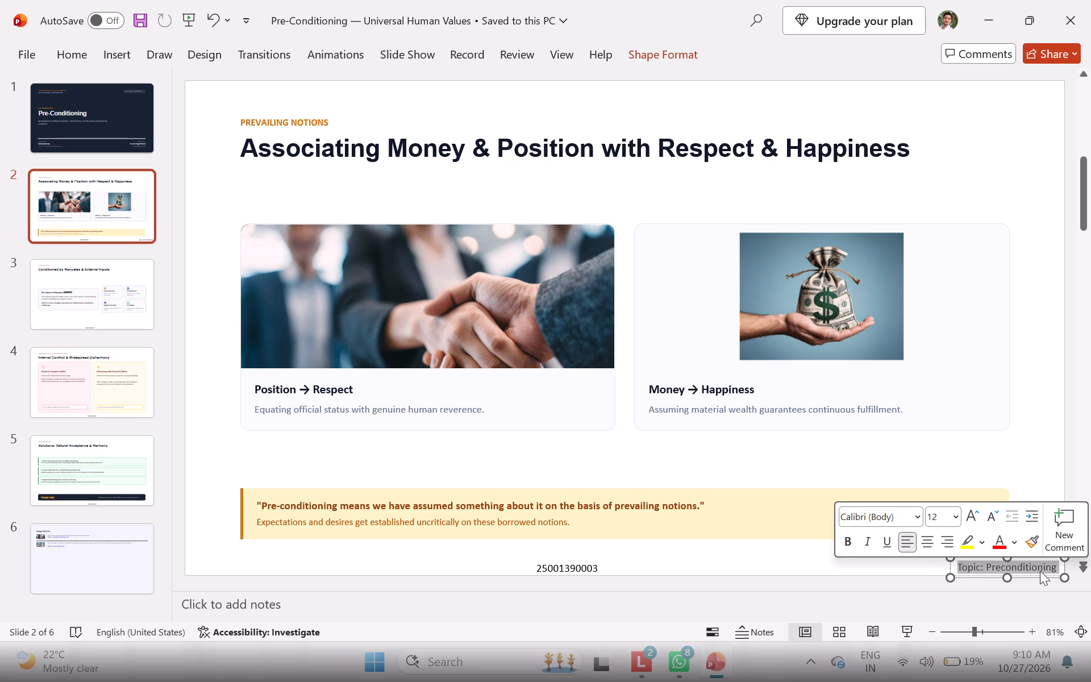
left_click(1040, 571)
triple_click(1040, 571)
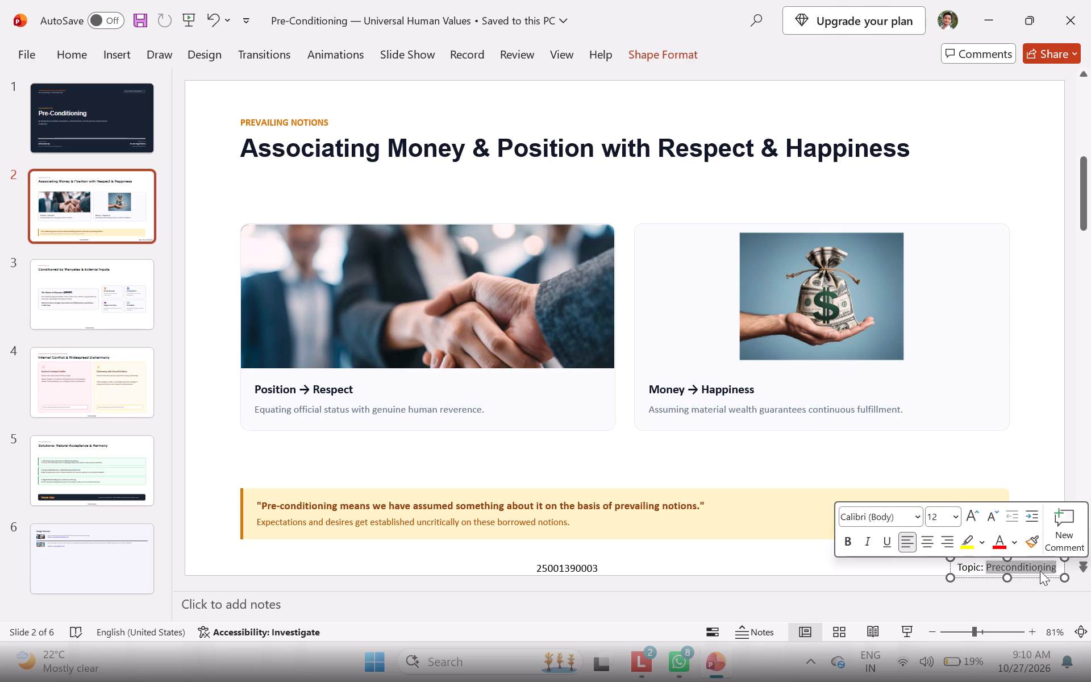
left_click(1040, 571)
double_click(1040, 571)
double_click(1040, 571)
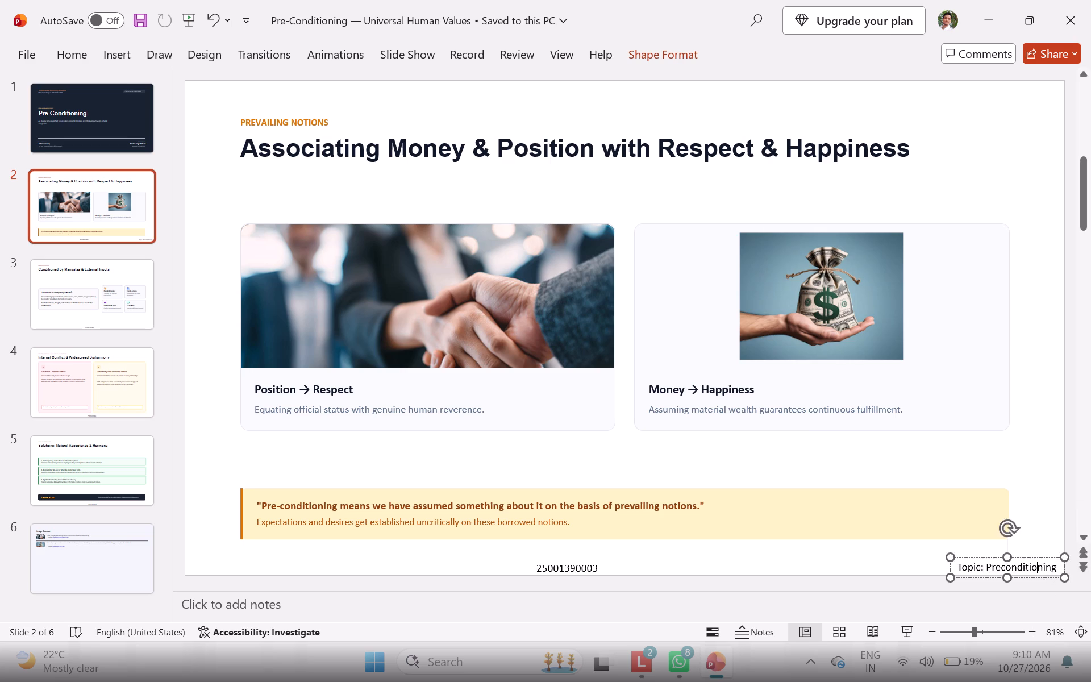
double_click(1040, 571)
triple_click(1040, 571)
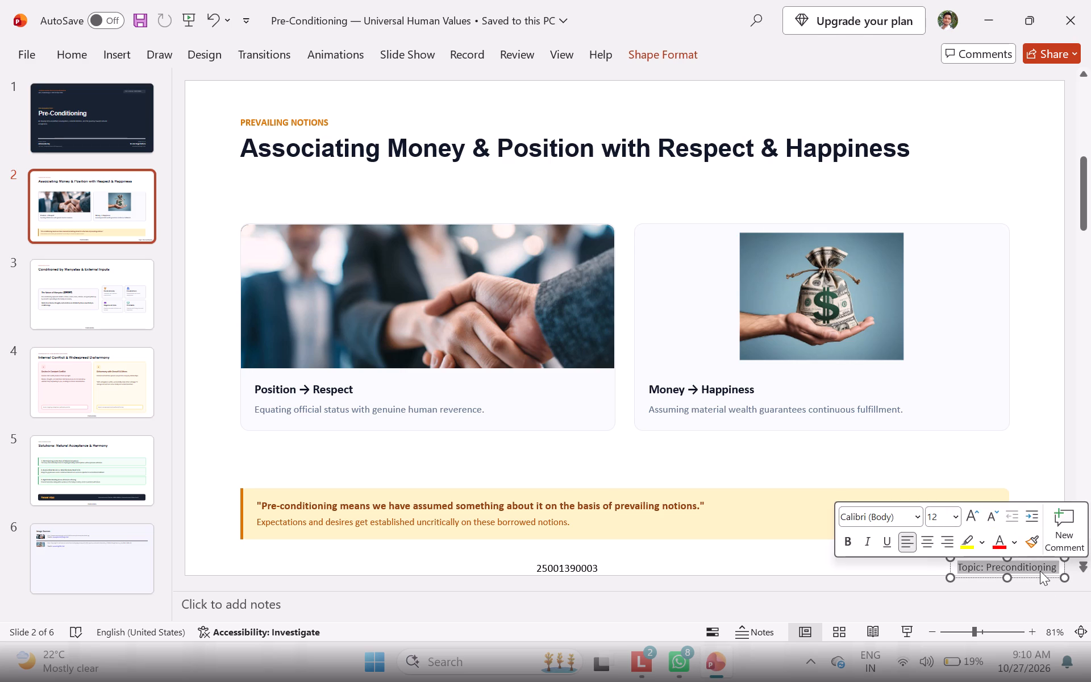
key("ctrl+c")
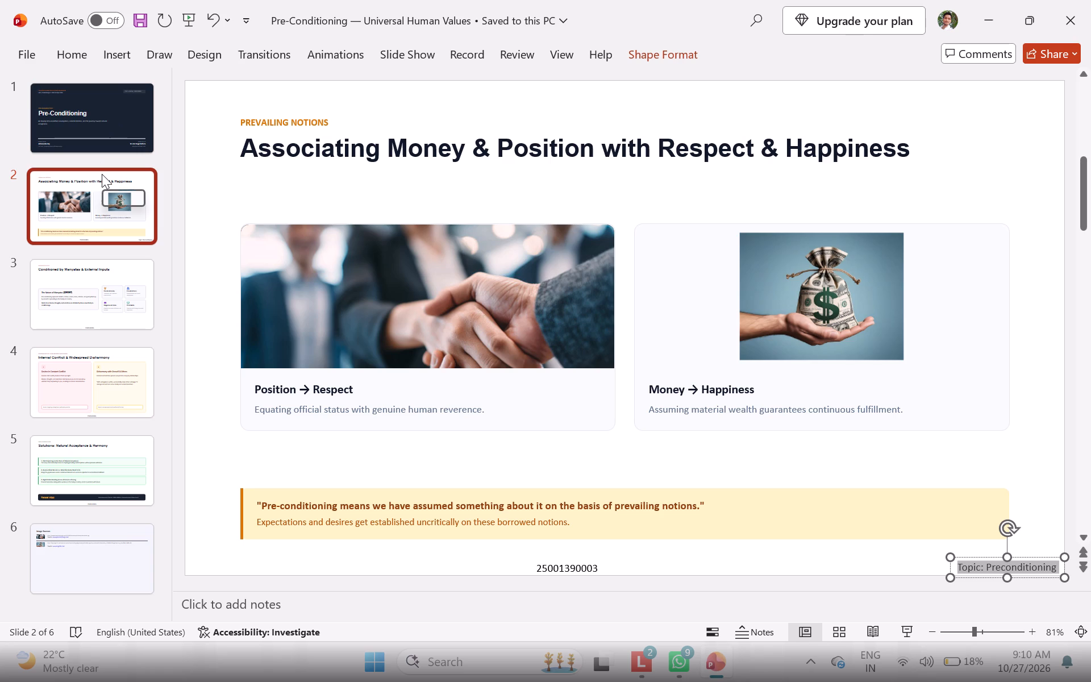
Paste the copied "Topic: Preconditioning" text onto slide 3, keeping the source formatting.
left_click(106, 290)
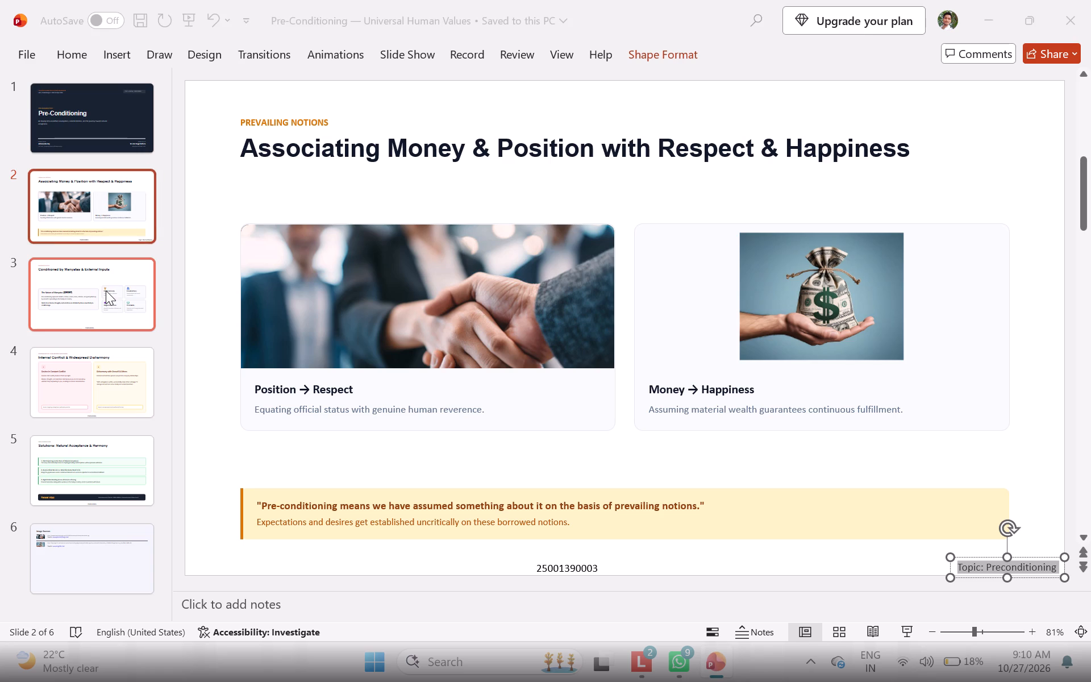
left_click(106, 290)
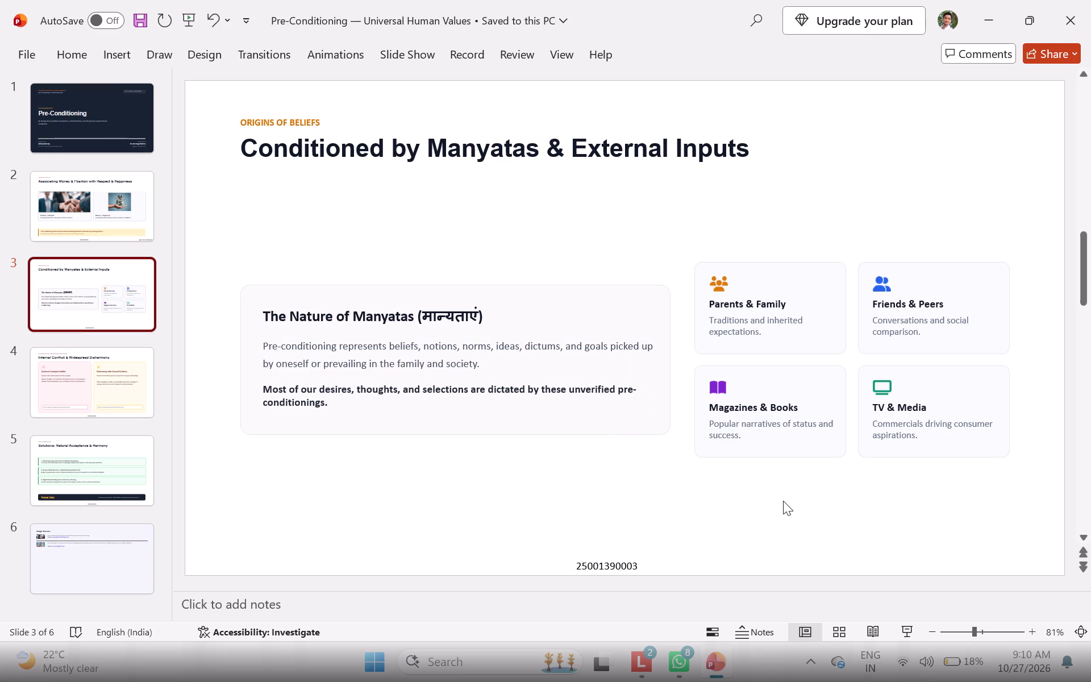
left_click(786, 511)
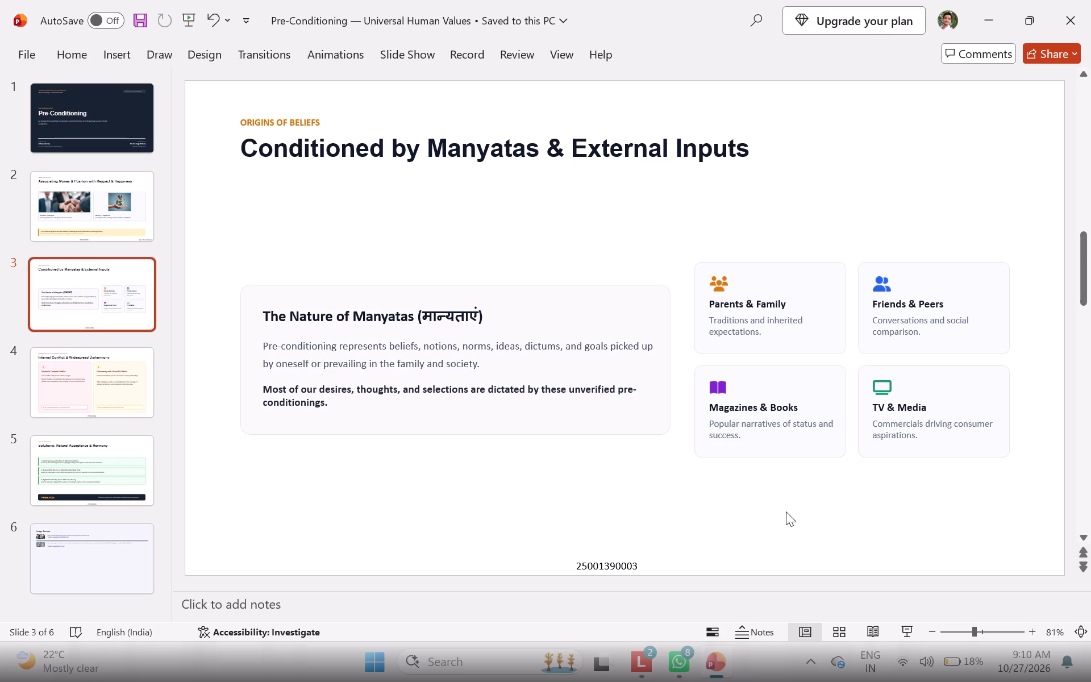
right_click(786, 511)
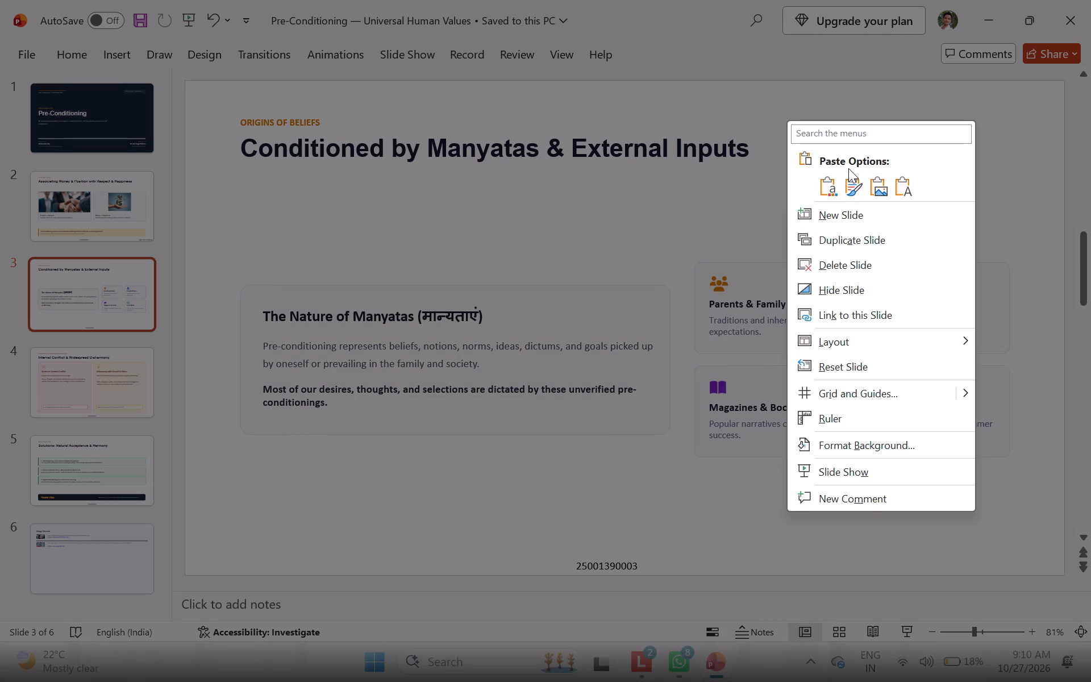
left_click(852, 186)
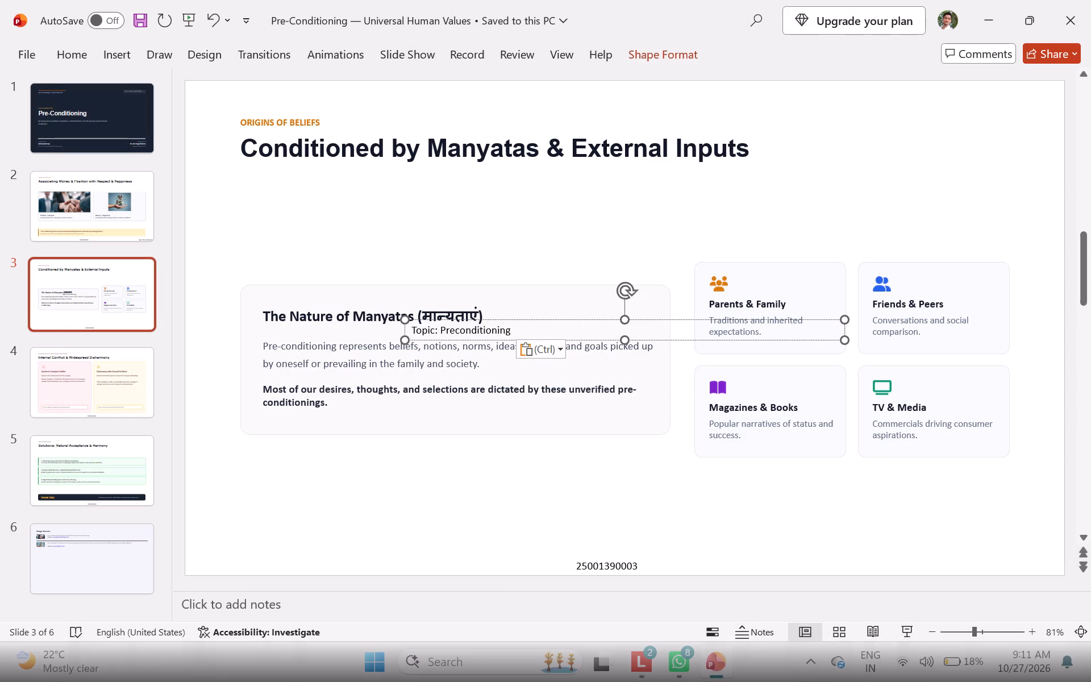
Move the pasted "Topic: Preconditioning" text box to slide 3's bottom-right corner, level with the ID number.
left_click_drag(657, 339, 1068, 597)
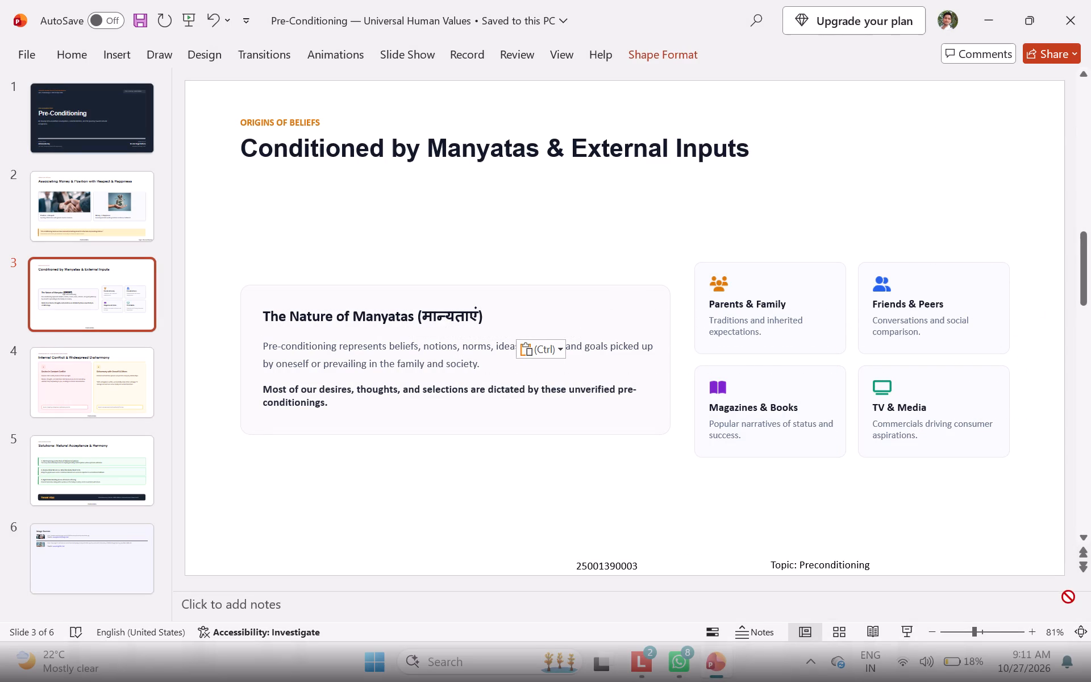
left_click_drag(1068, 597, 1087, 554)
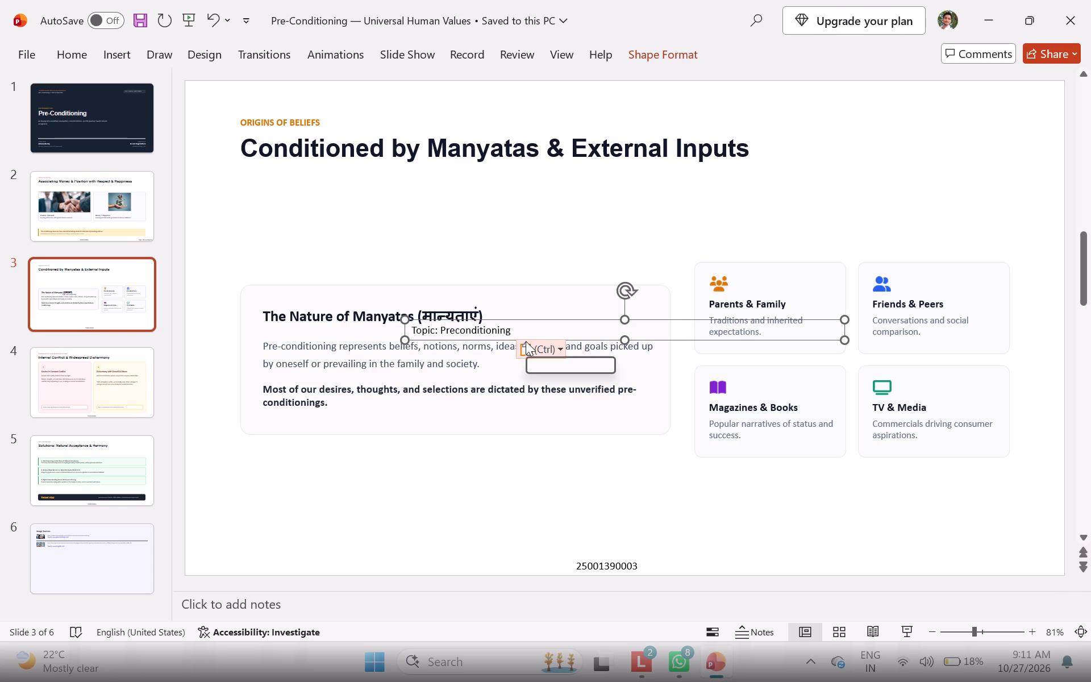
left_click_drag(554, 335, 936, 553)
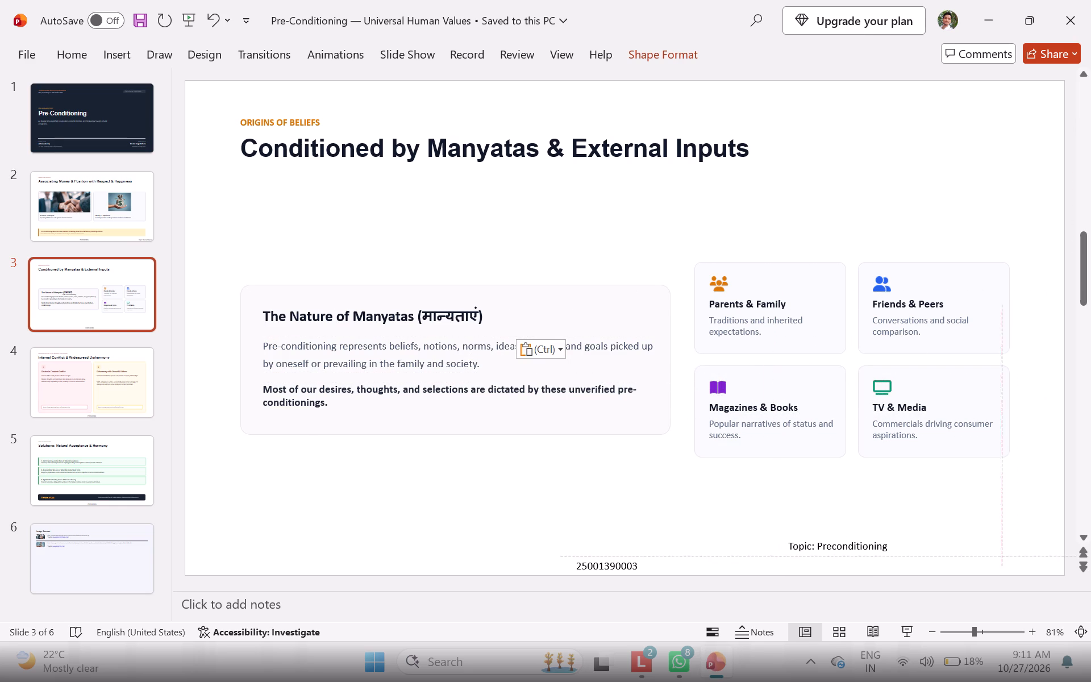
left_click_drag(936, 553, 951, 573)
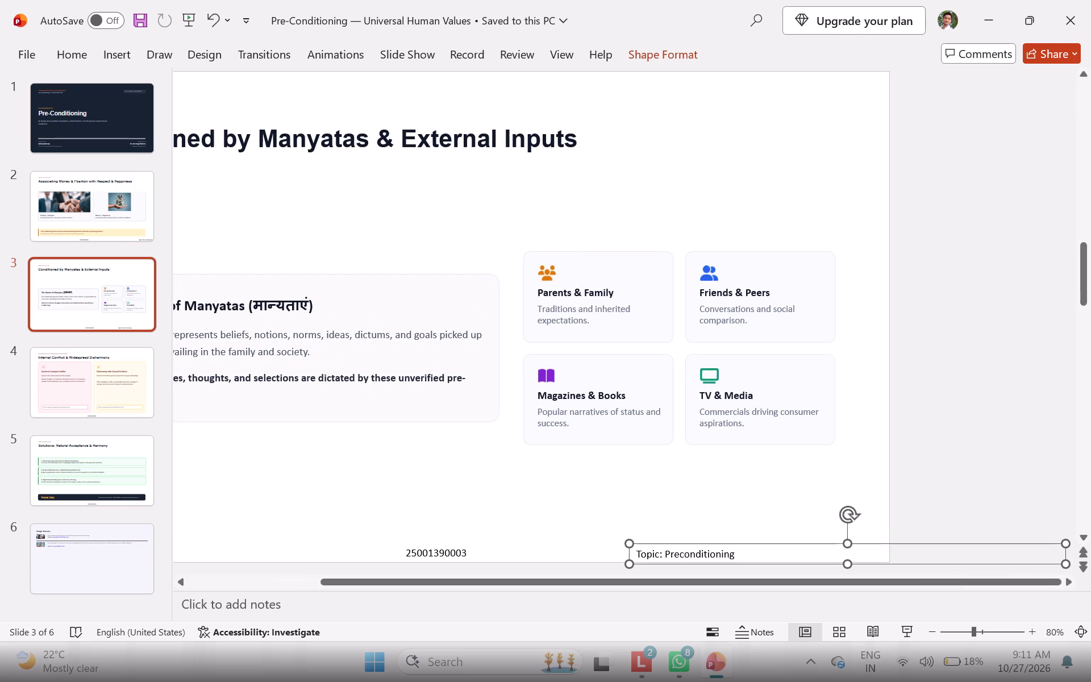
left_click_drag(630, 554, 764, 545)
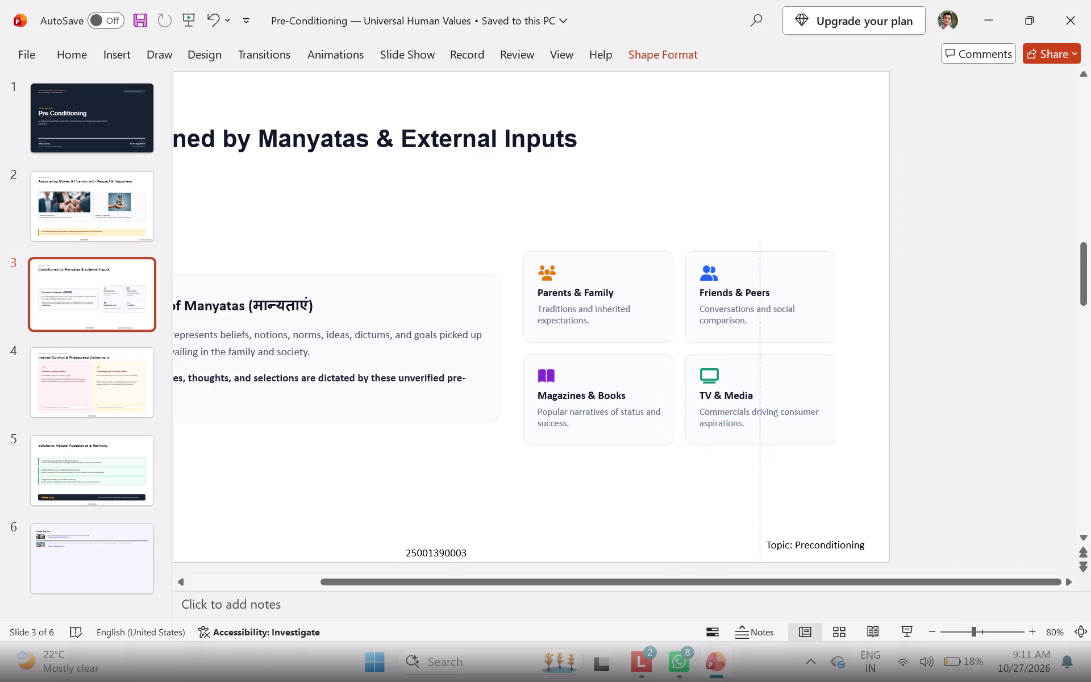
left_click_drag(764, 545, 780, 556)
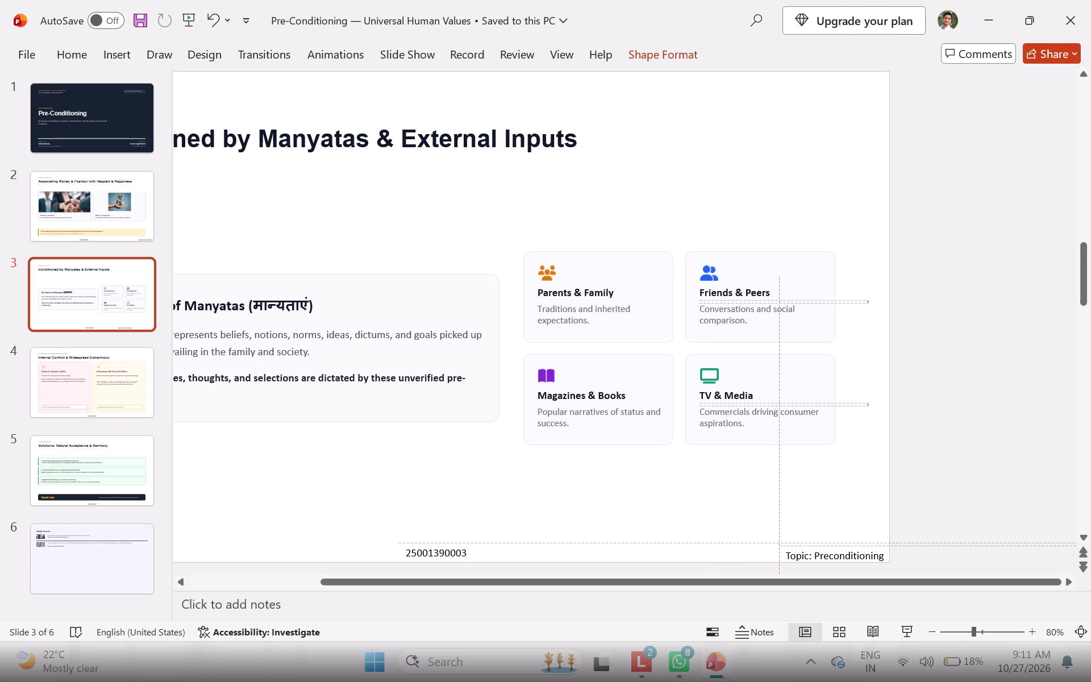
left_click_drag(780, 556, 782, 554)
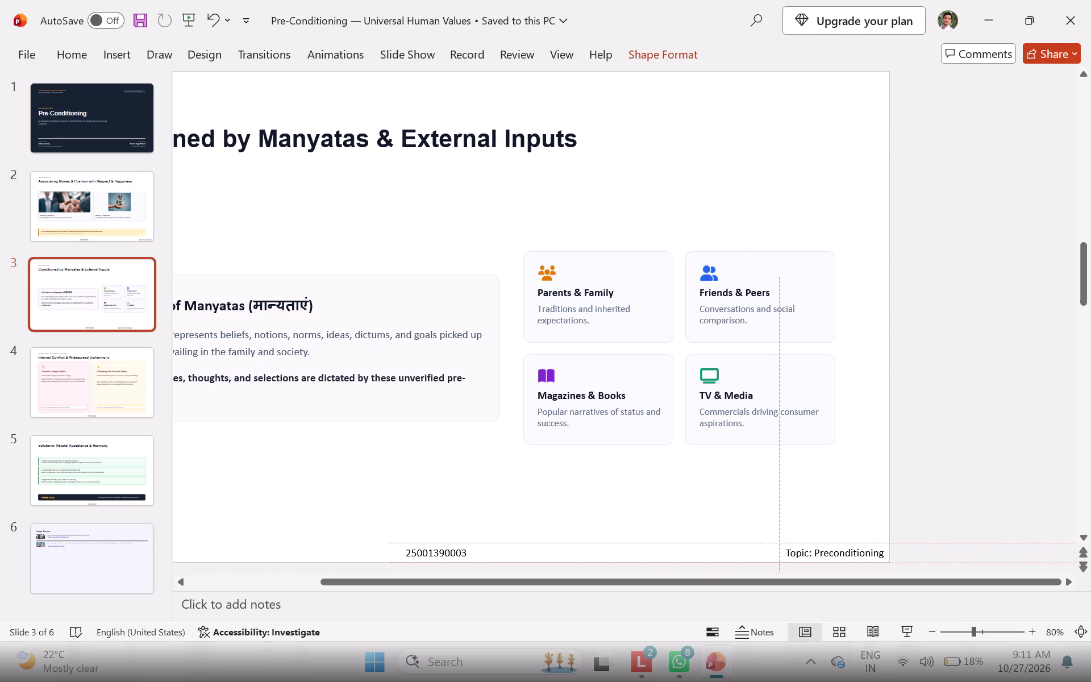
left_click_drag(782, 554, 782, 554)
scroll(775, 552, "left", 1)
left_click(707, 511)
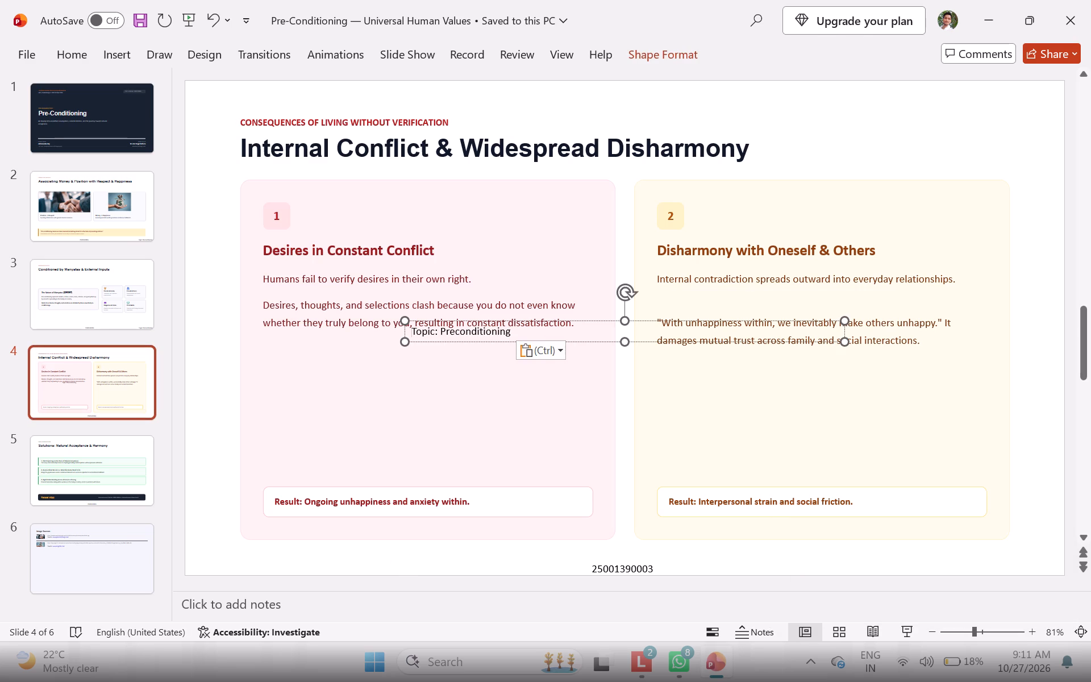
left_click_drag(465, 342, 602, 501)
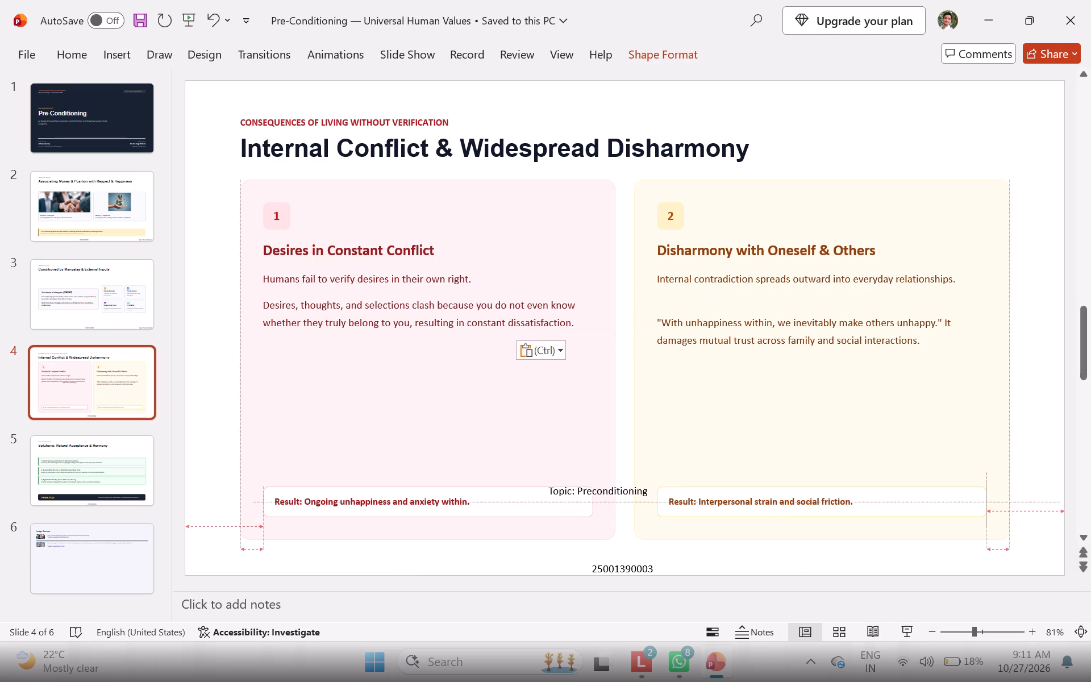
left_click_drag(602, 501, 762, 577)
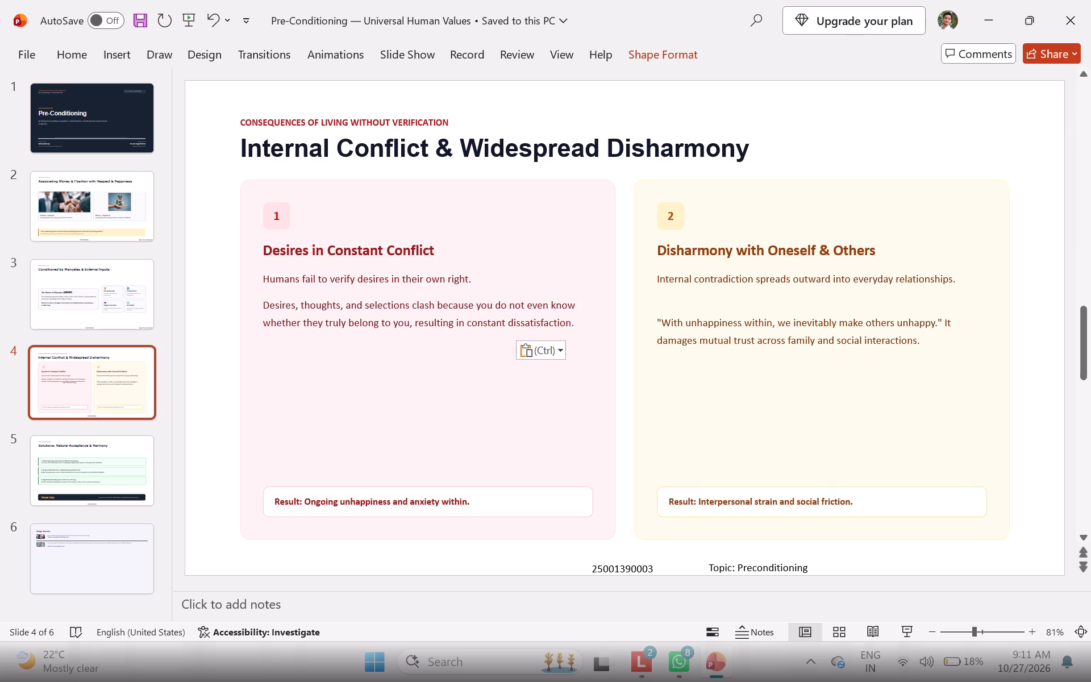
left_click_drag(762, 577, 761, 578)
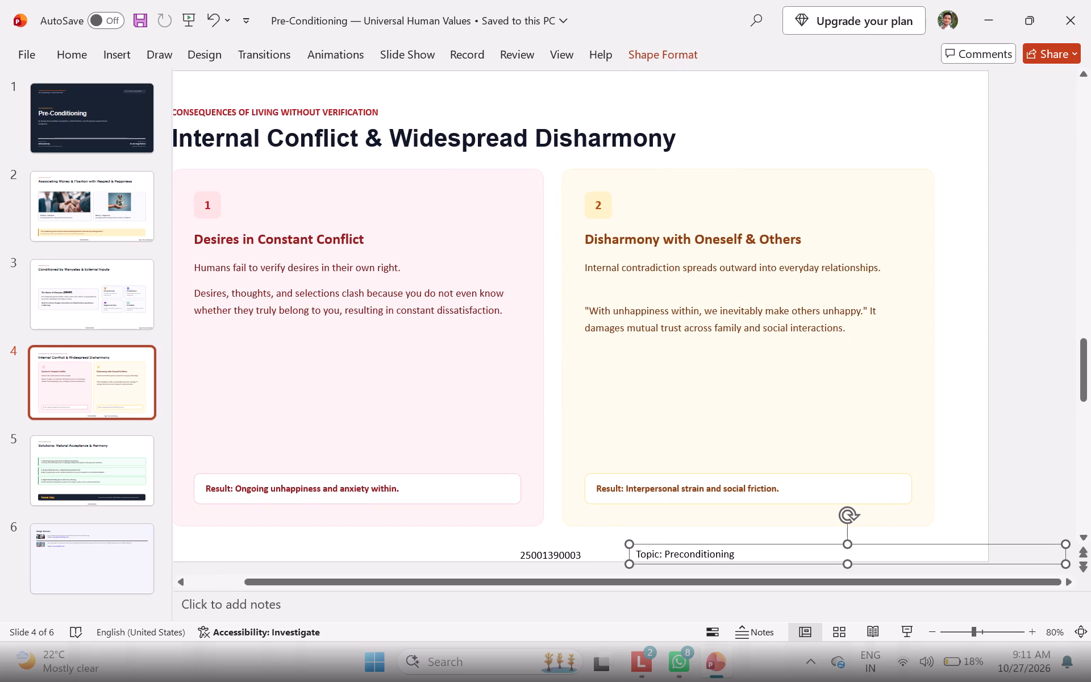
left_click_drag(630, 556, 692, 551)
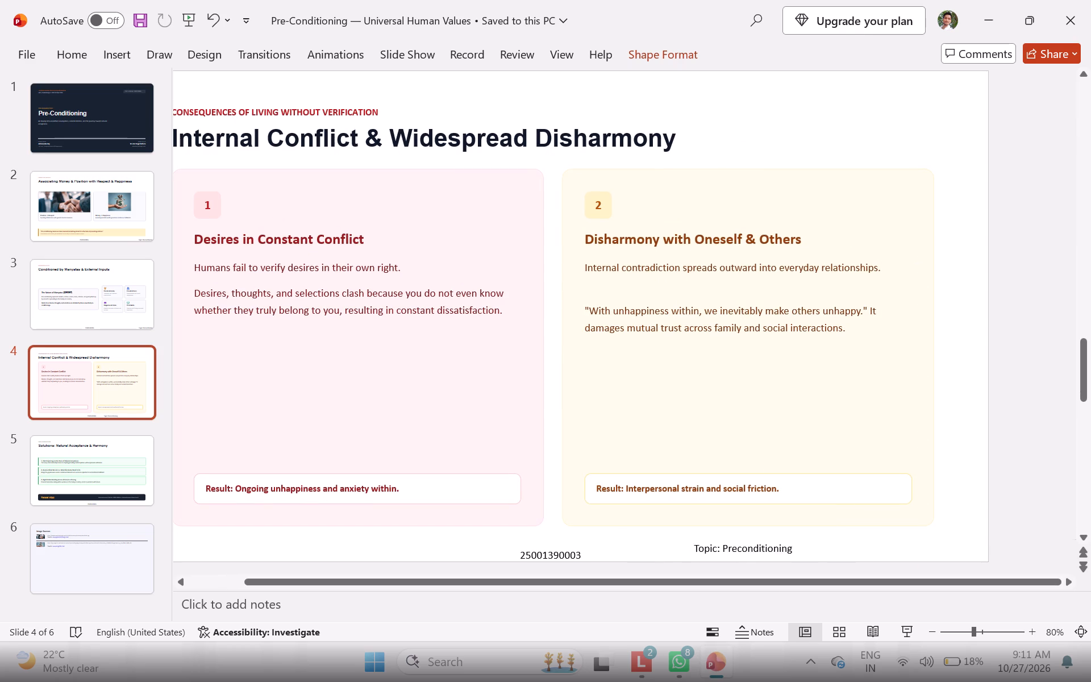
Move the "Topic: Preconditioning" text box to slide 4's bottom-right corner, level with the ID number.
left_click_drag(692, 551, 876, 551)
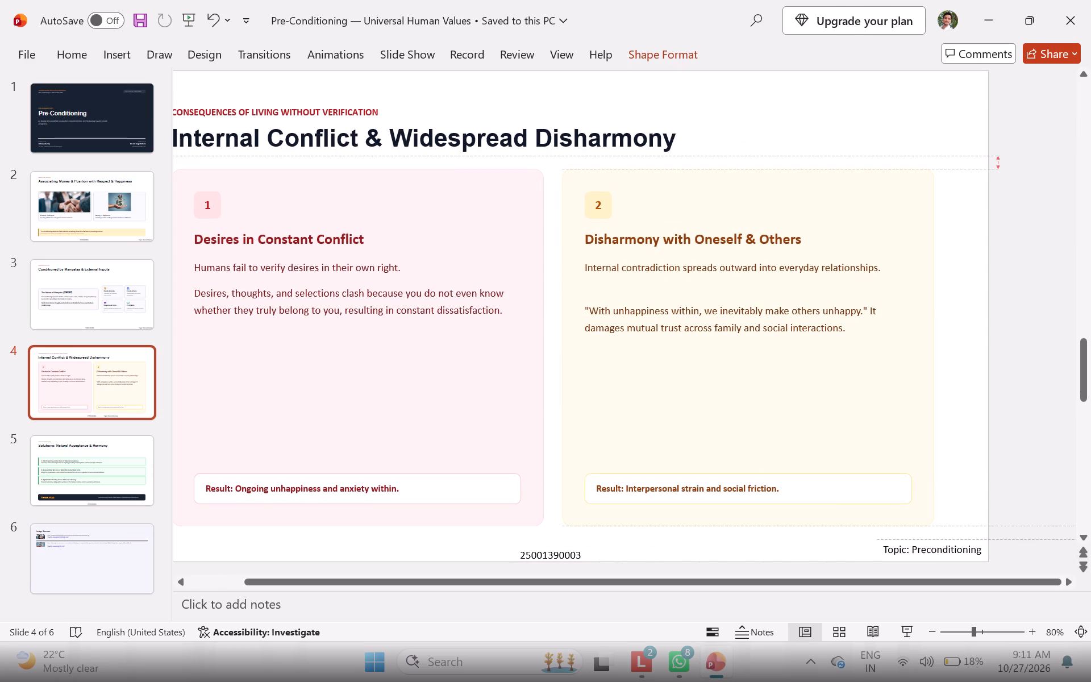
left_click_drag(876, 551, 878, 556)
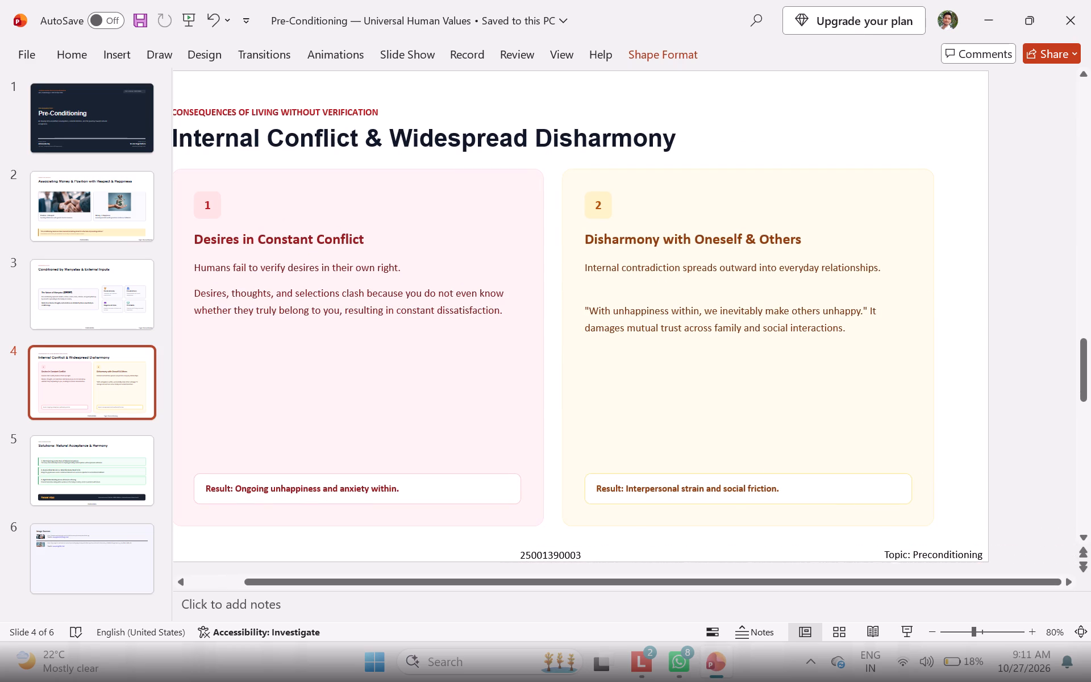
left_click_drag(878, 556, 880, 555)
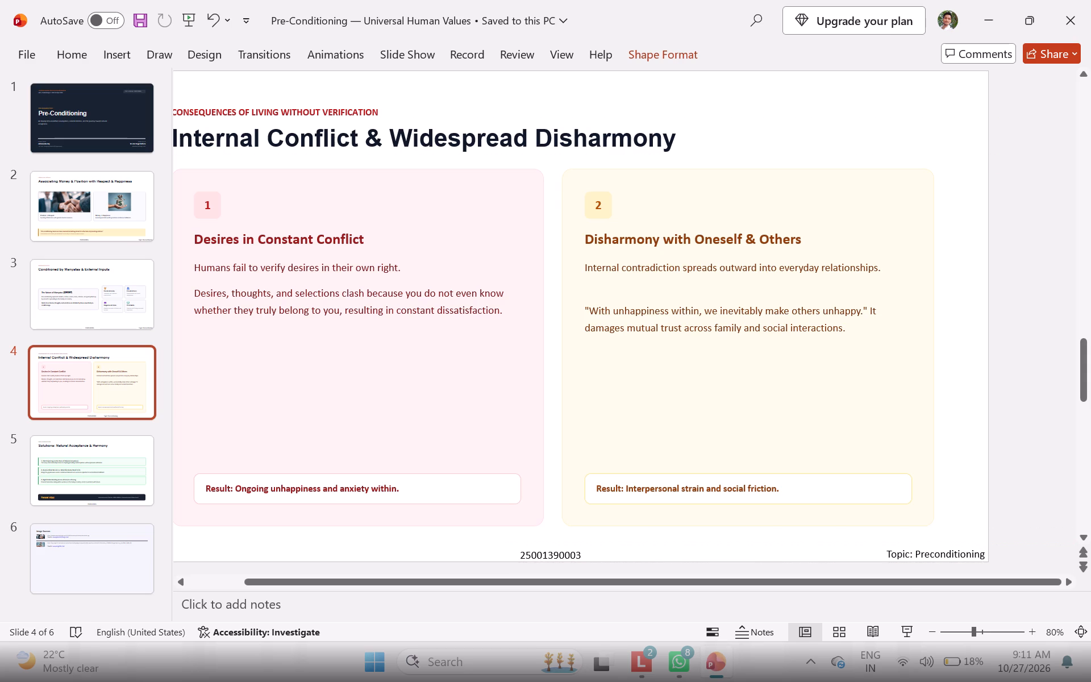
left_click_drag(880, 555, 879, 556)
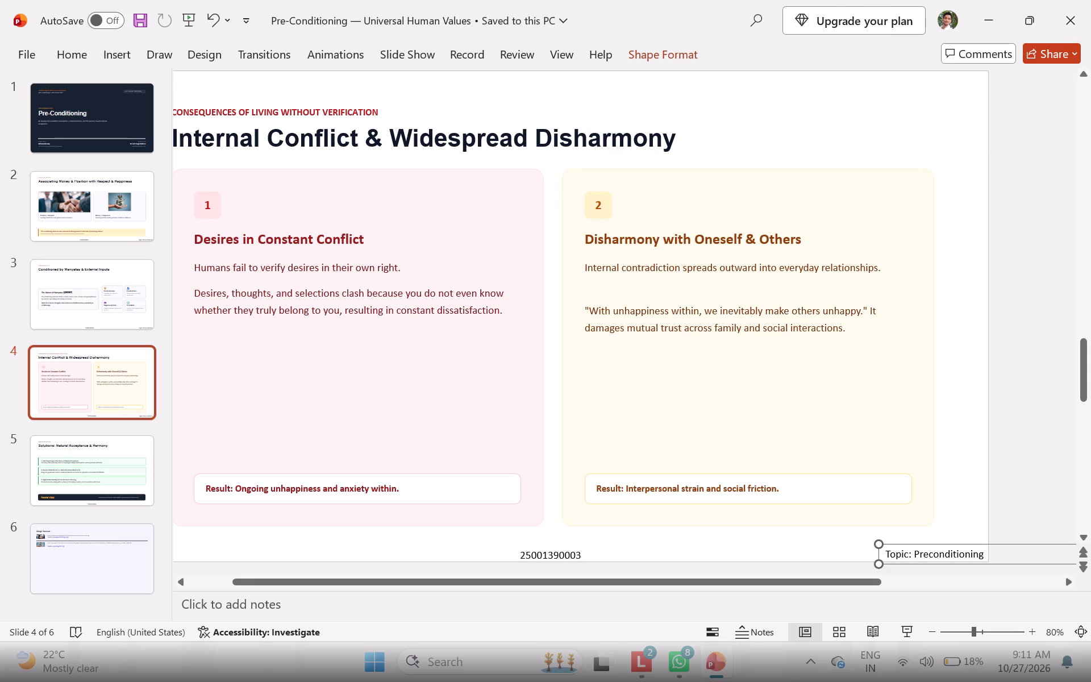
left_click(819, 546)
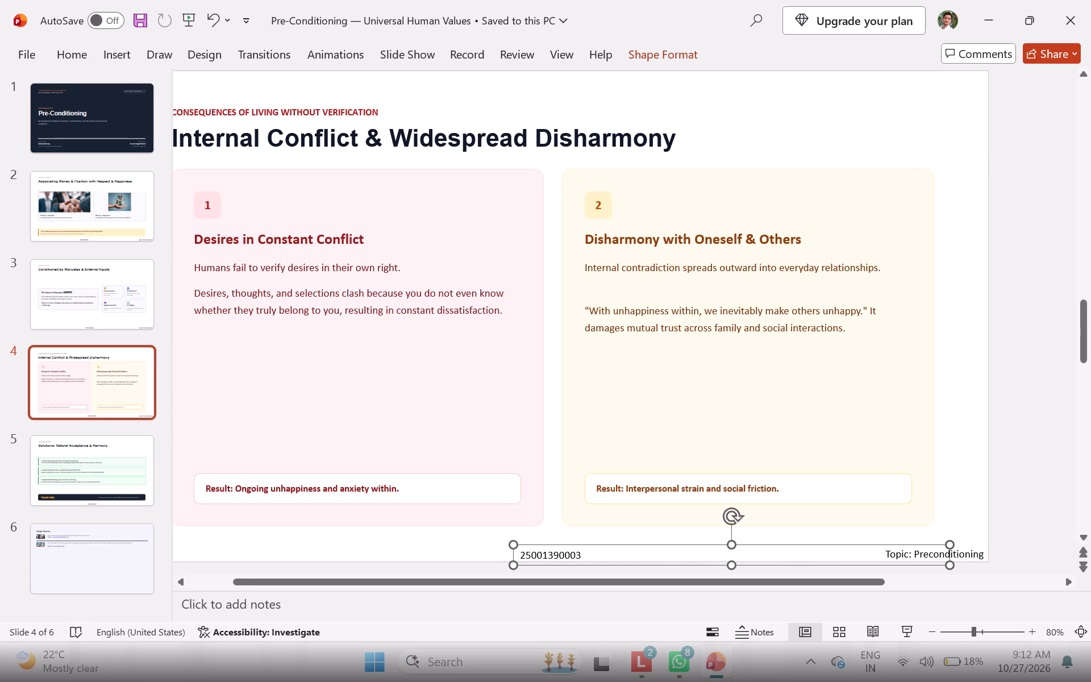
Paste the copied "Topic: Preconditioning" text onto slide 5, keeping the source formatting.
left_click(147, 478)
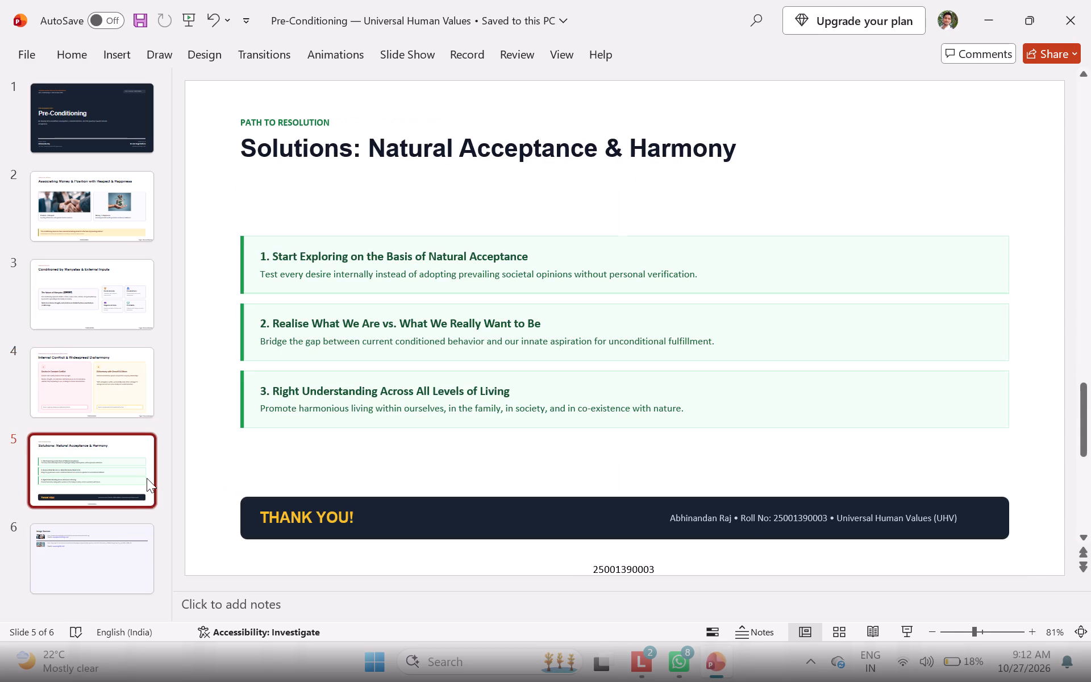
right_click(390, 464)
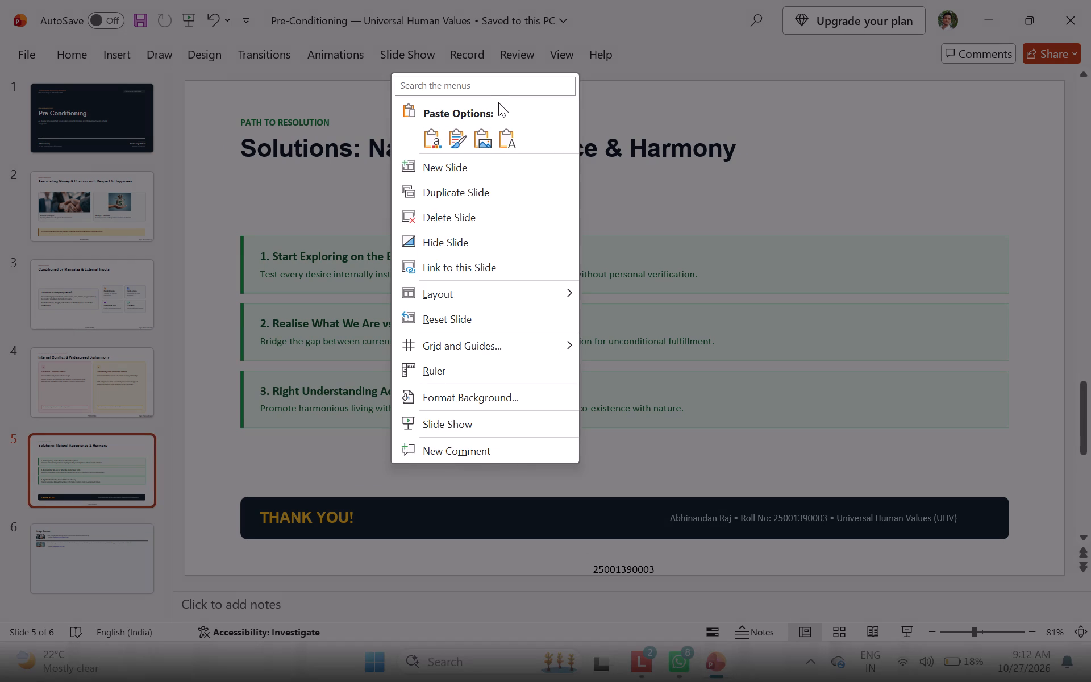
left_click(455, 140)
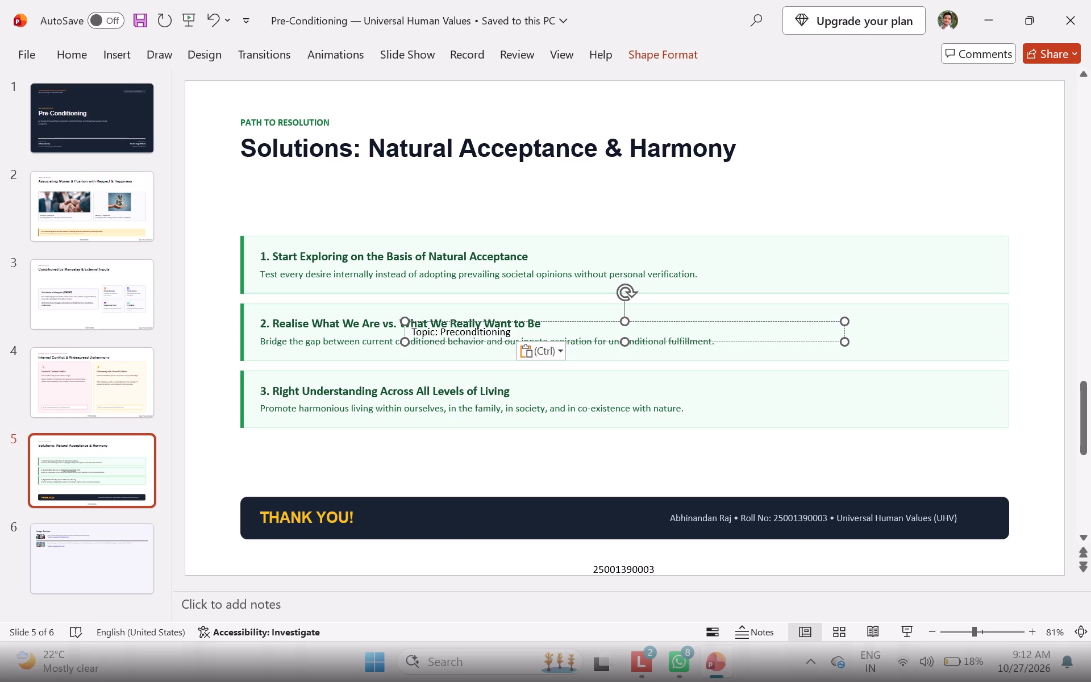
Move the pasted "Topic: Preconditioning" text box below the "THANK YOU!" banner, into slide 5's bottom-right corner.
left_click_drag(470, 339, 852, 567)
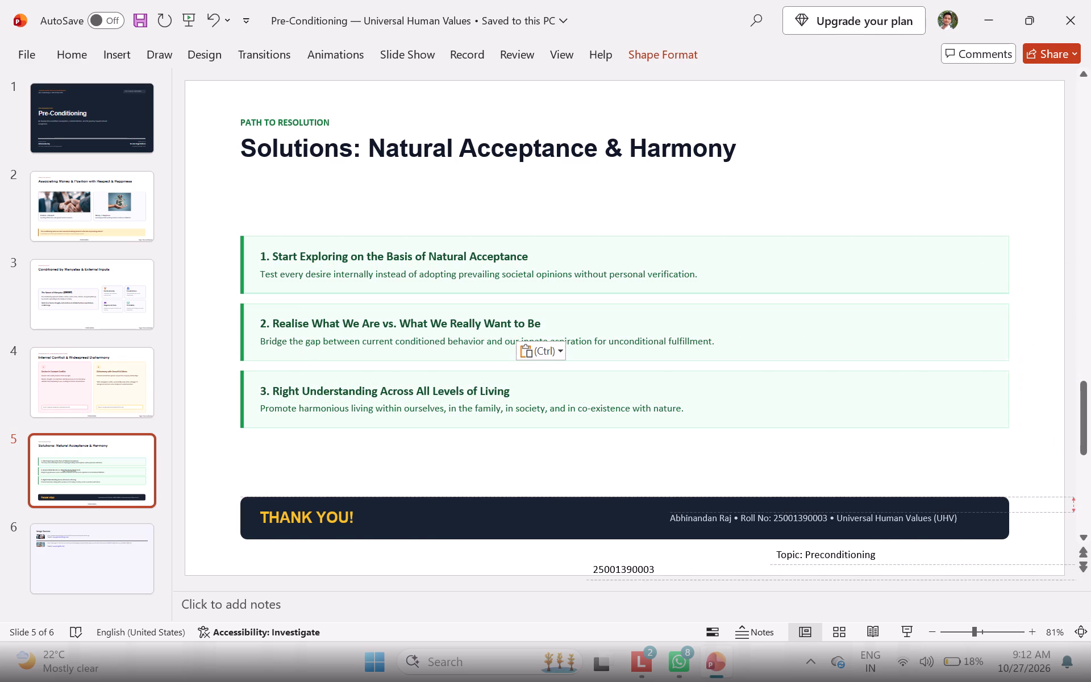
left_click_drag(852, 567, 1016, 573)
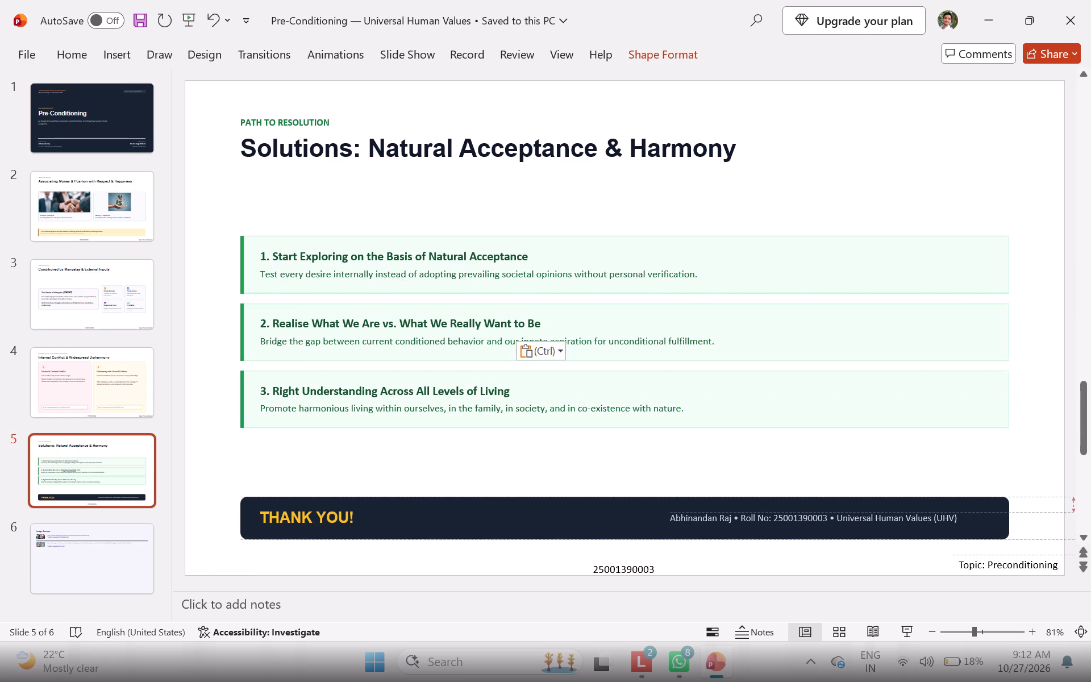
left_click_drag(1016, 573, 1018, 574)
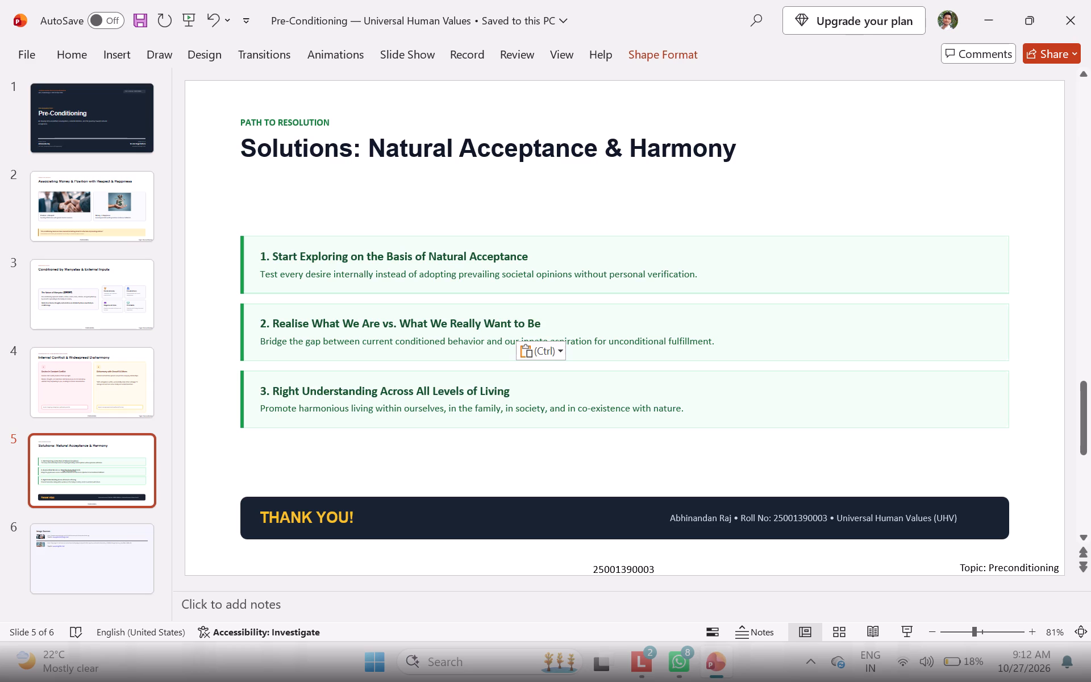
Nudge the "Topic: Preconditioning" text box until its text sits against slide 5's right edge.
left_click_drag(1018, 574, 1019, 576)
left_click_drag(1019, 576, 1022, 575)
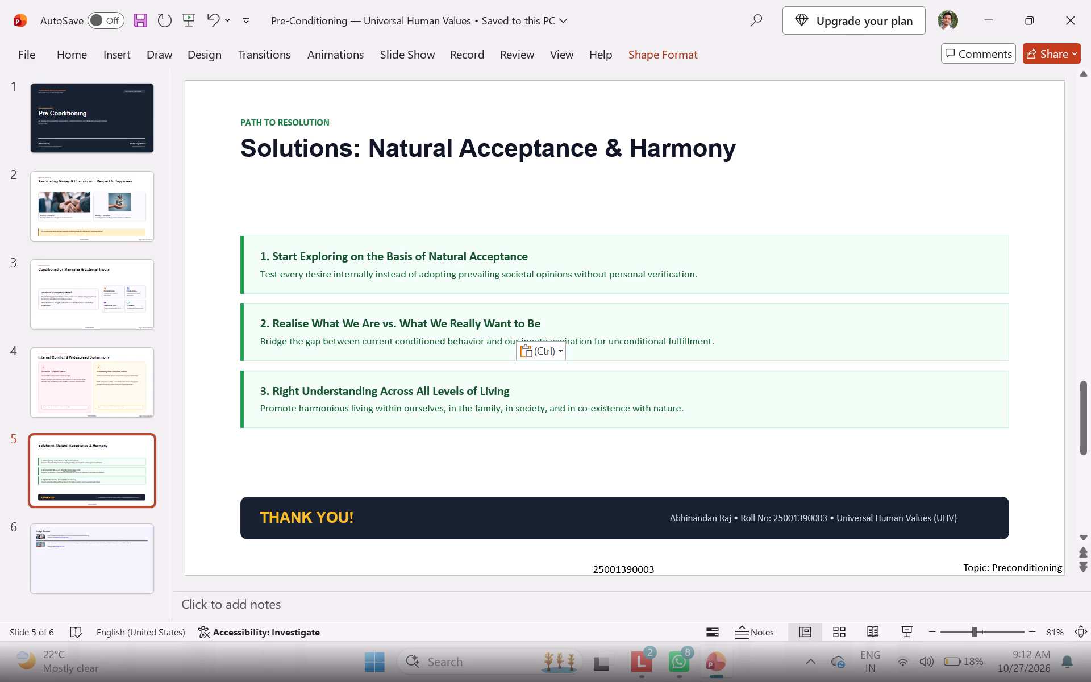
left_click_drag(1022, 575, 1021, 576)
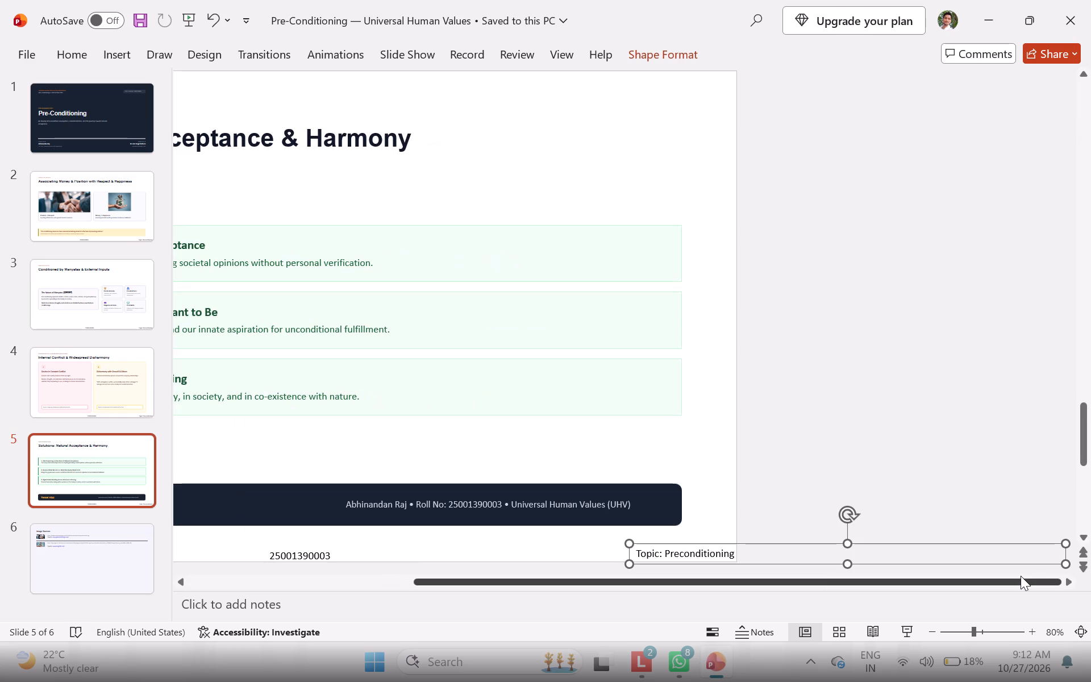
left_click(872, 458)
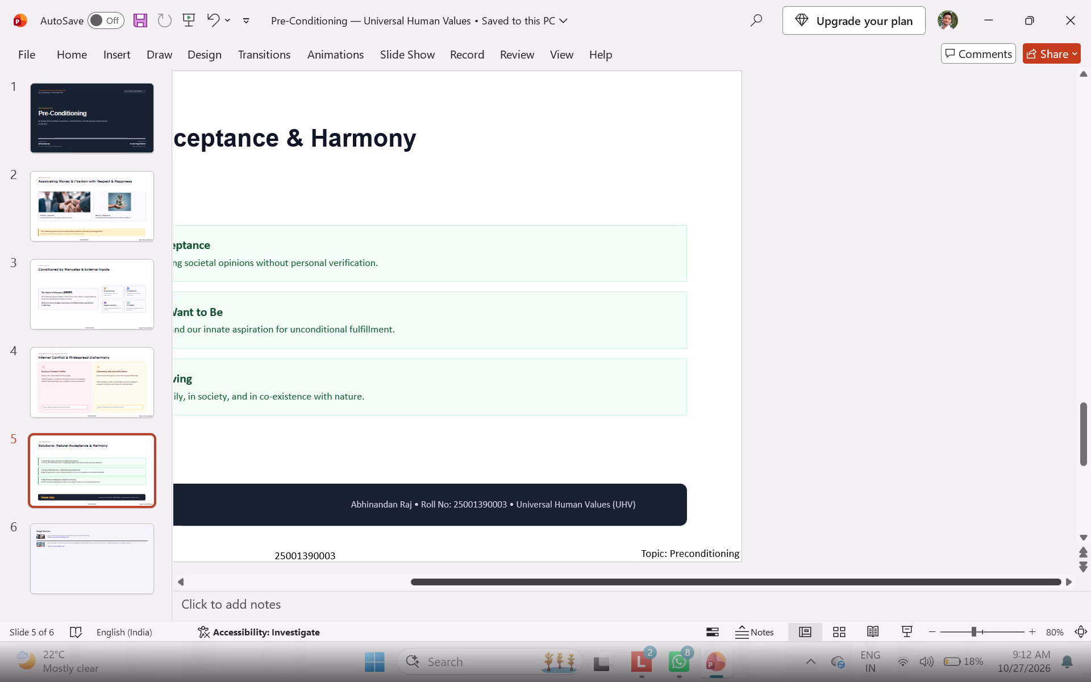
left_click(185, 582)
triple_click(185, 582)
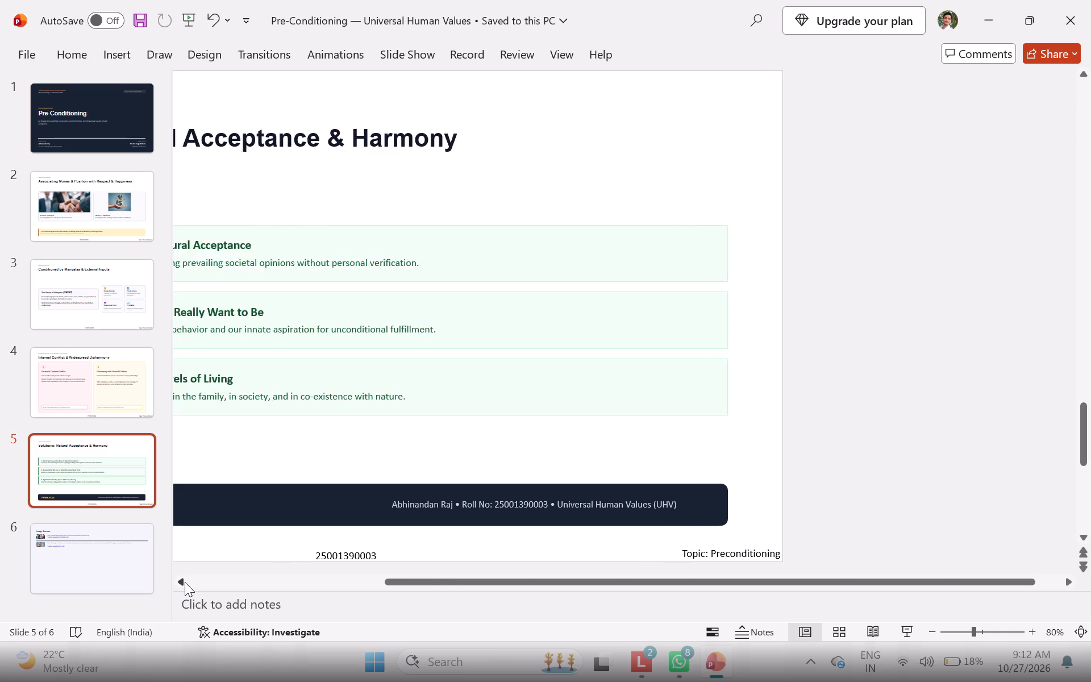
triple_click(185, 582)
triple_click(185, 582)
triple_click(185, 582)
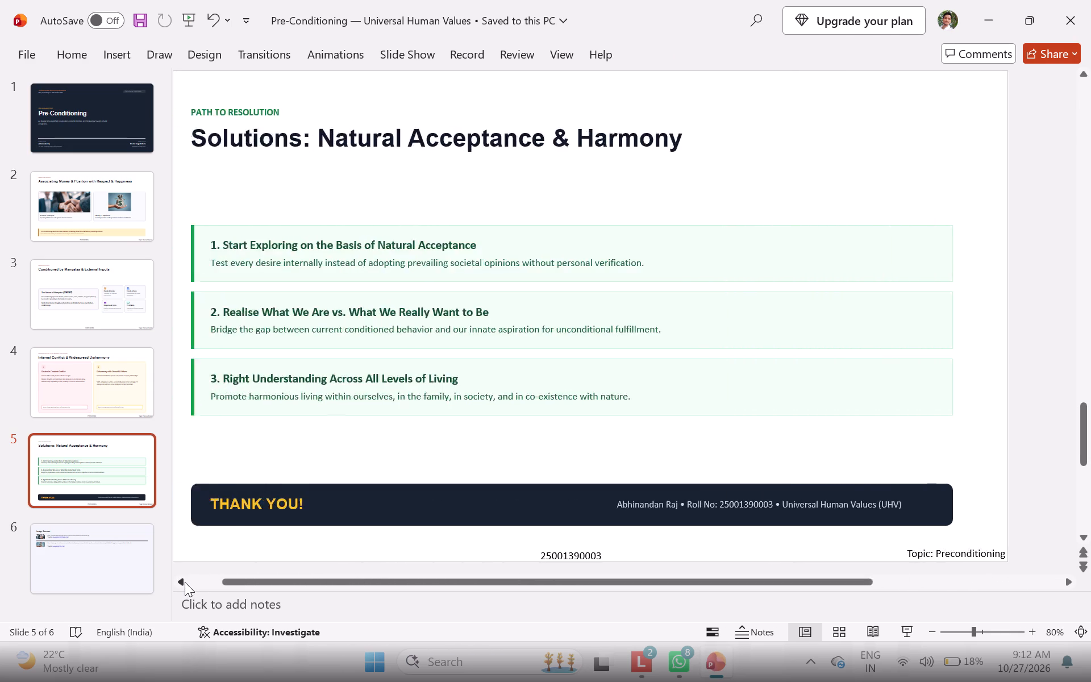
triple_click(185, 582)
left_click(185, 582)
Delete slide 6, the "Image Sources" slide.
left_click(132, 541)
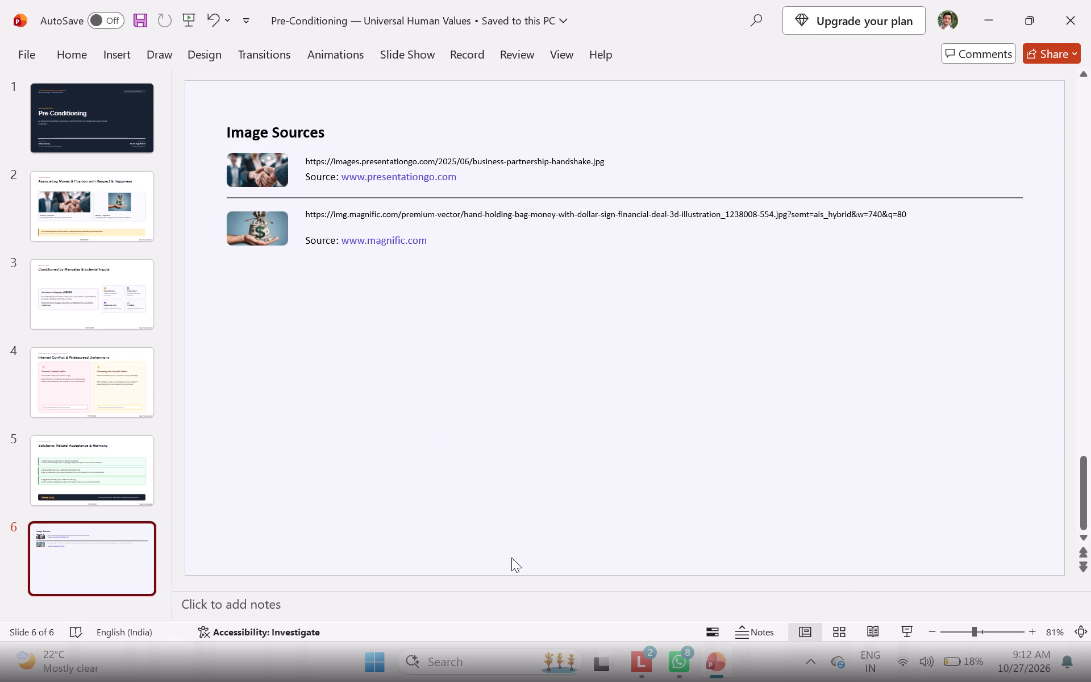
left_click(50, 578)
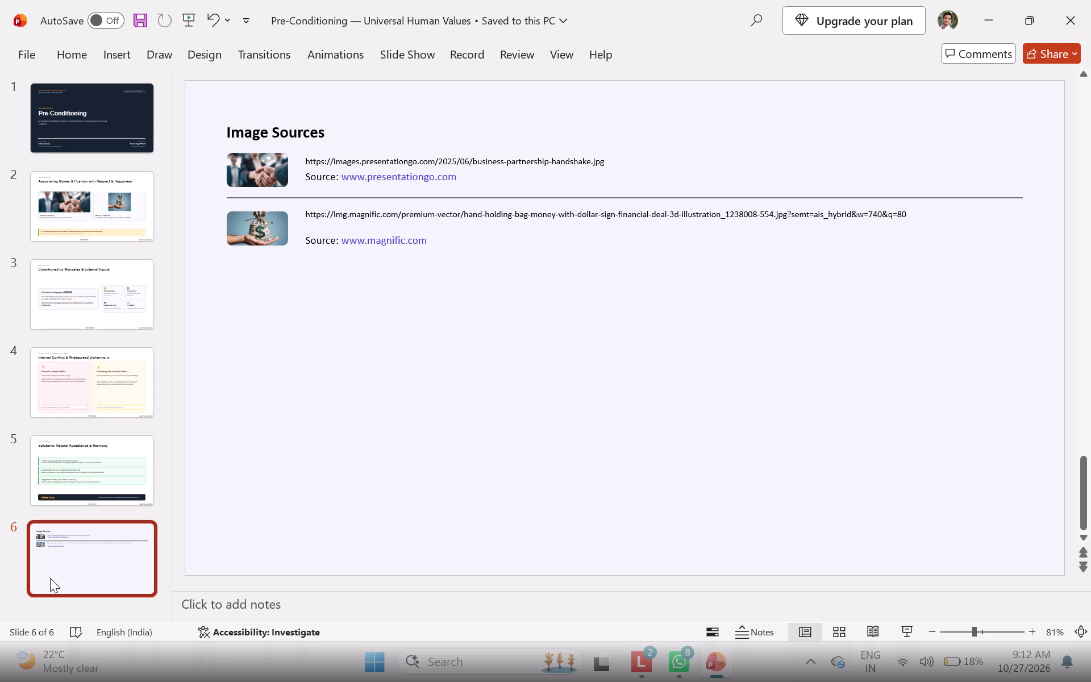
right_click(50, 584)
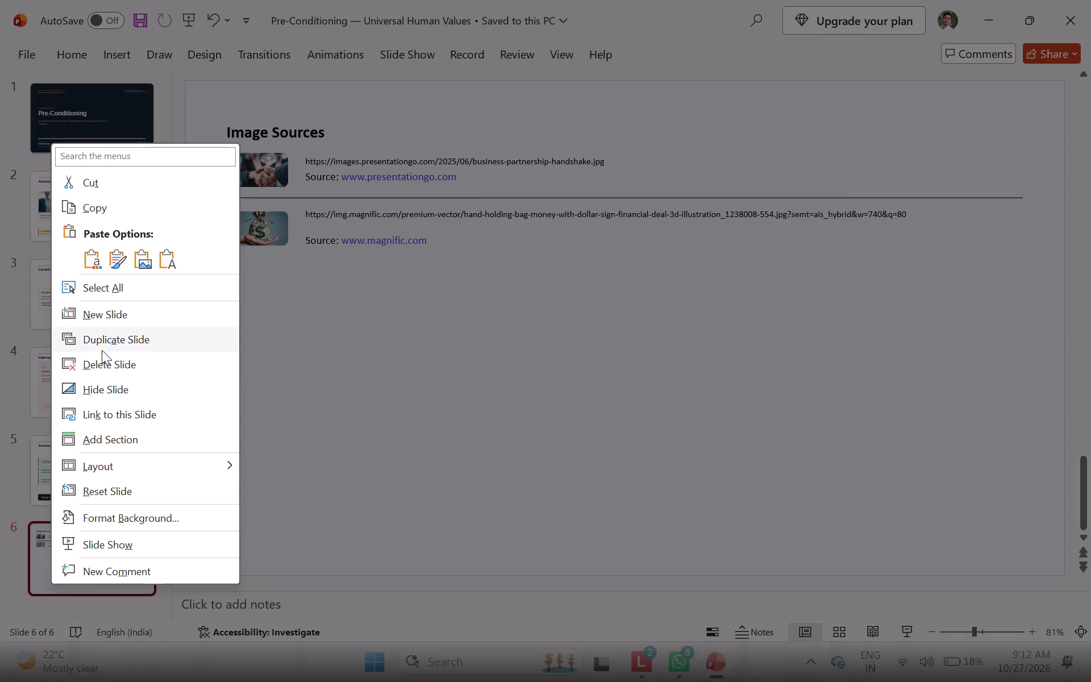
left_click(97, 365)
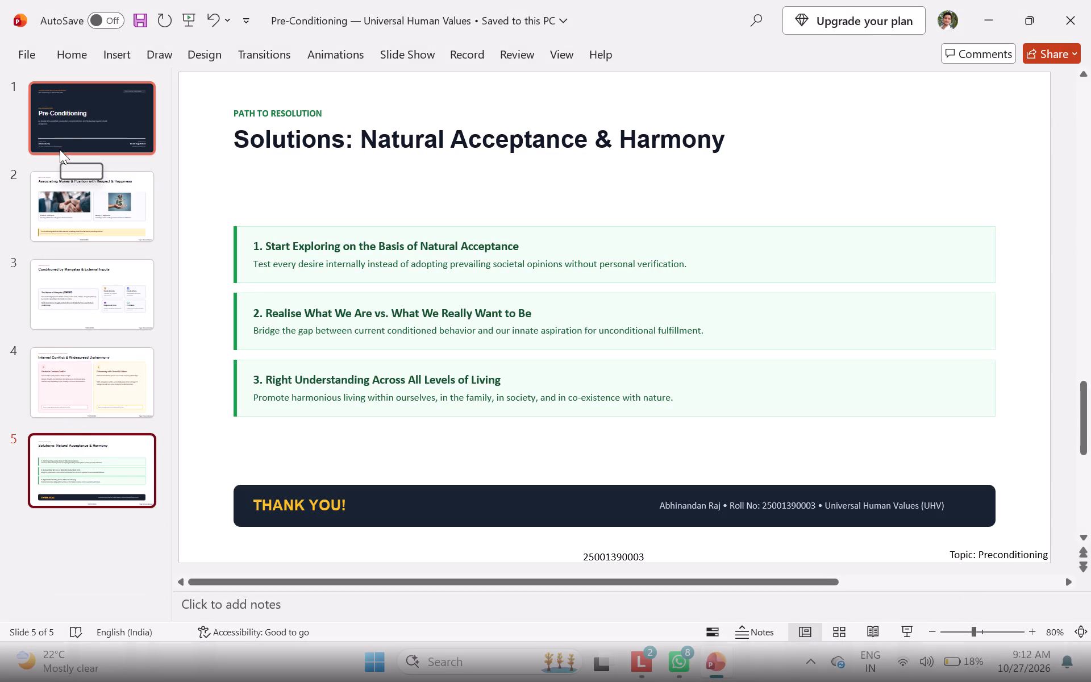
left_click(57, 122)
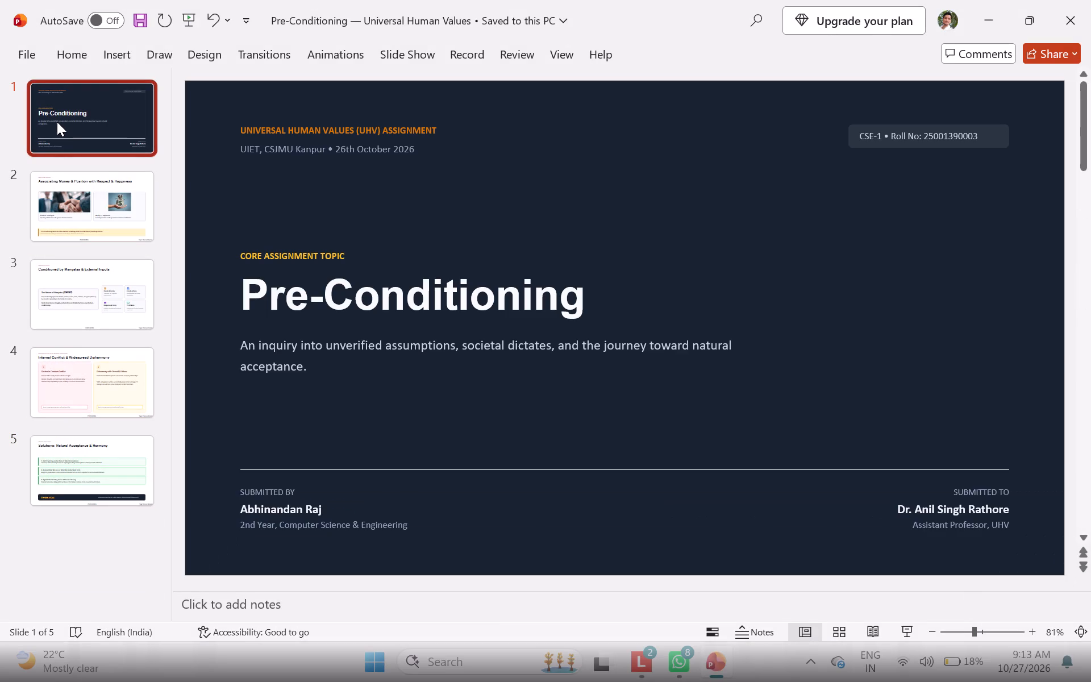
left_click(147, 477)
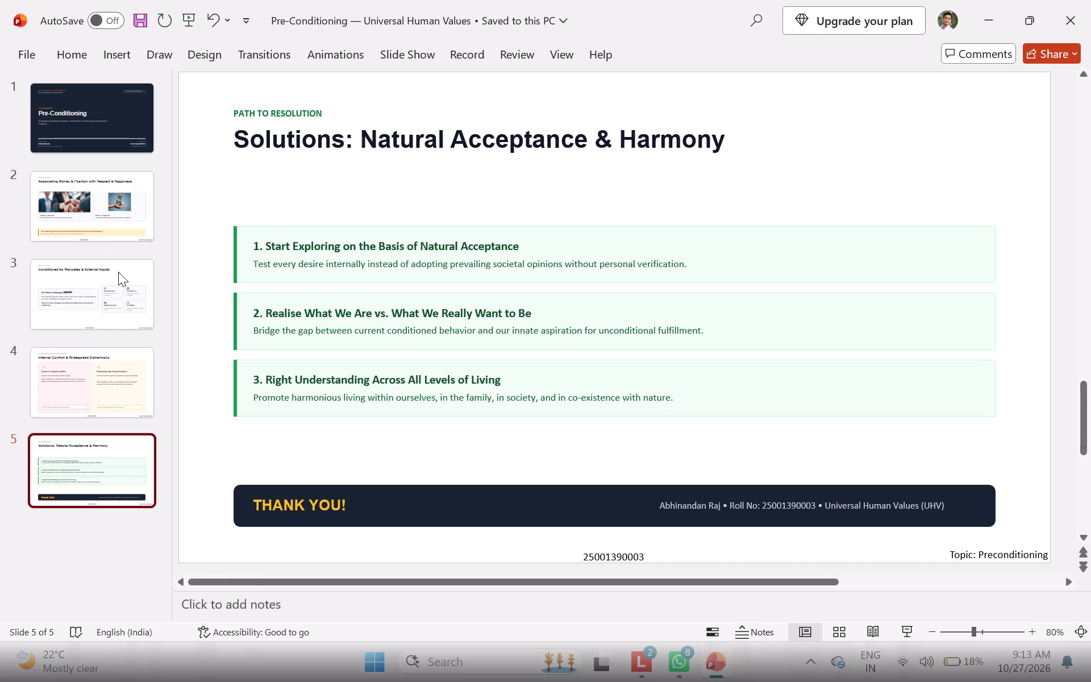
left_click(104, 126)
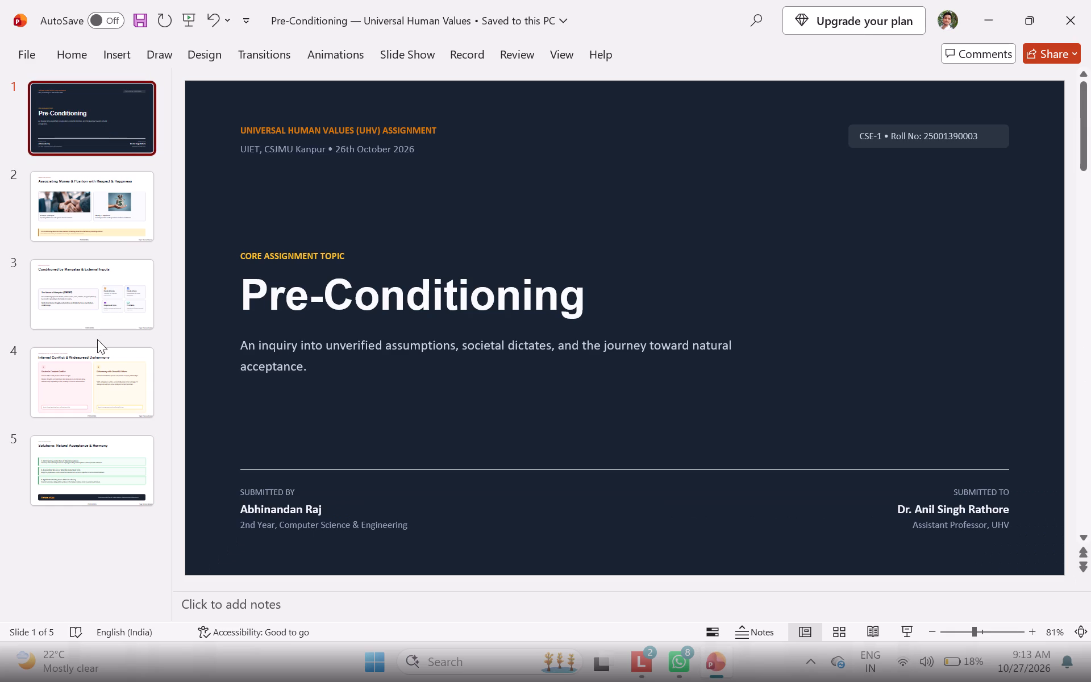
Remove the ID number text box from below the "THANK YOU!" banner on slide 5.
left_click(96, 473)
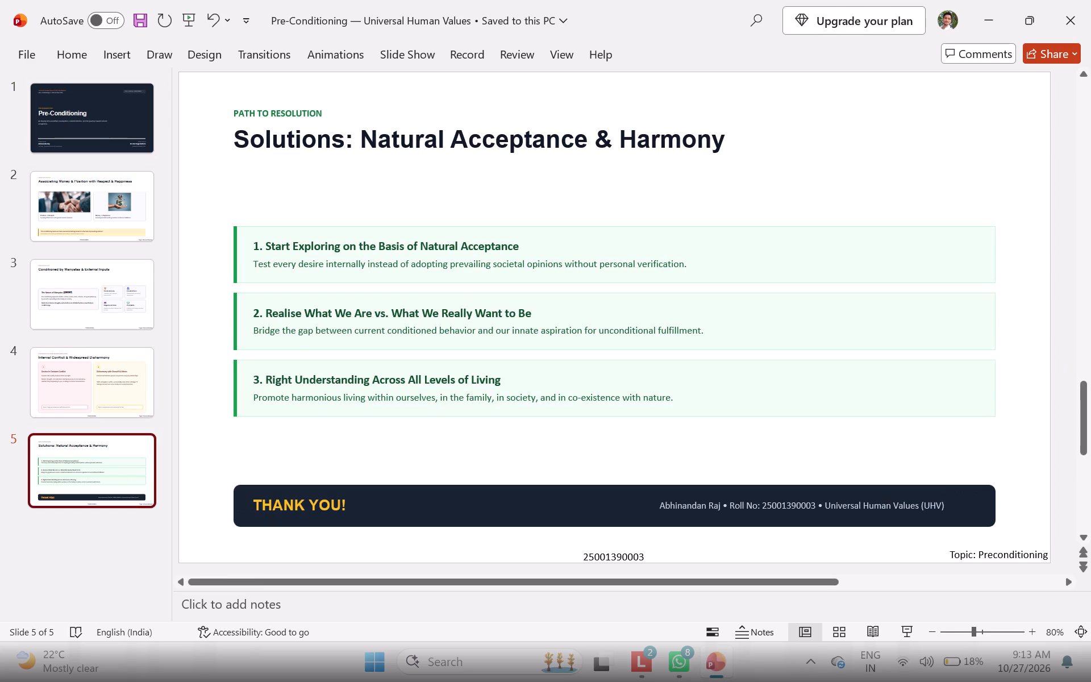
double_click(599, 555)
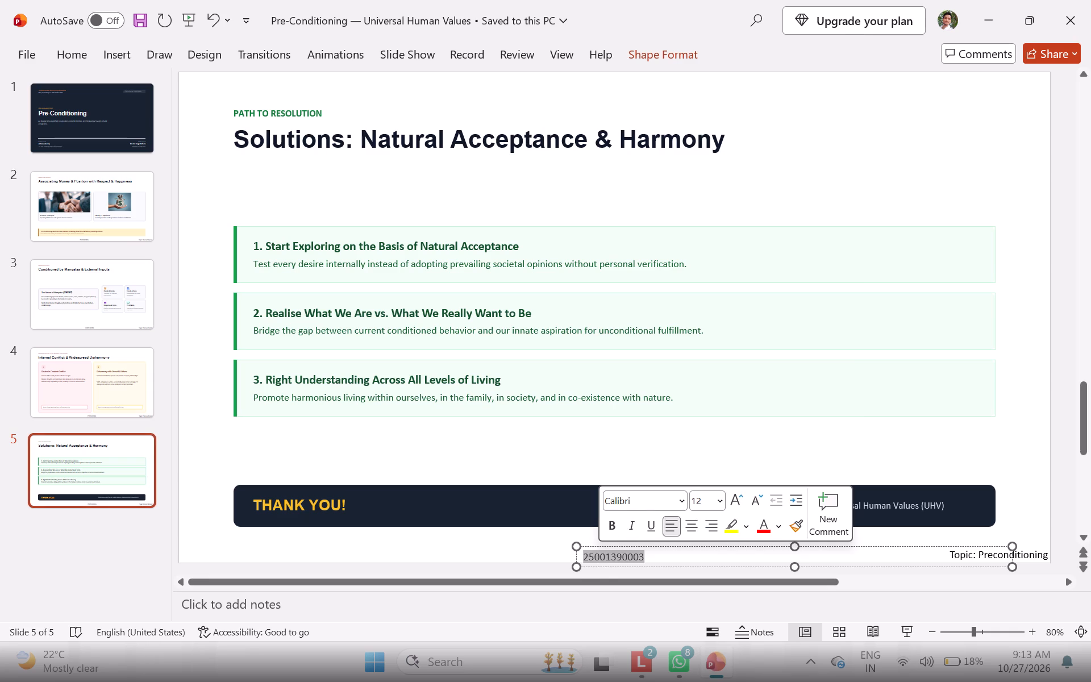
key("Delete")
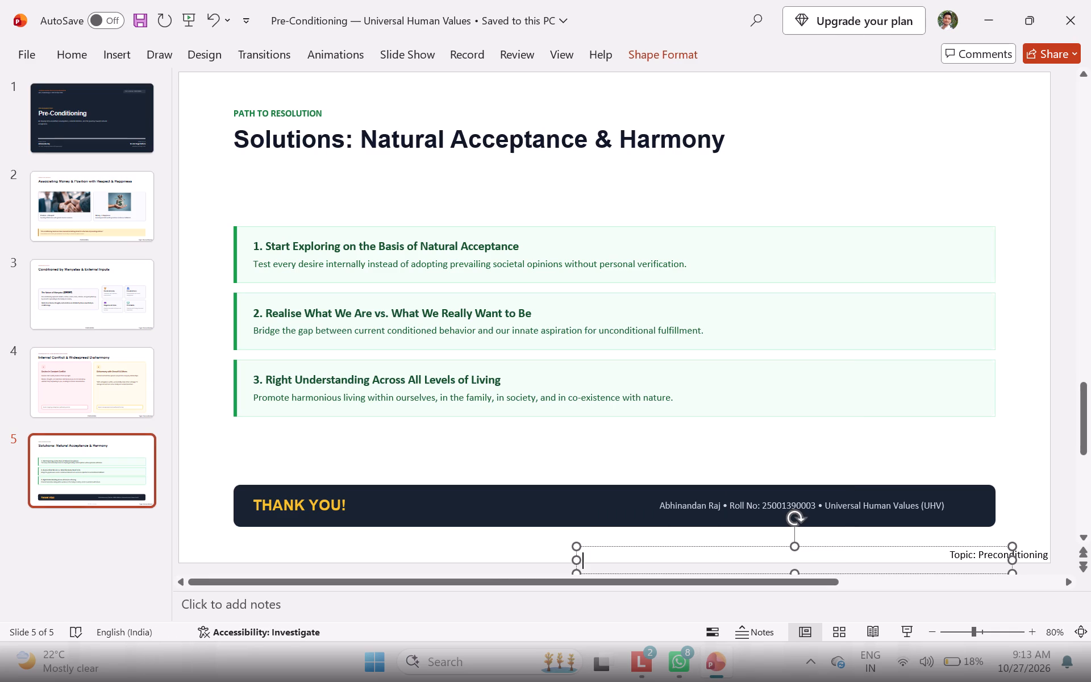
right_click(585, 544)
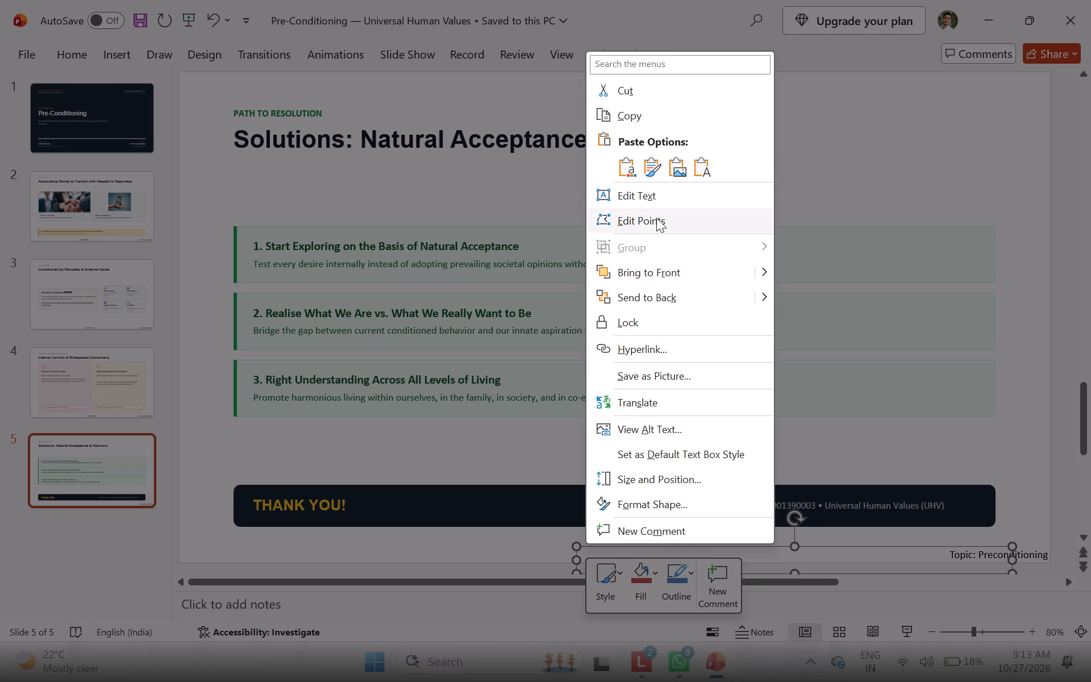
left_click(646, 83)
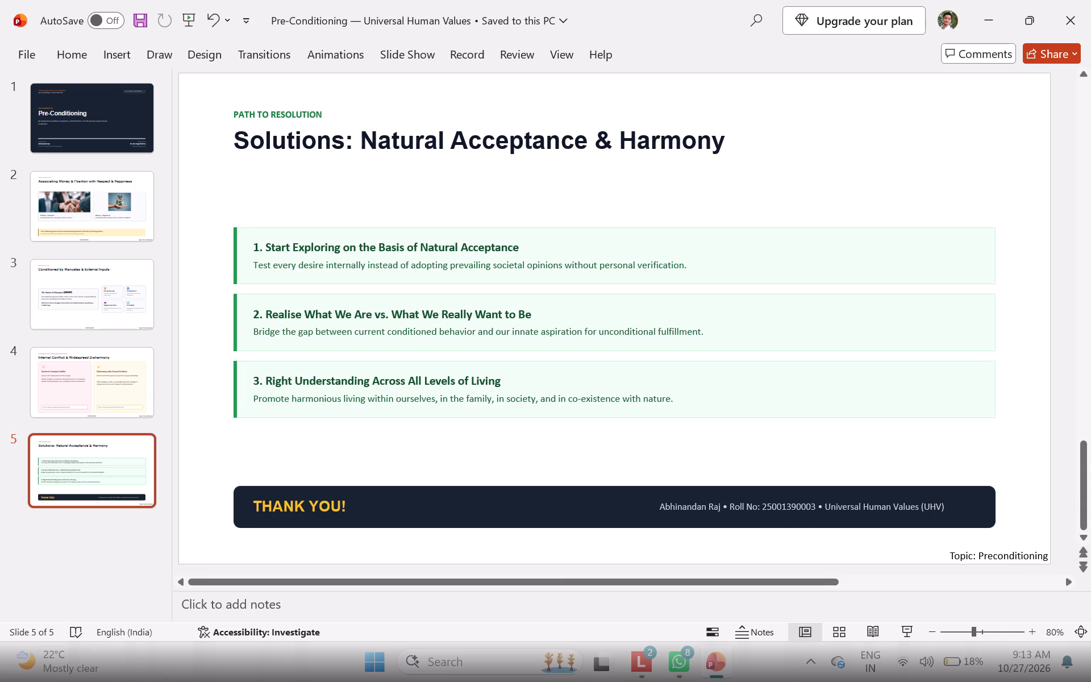
Start saving a copy of the presentation in the OneDrive Documents folder.
left_click(128, 122)
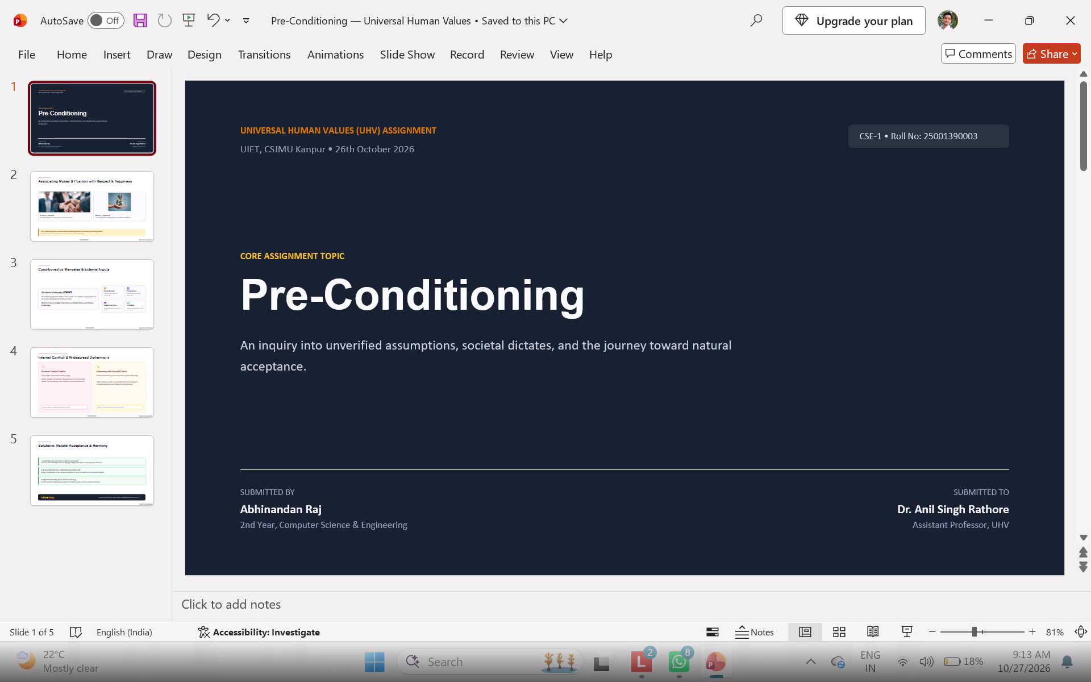
left_click(19, 47)
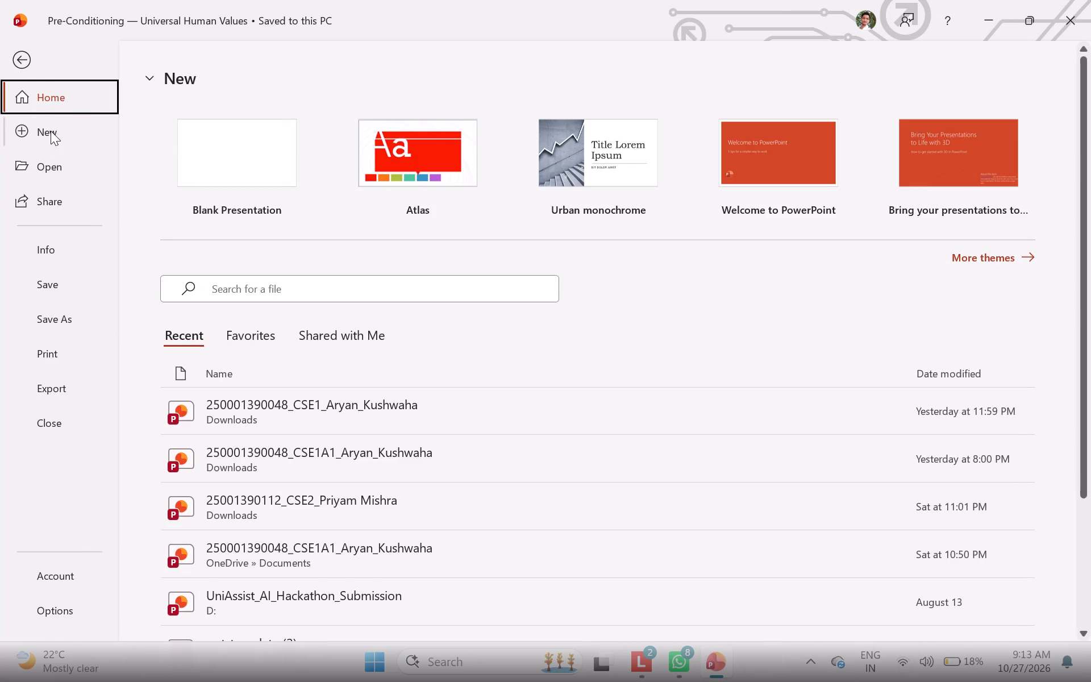
left_click(65, 325)
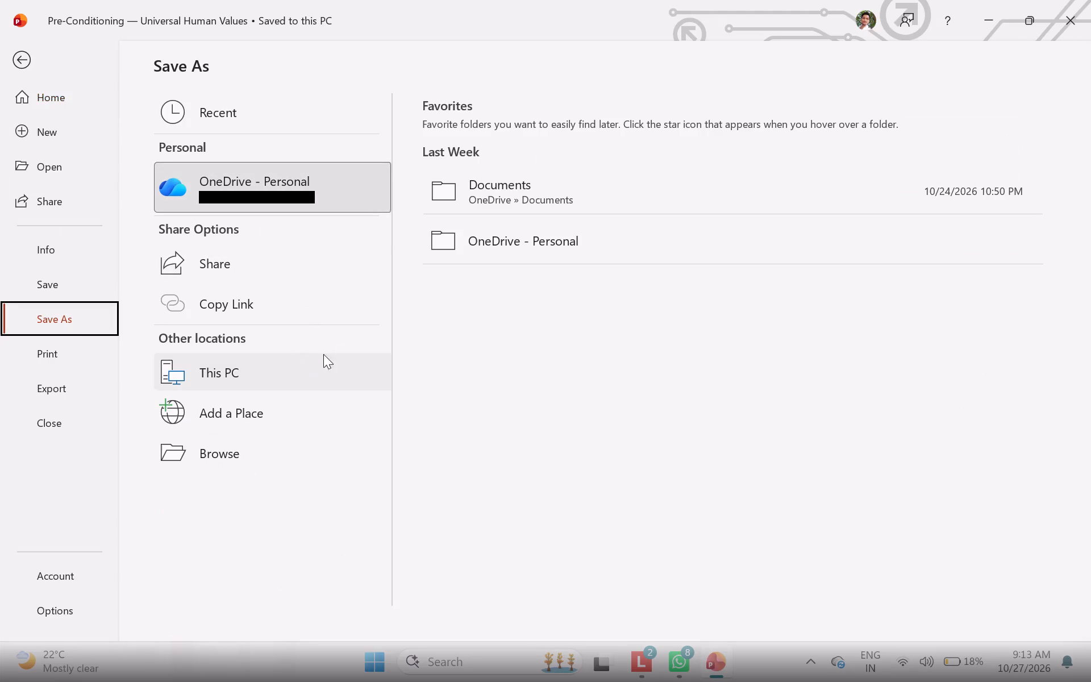
left_click(556, 190)
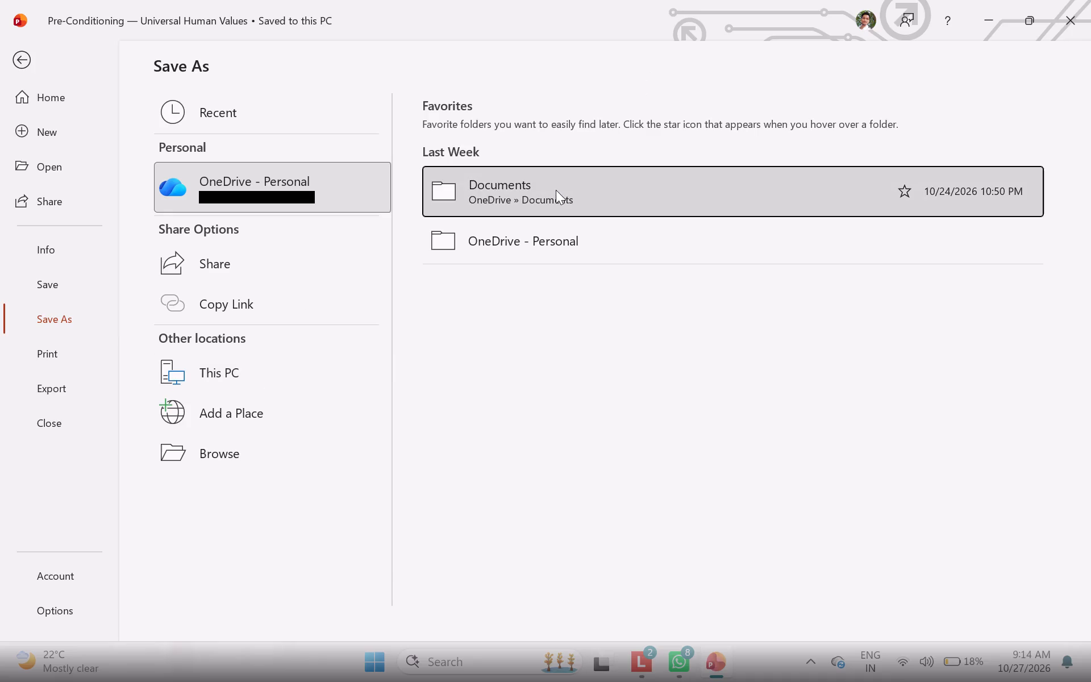
left_click(556, 190)
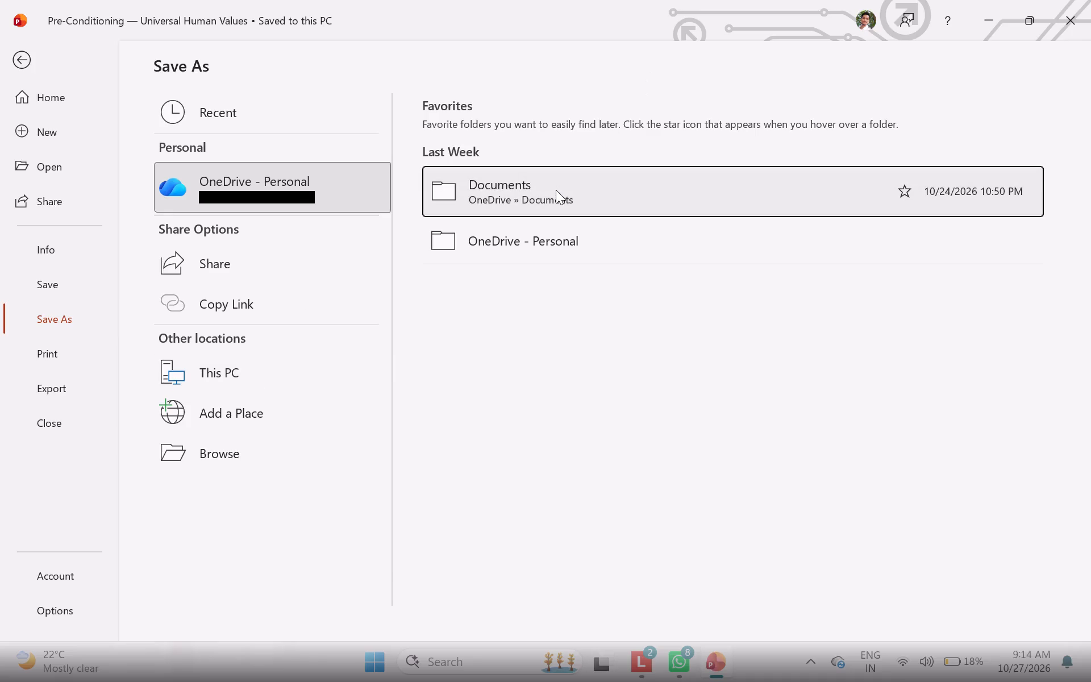
double_click(556, 190)
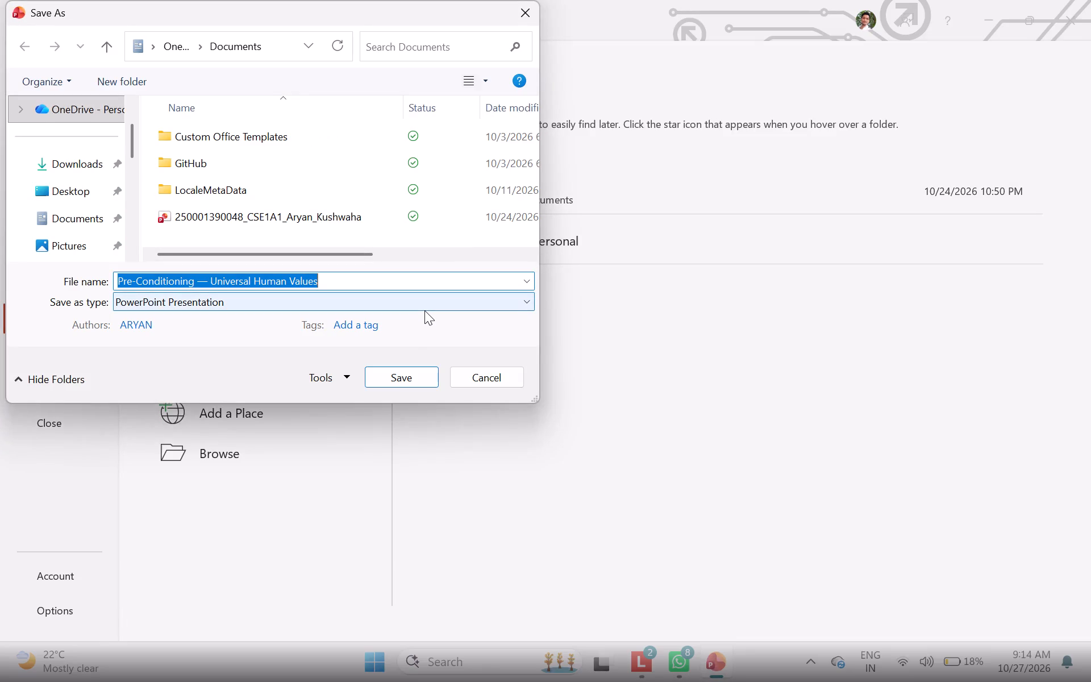
Base the file name on the existing presentation's name in that folder, shortening its class part to CSE1.
key("BackSpace")
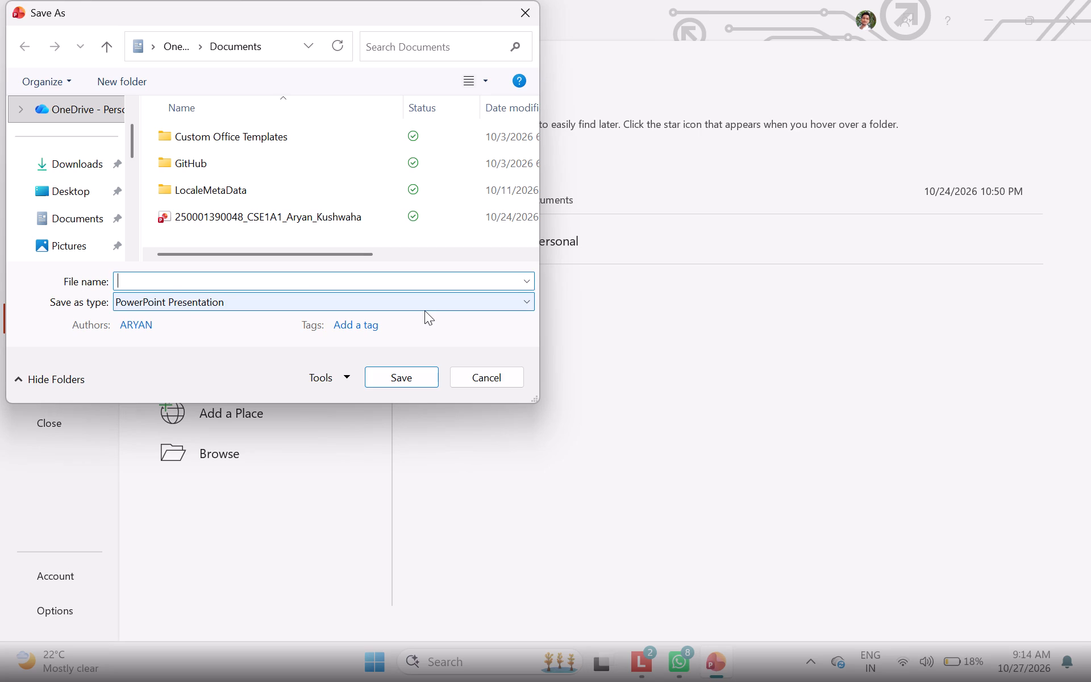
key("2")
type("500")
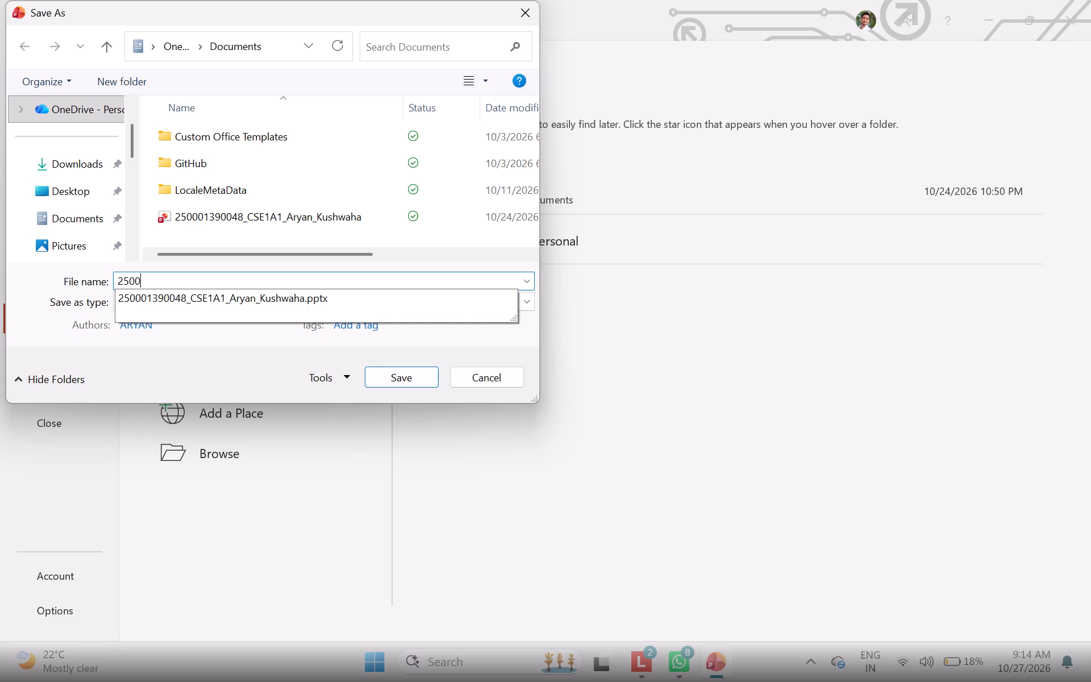
left_click(359, 294)
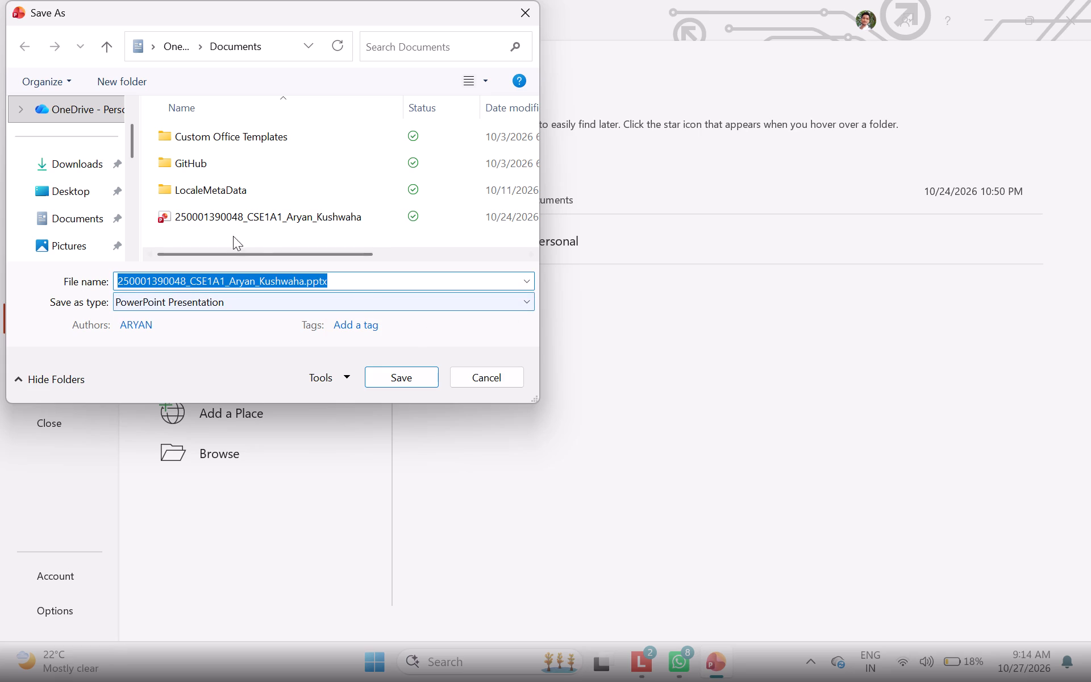
left_click(223, 282)
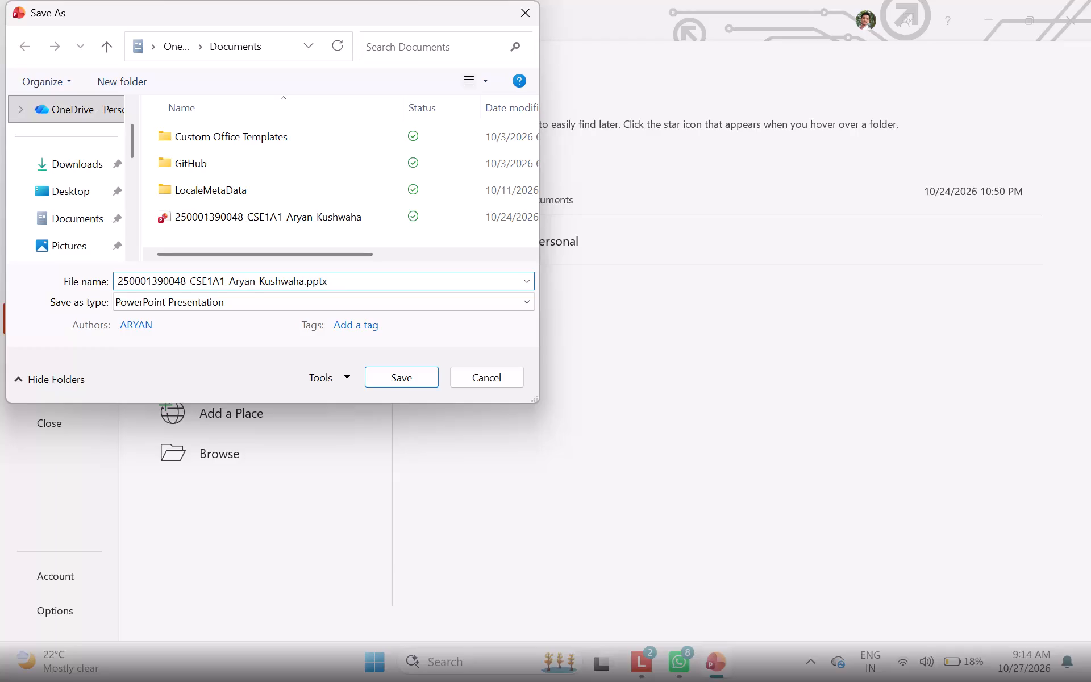
key("BackSpace")
key("BackSpace")
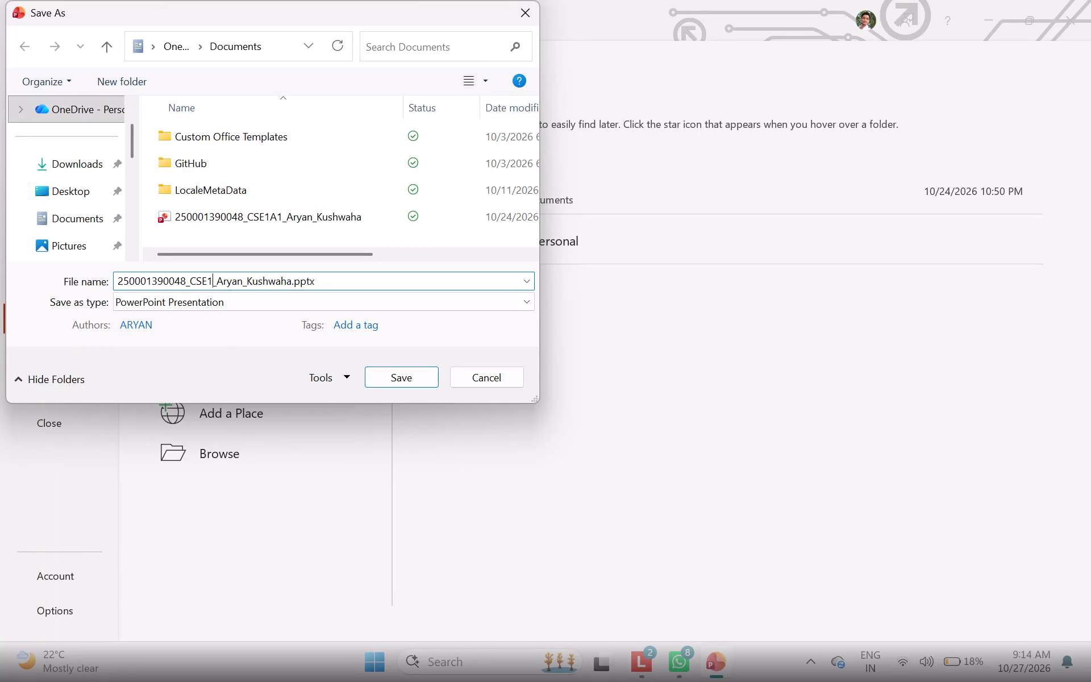
Replace the student name in the file name with the submitter's full name from the title slide.
left_click(291, 280)
key("BackSpace")
key("BackSpace")
key("BackSpace")
key("BackSpace")
key("BackSpace")
key("BackSpace")
key("BackSpace")
key("BackSpace")
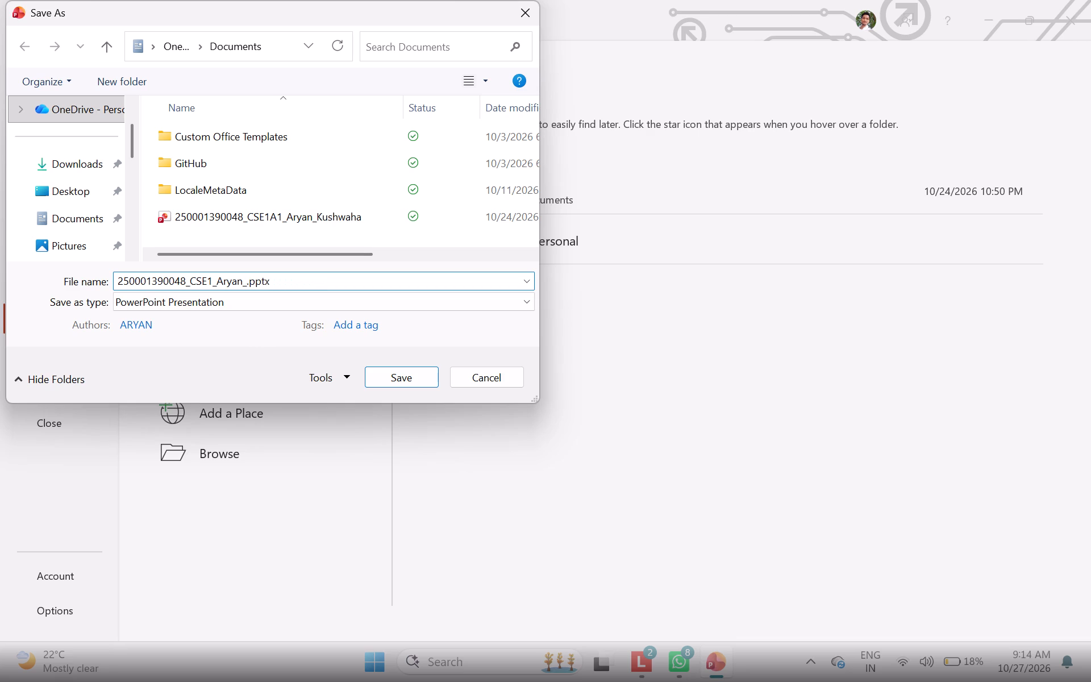
key("BackSpace")
key("BackSpace")
key("BackSpace")
key("BackSpace")
key("BackSpace")
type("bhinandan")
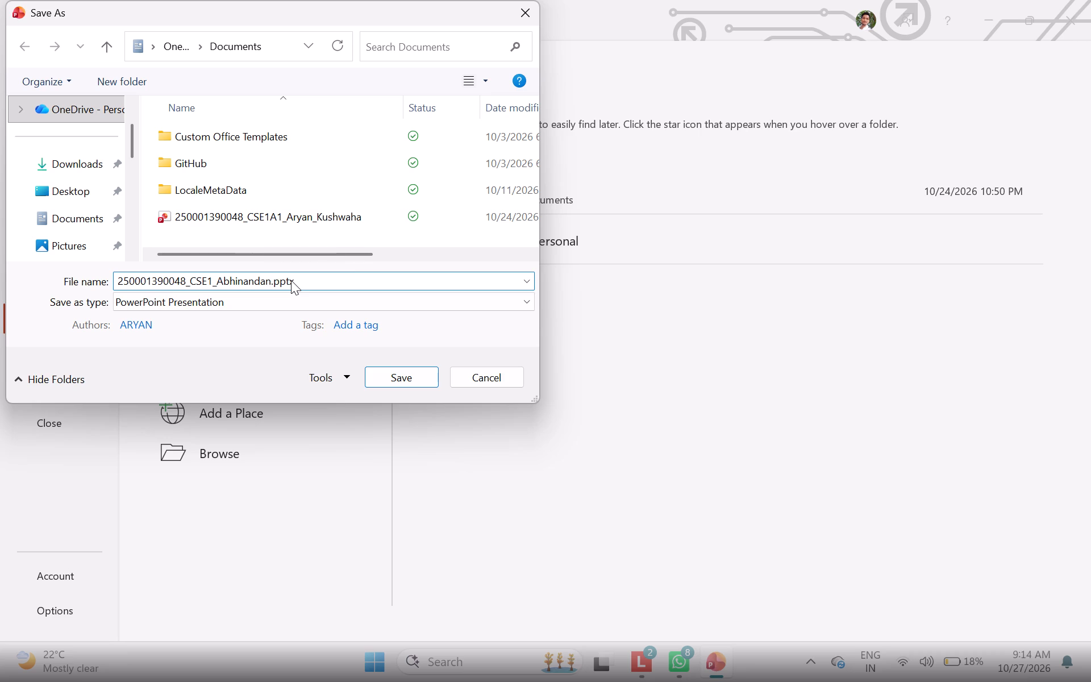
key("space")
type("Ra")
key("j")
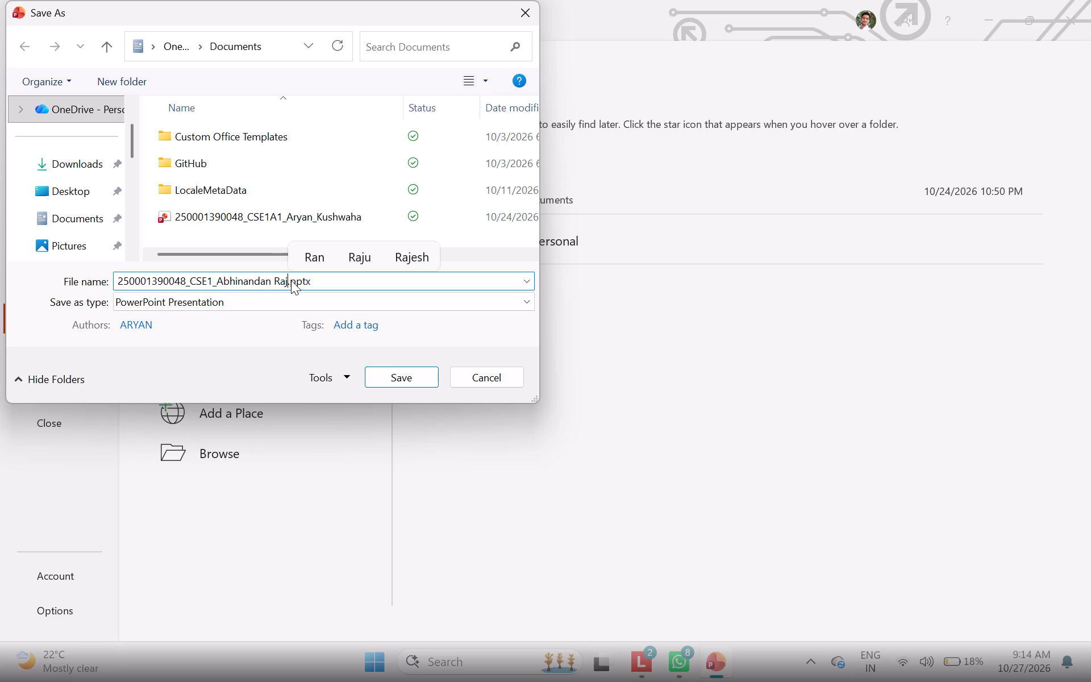
Change the last two digits of the roll number in the file name to 03.
left_click(185, 282)
key("BackSpace")
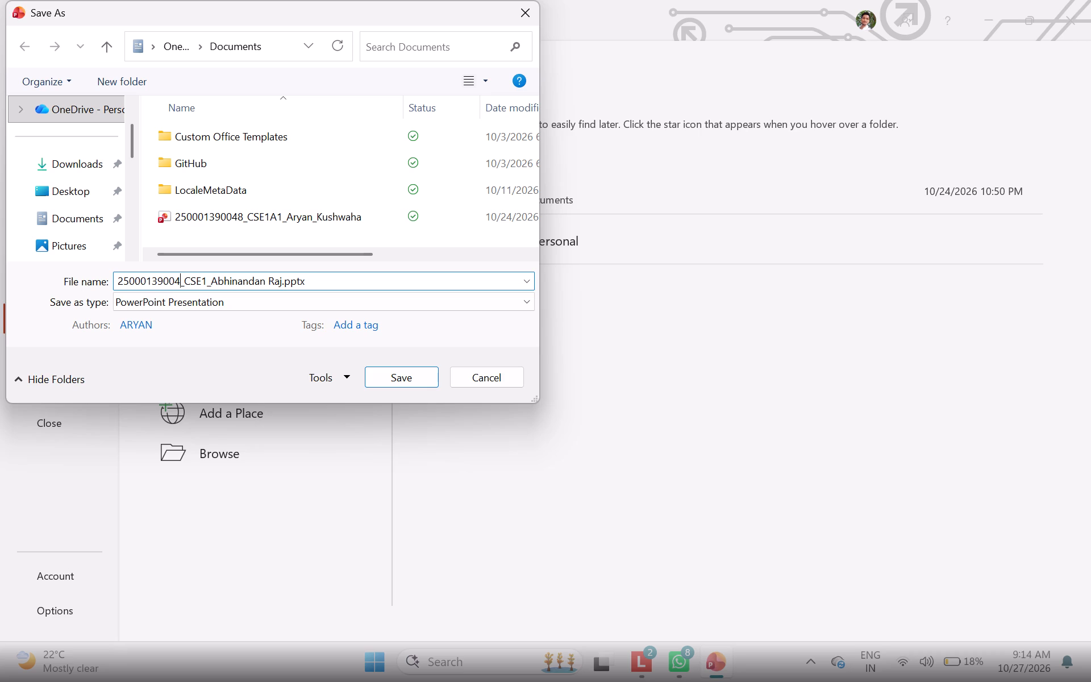
key("BackSpace")
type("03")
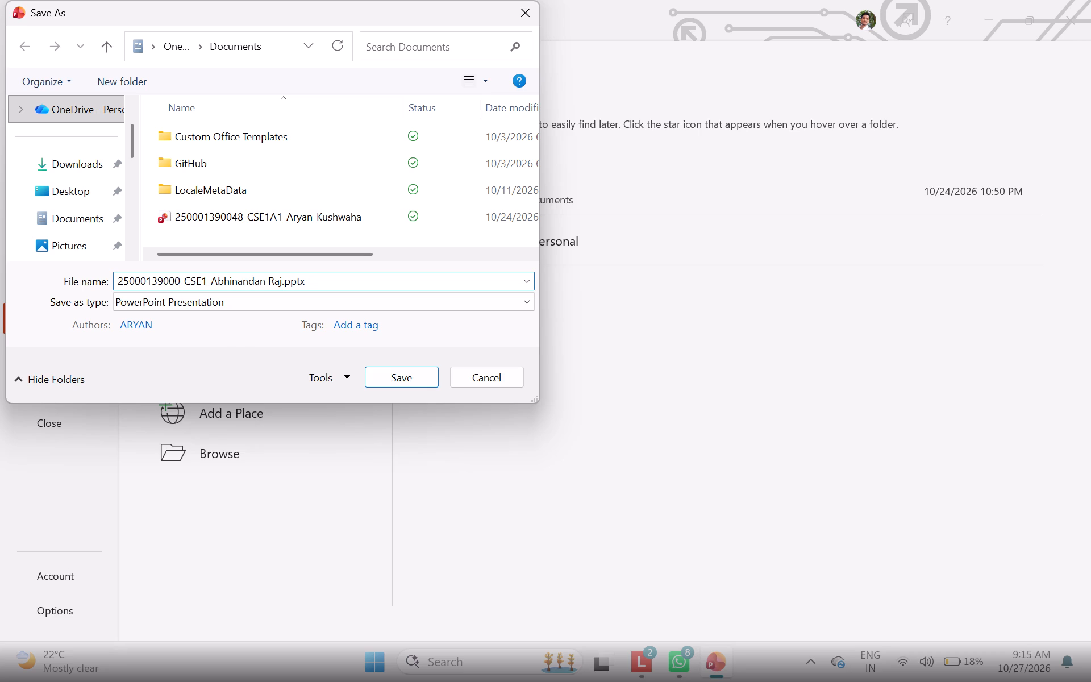
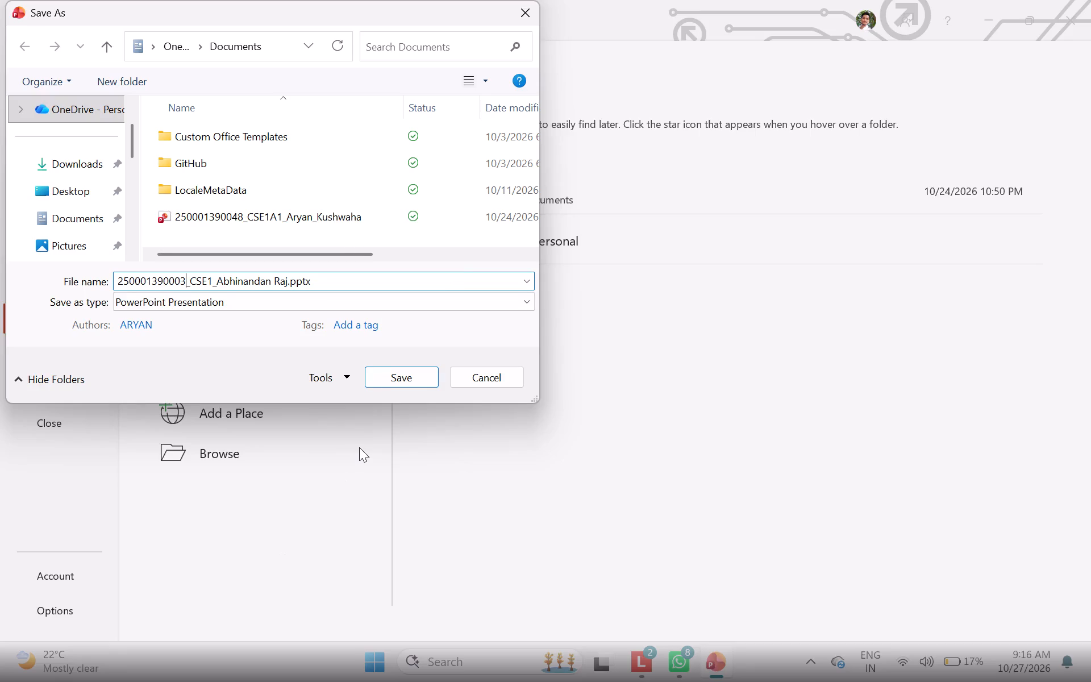
Save the presentation in the OneDrive Documents folder under the edited file name, continuing without embedding the Plus Jakarta Sans font.
left_click(388, 377)
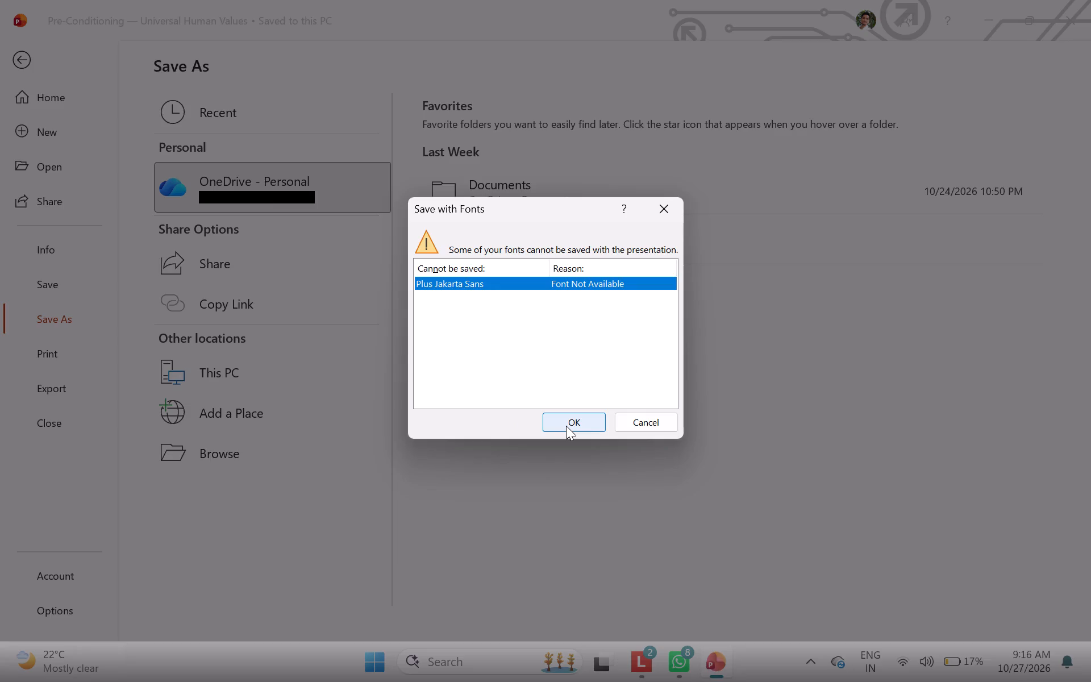
left_click(566, 426)
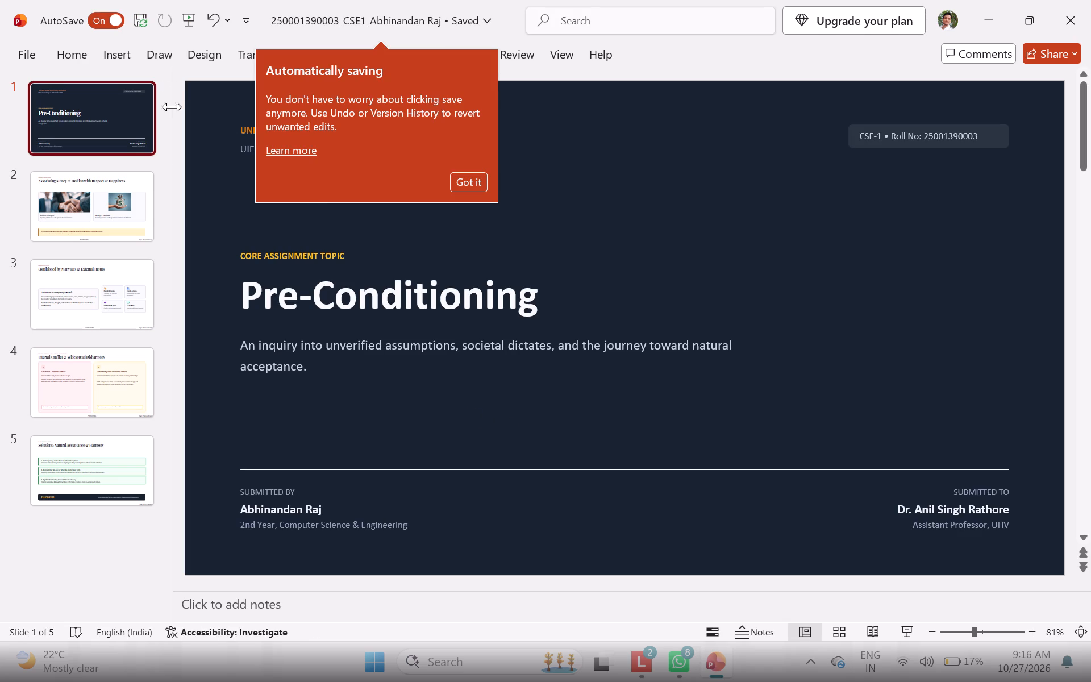
Look through slides 2 to 5 of the saved presentation to check their content and footers.
left_click(134, 192)
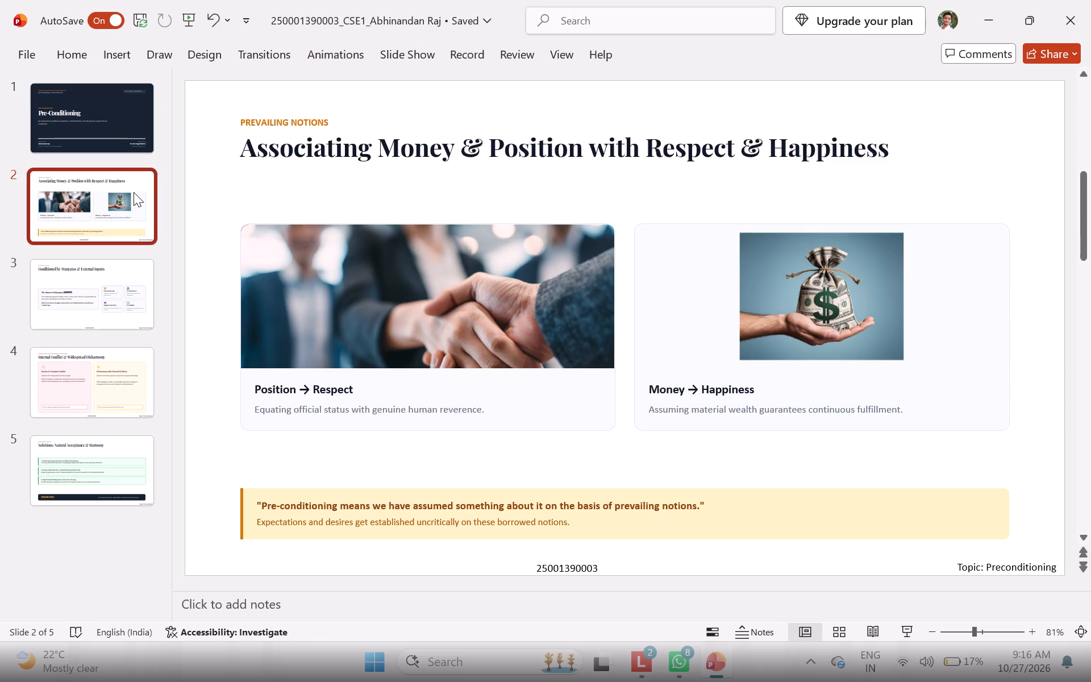
left_click(117, 273)
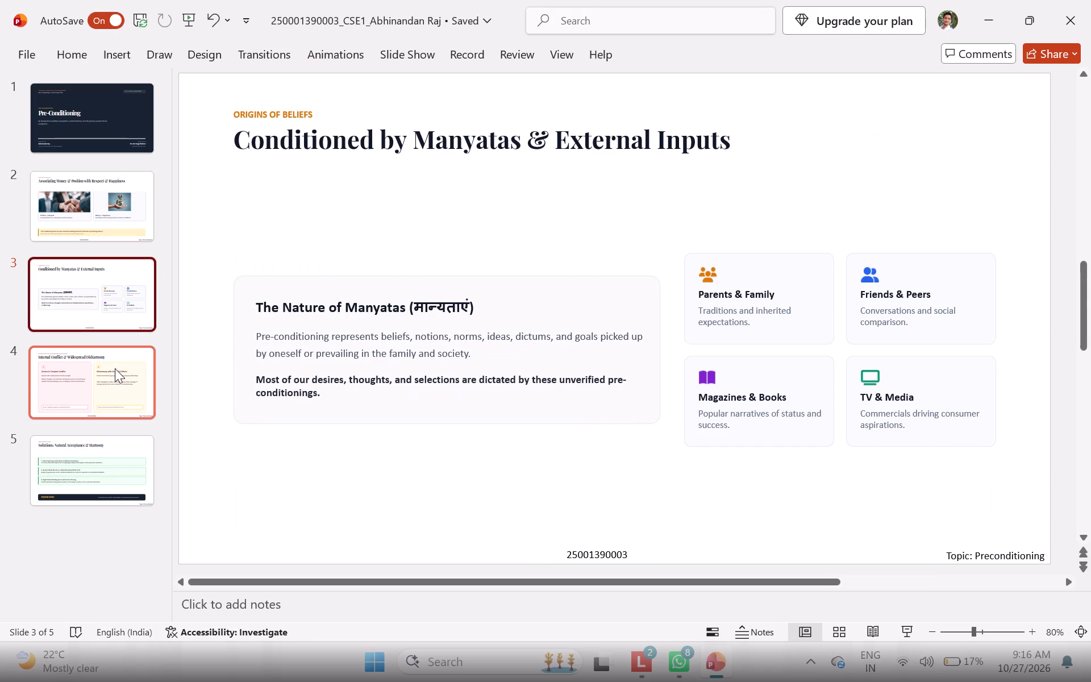
left_click(115, 369)
left_click(111, 457)
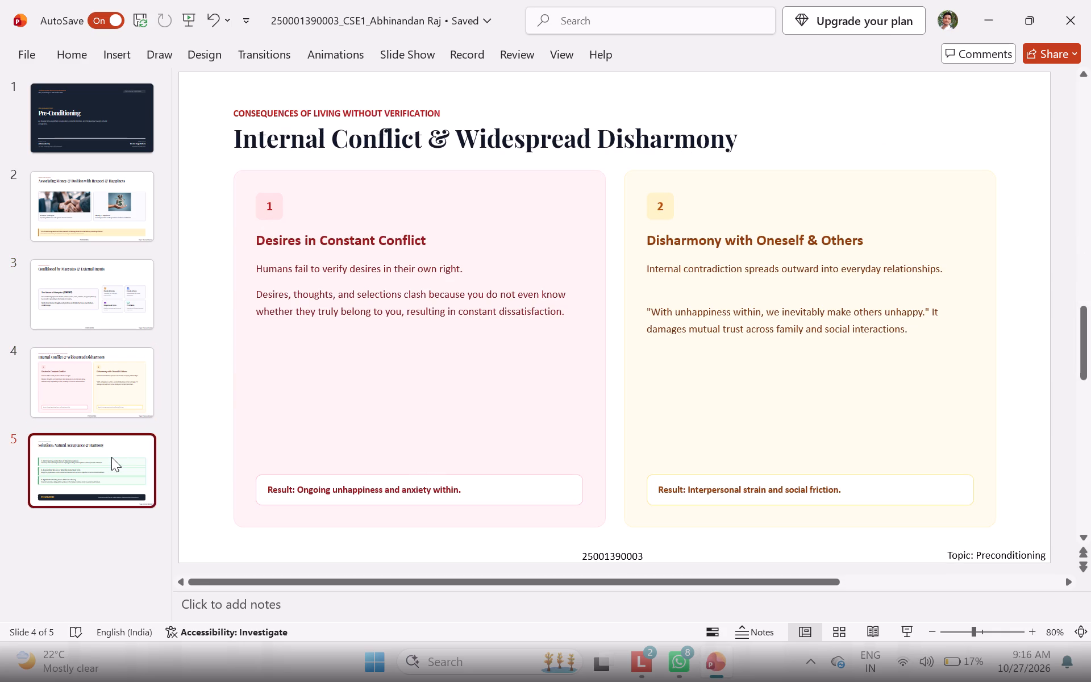
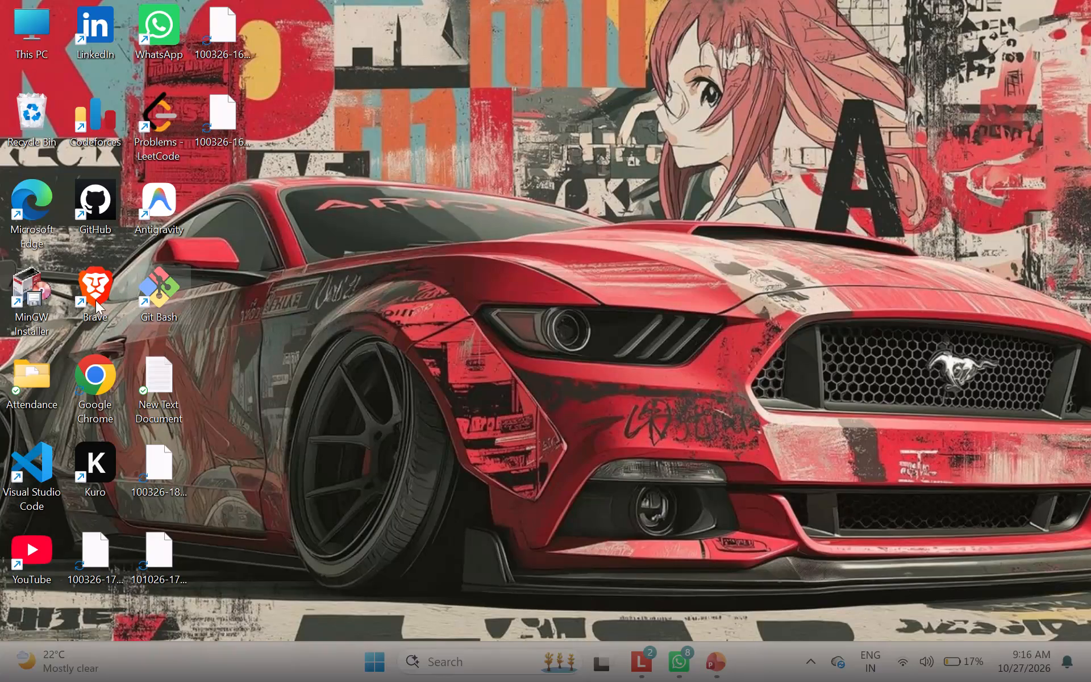
Look for the saved presentation on the C: and D: drives, searching the D: drive for 2500.
double_click(19, 31)
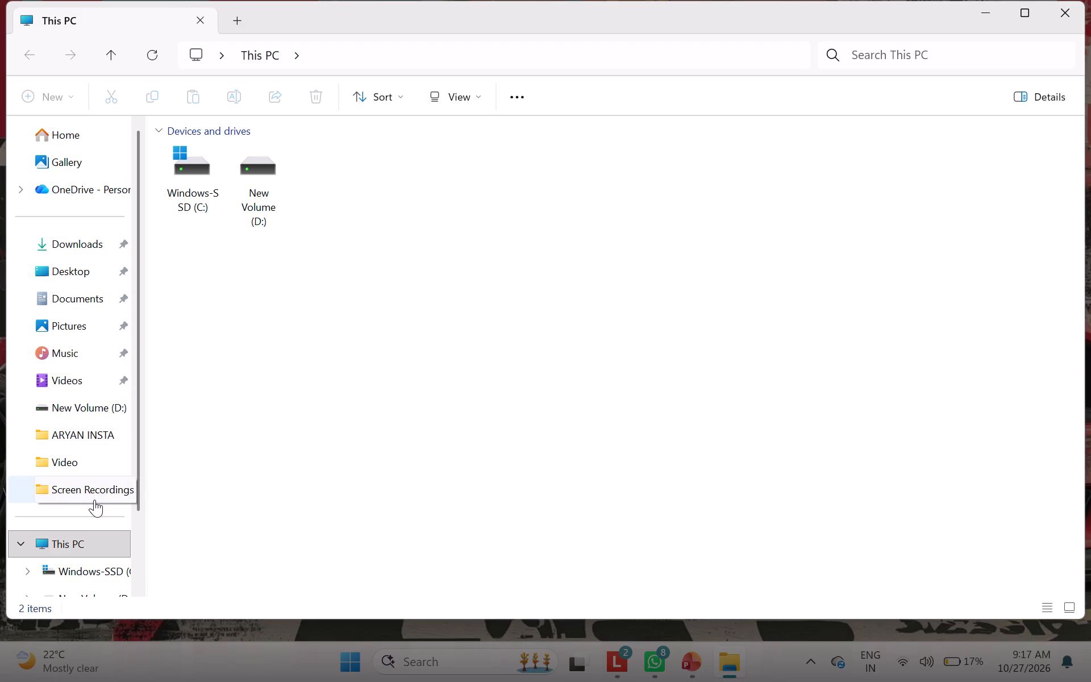
double_click(119, 568)
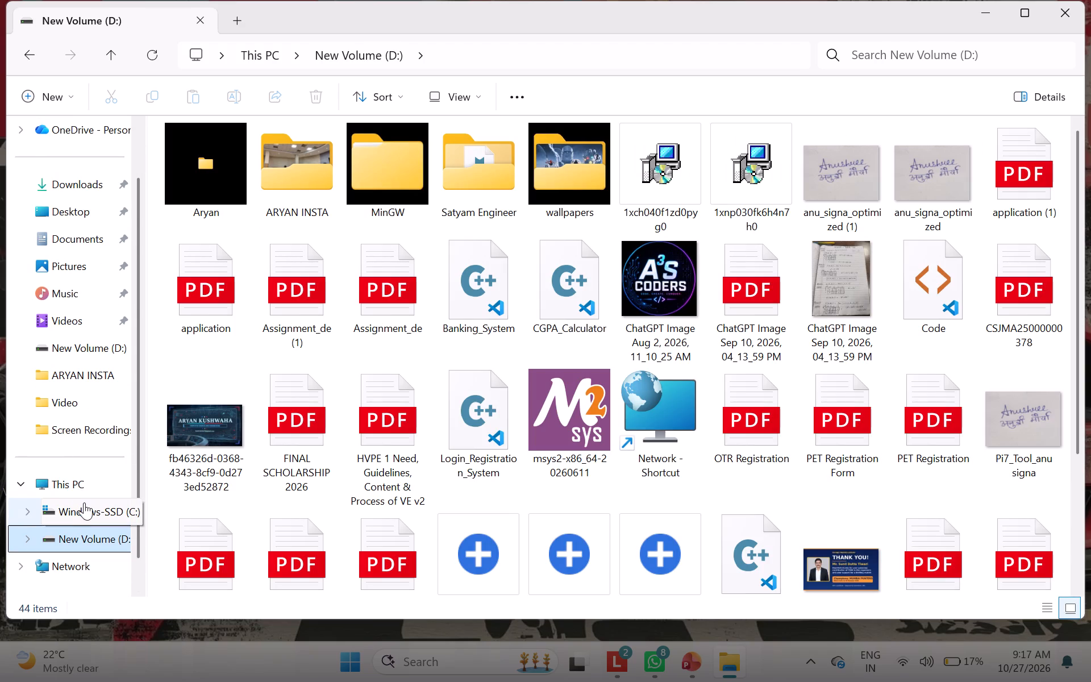
double_click(86, 505)
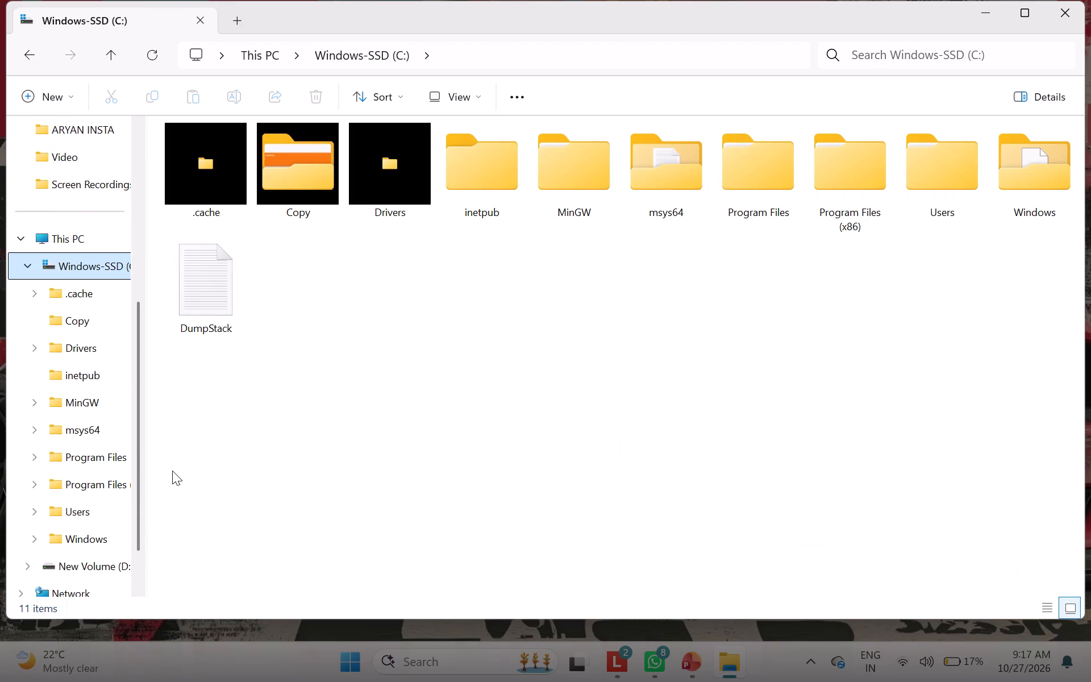
left_click(103, 571)
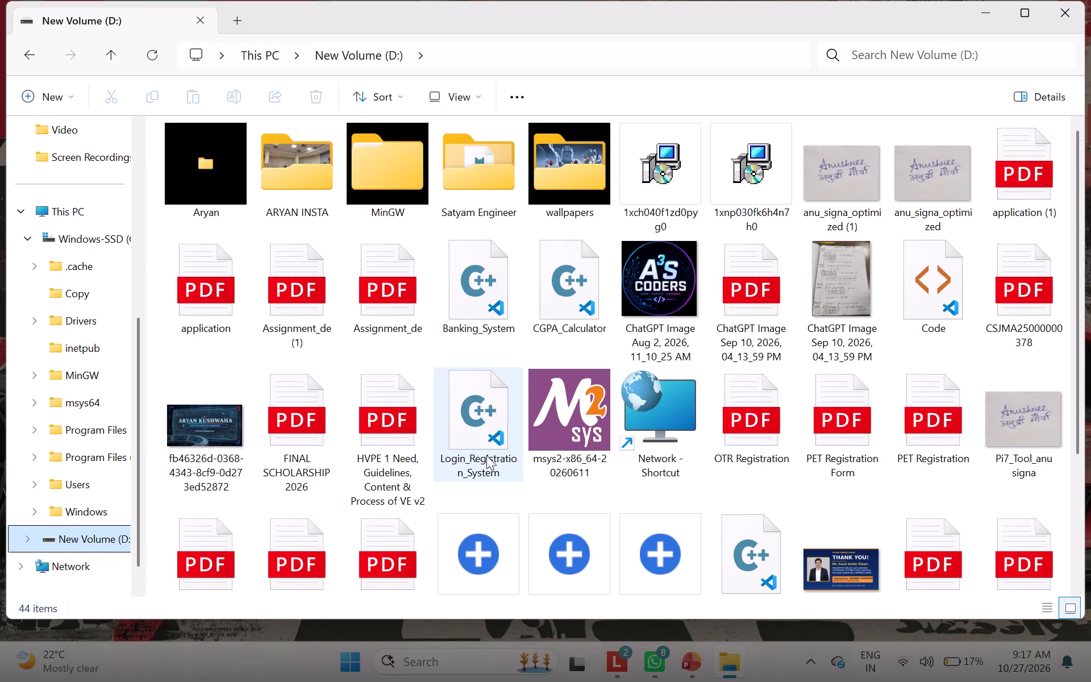
triple_click(1081, 527)
left_click(1081, 527)
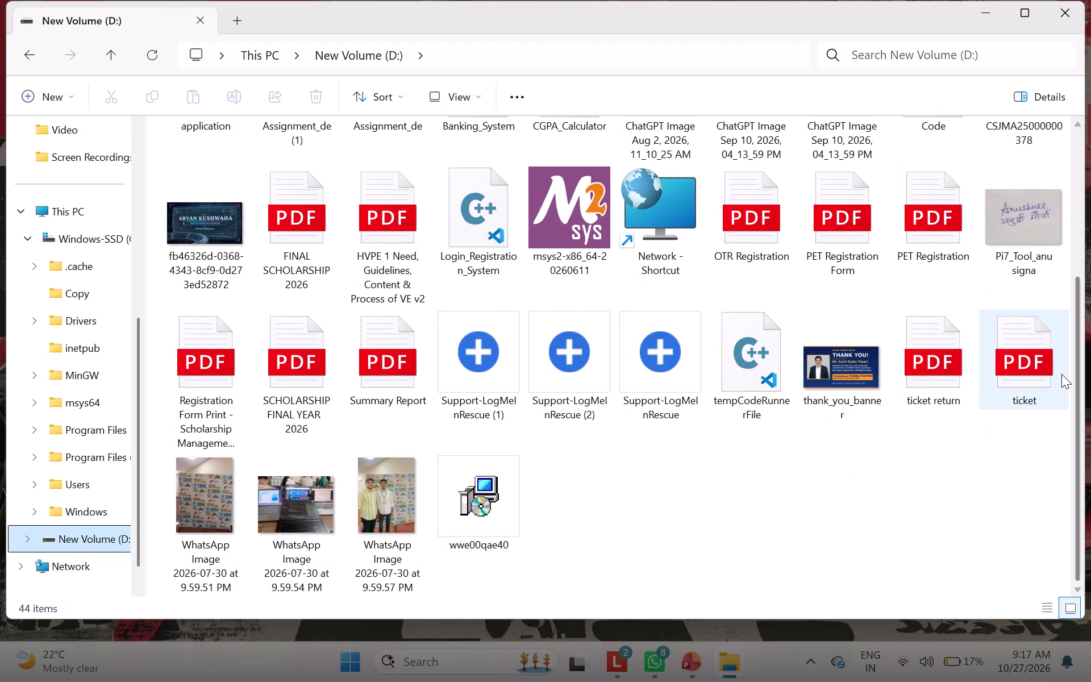
left_click(1005, 65)
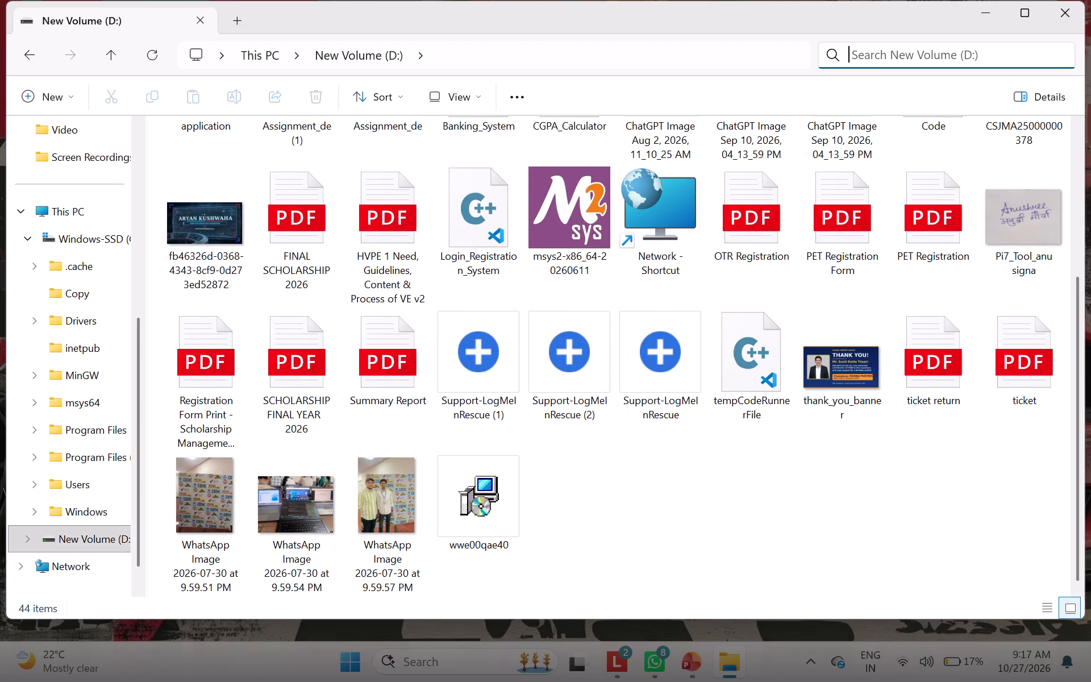
type("25")
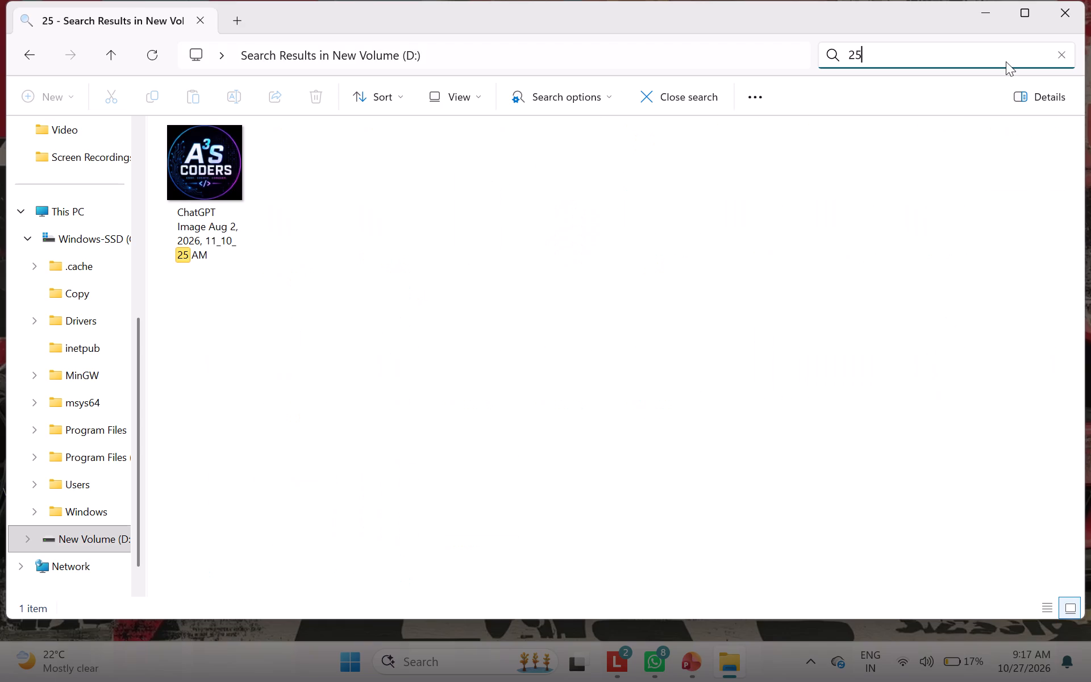
type("00")
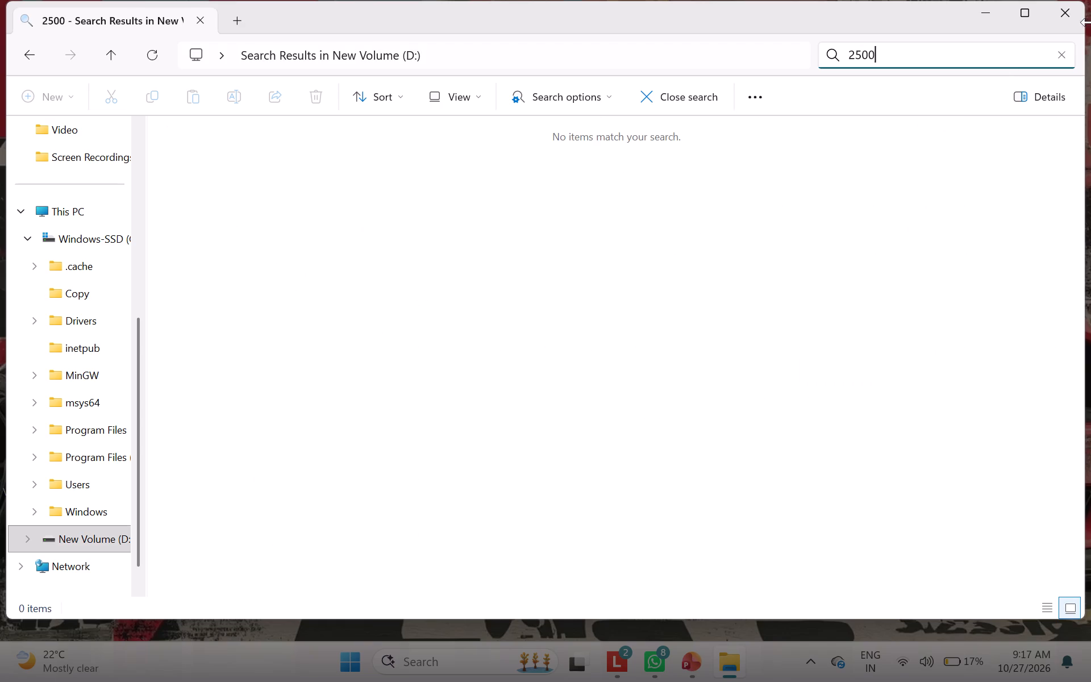
left_click(1072, 45)
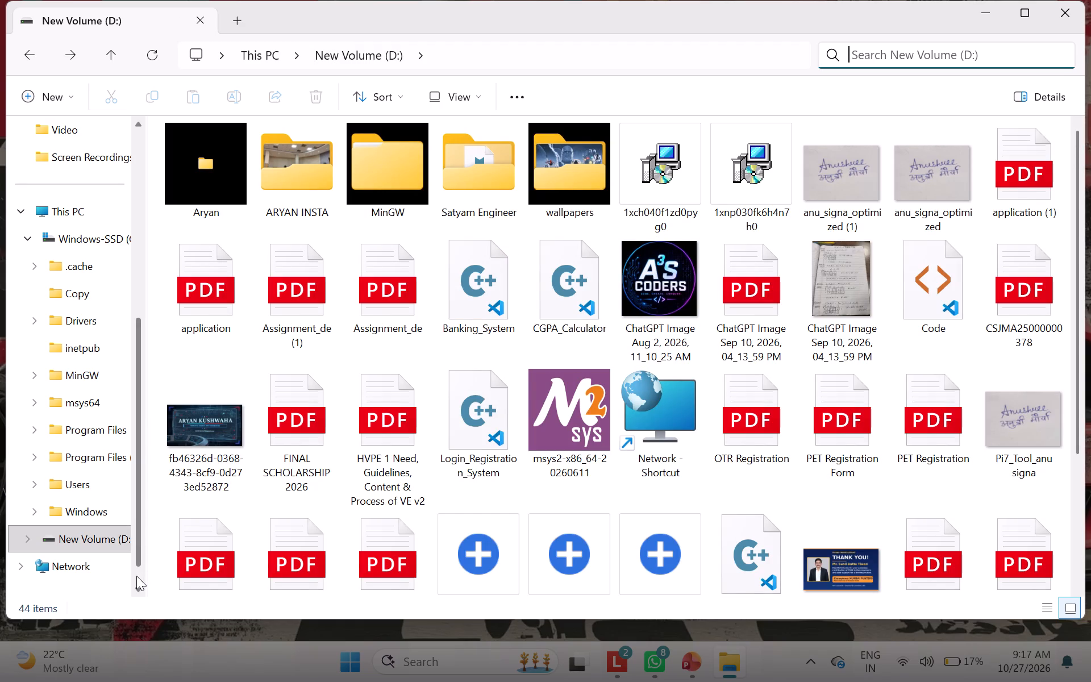
Open the submitter's saved CSE1 presentation from the OneDrive Documents folder.
left_click(136, 593)
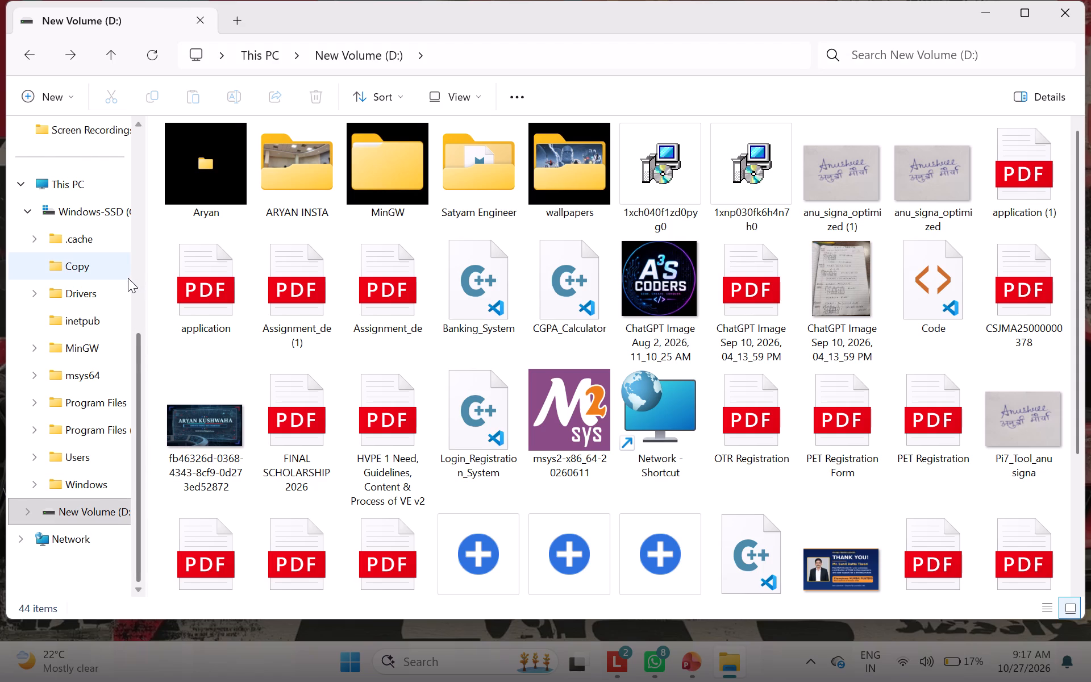
left_click(135, 244)
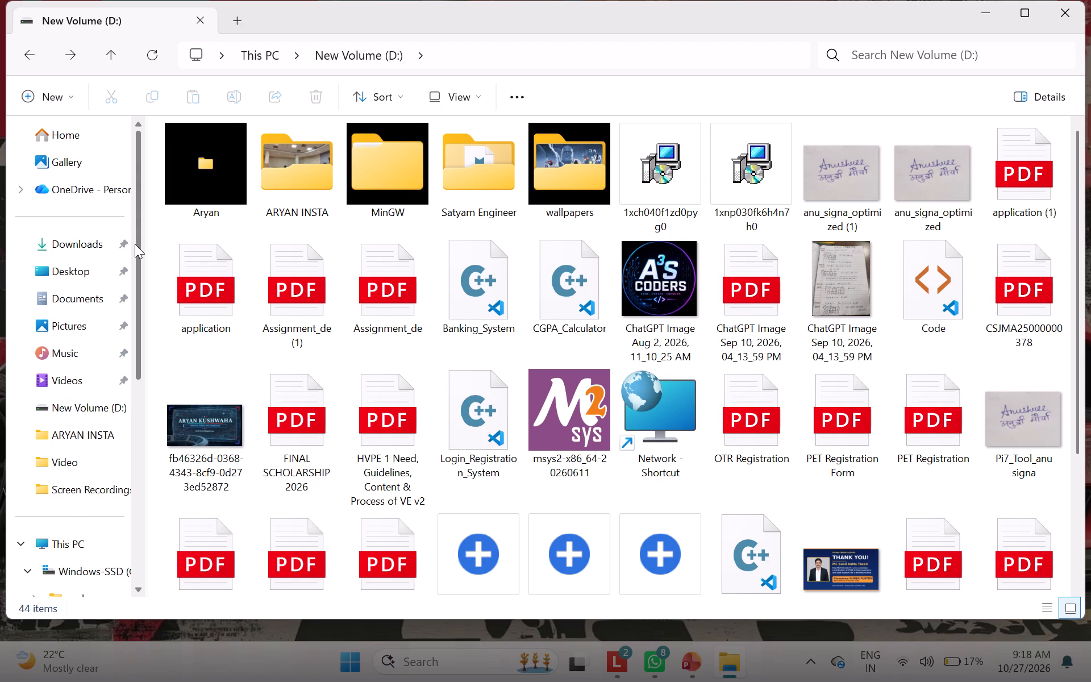
left_click(72, 411)
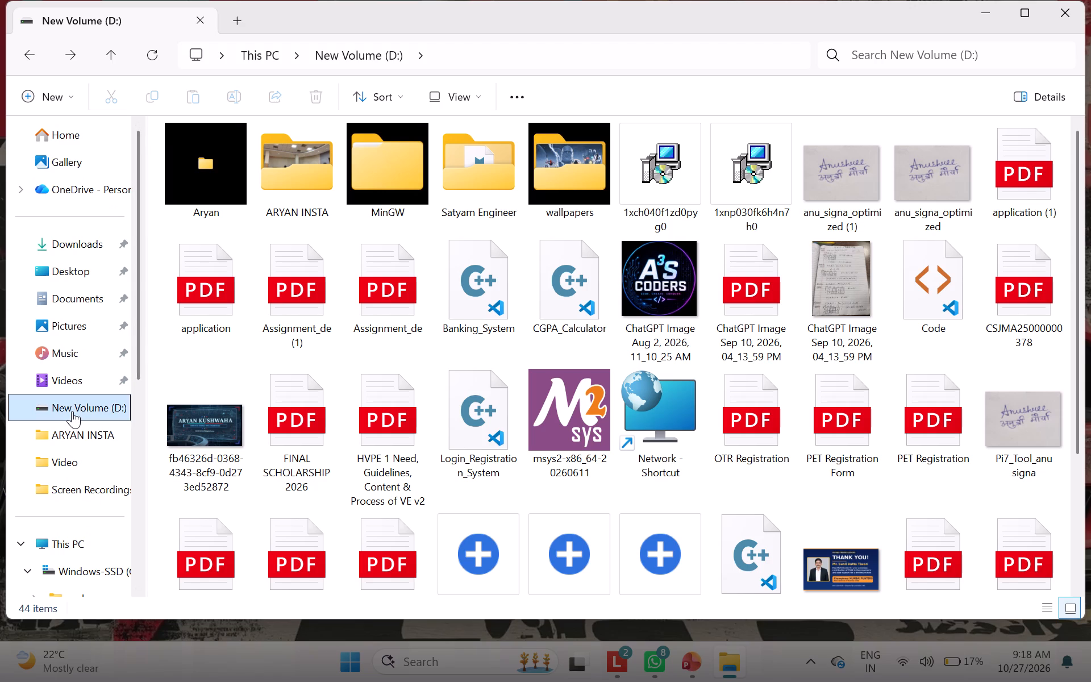
double_click(72, 411)
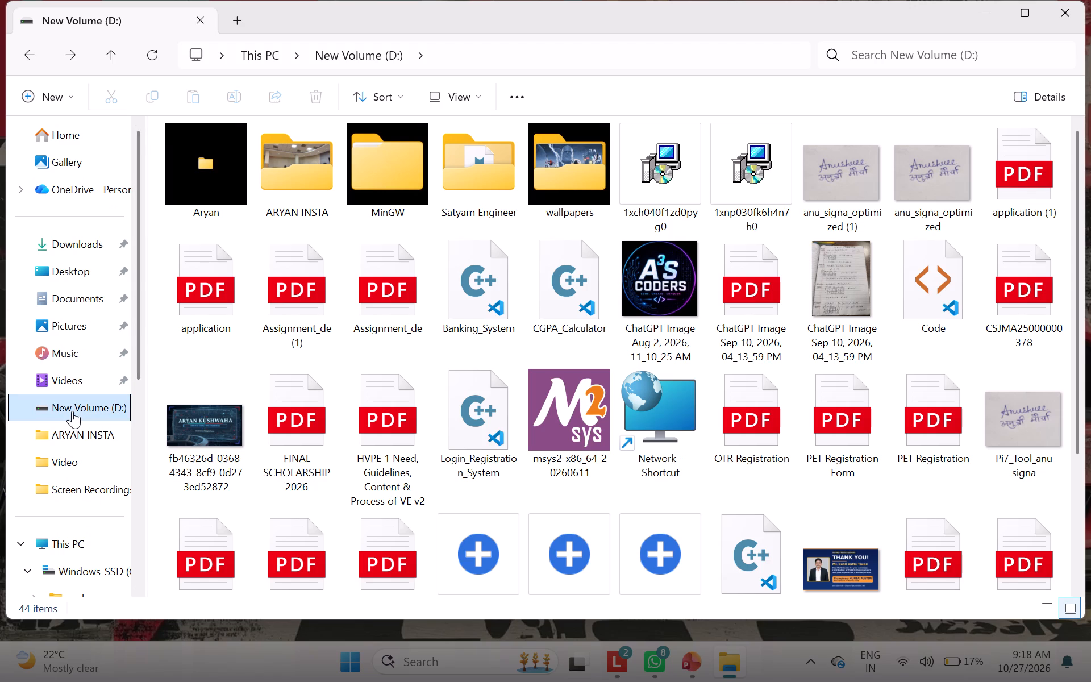
triple_click(72, 411)
triple_click(94, 400)
double_click(93, 295)
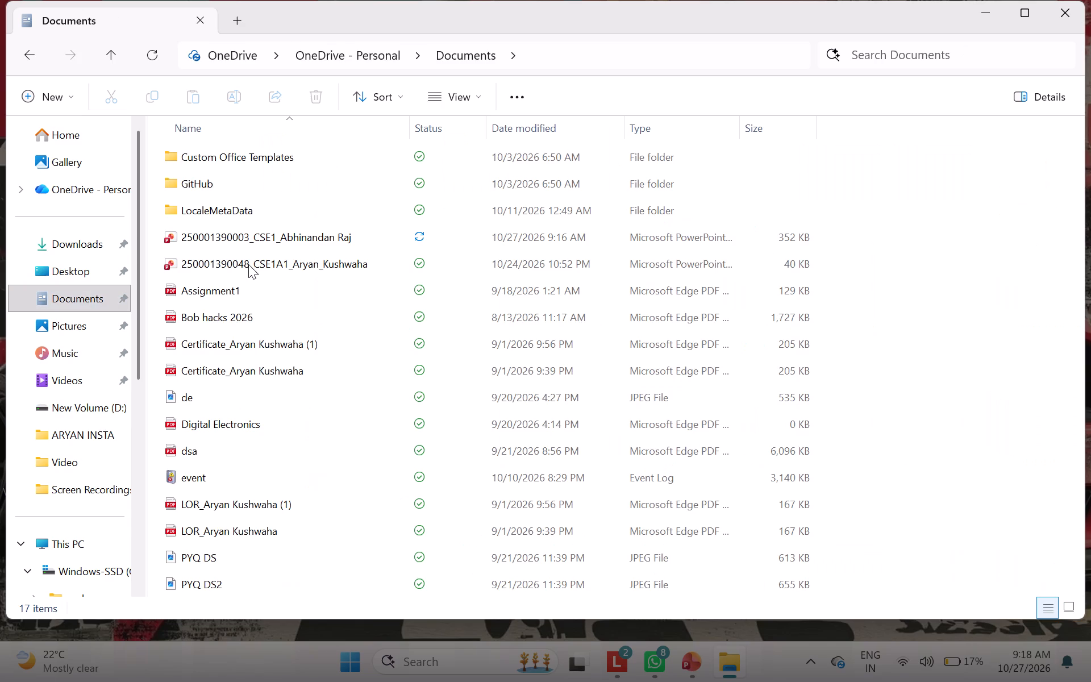
left_click(266, 235)
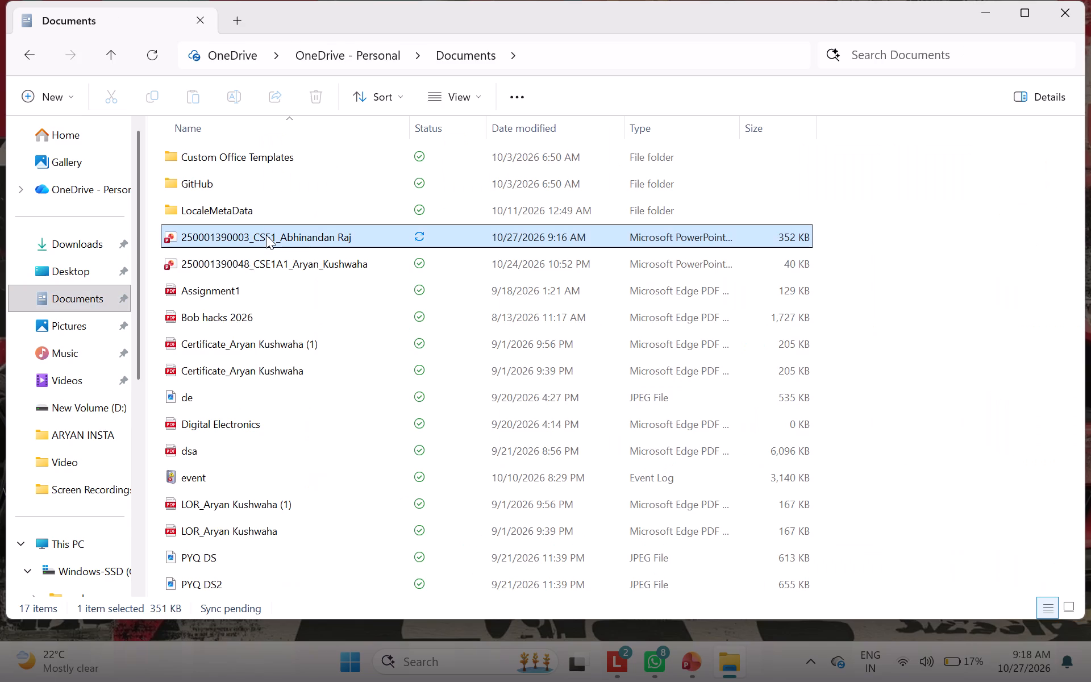
double_click(266, 235)
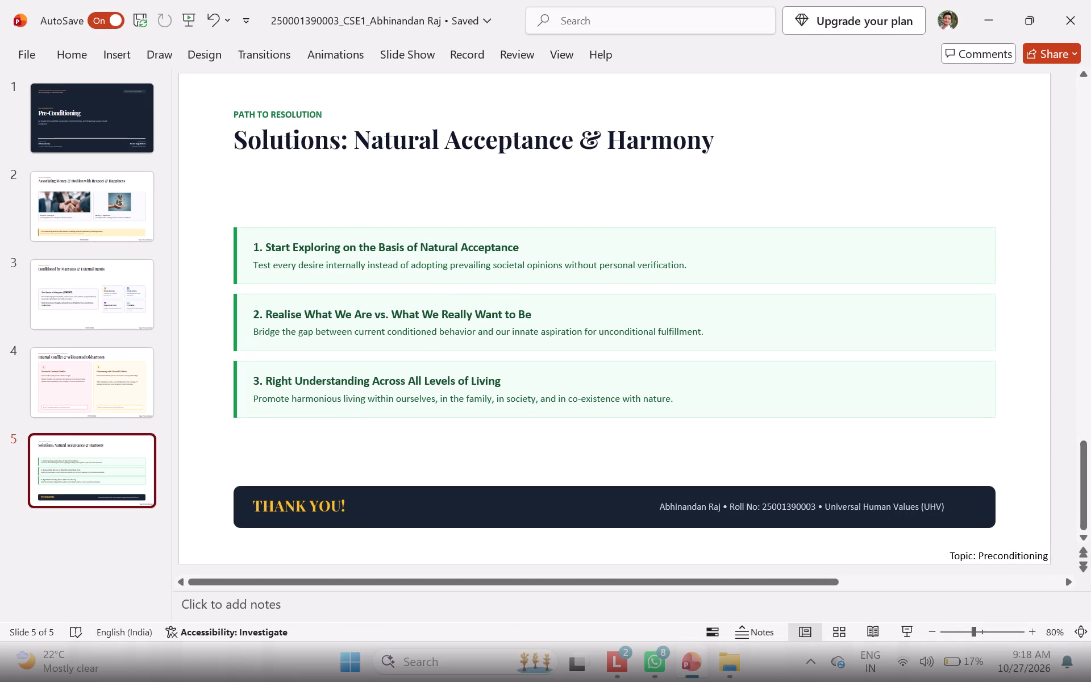
Check slides 2 to 5 of the saved presentation, and close it.
left_click(124, 180)
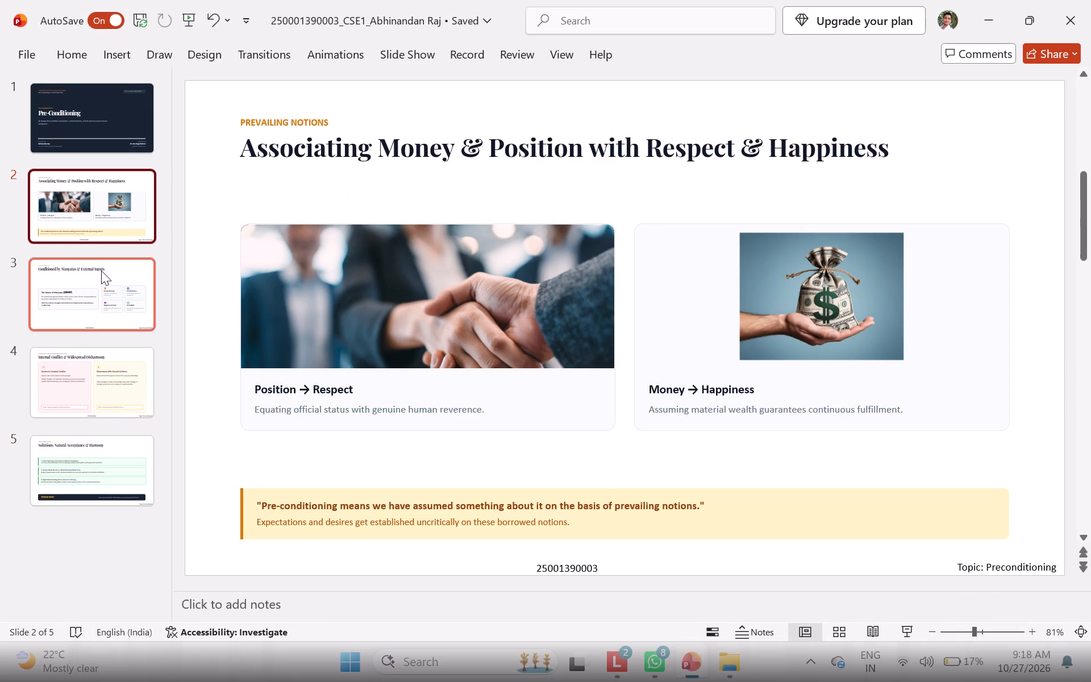
left_click(101, 271)
left_click(85, 369)
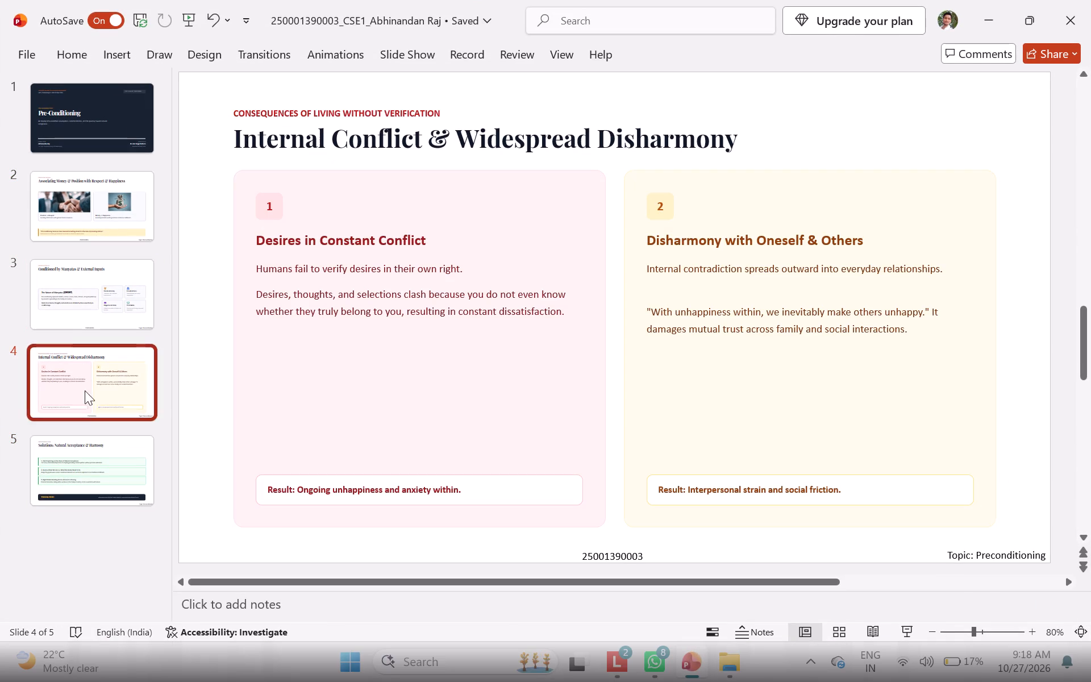
left_click(85, 460)
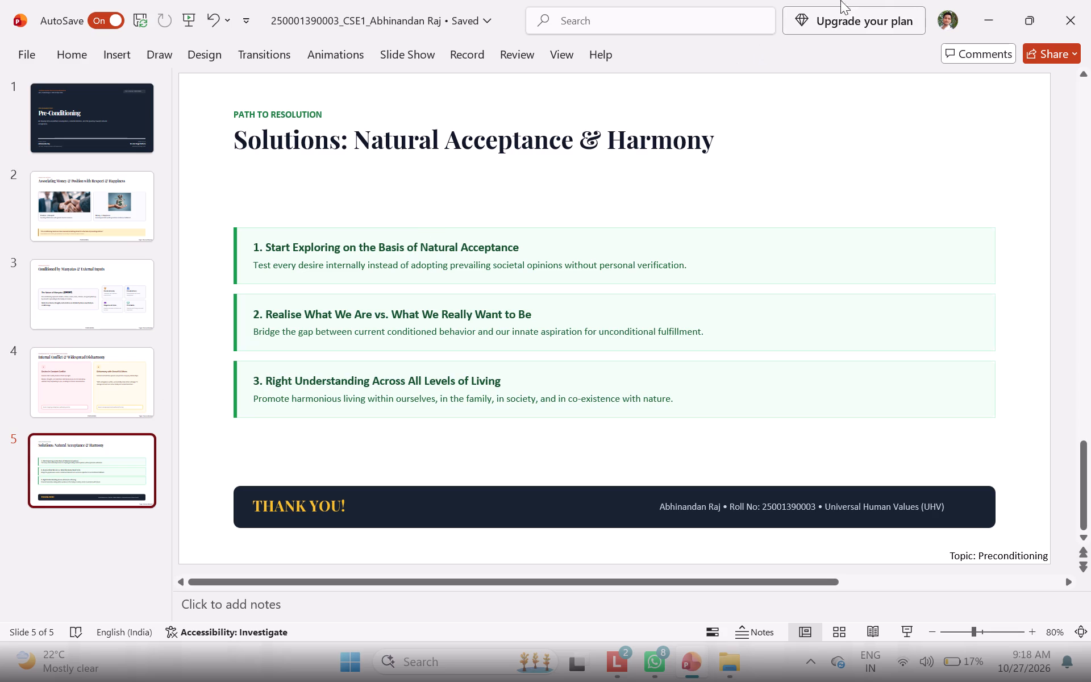
left_click(1078, 15)
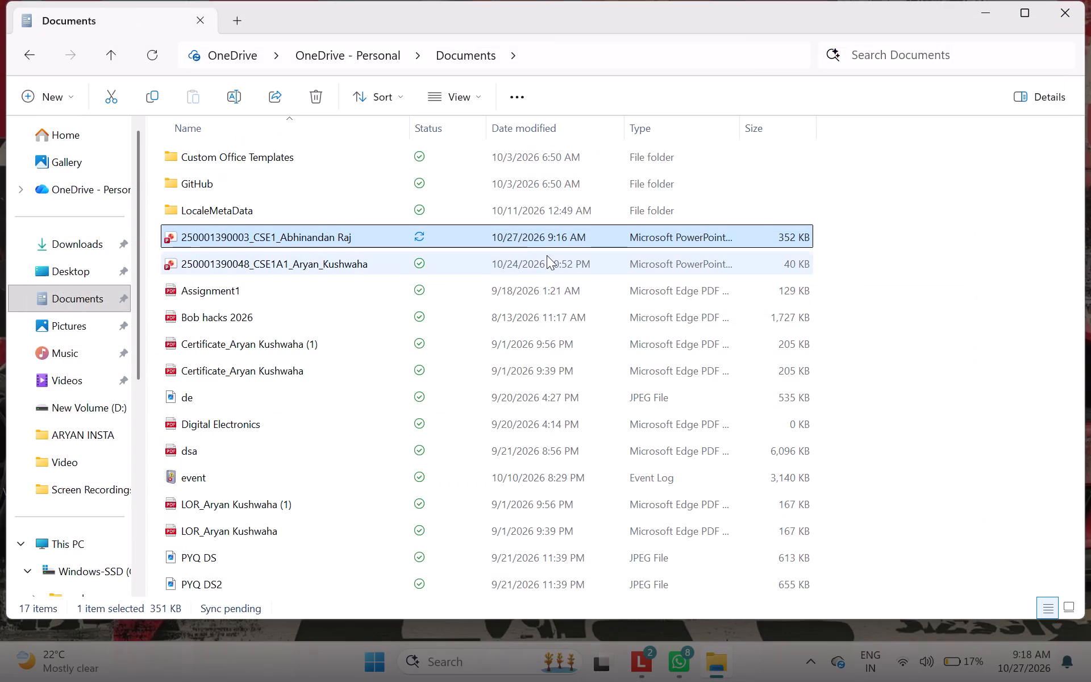
Reopen the submitter's CSE1 presentation from the Documents folder, continuing without installing the embedded Plus Jakarta Sans font.
double_click(421, 238)
left_click(421, 238)
left_click(421, 238)
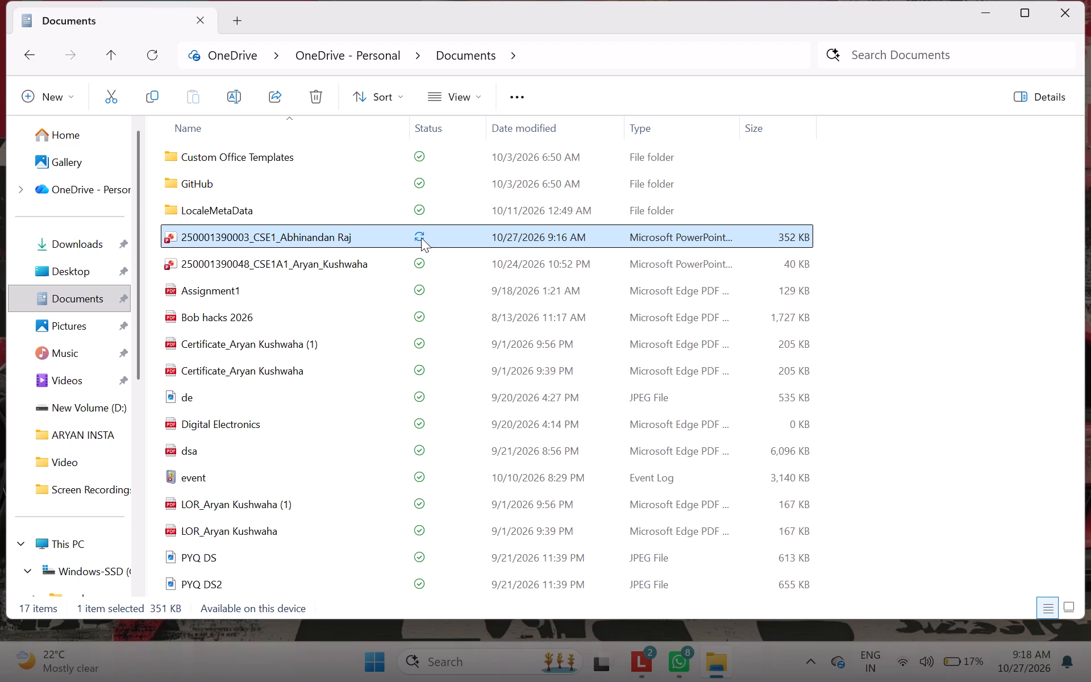
left_click(421, 238)
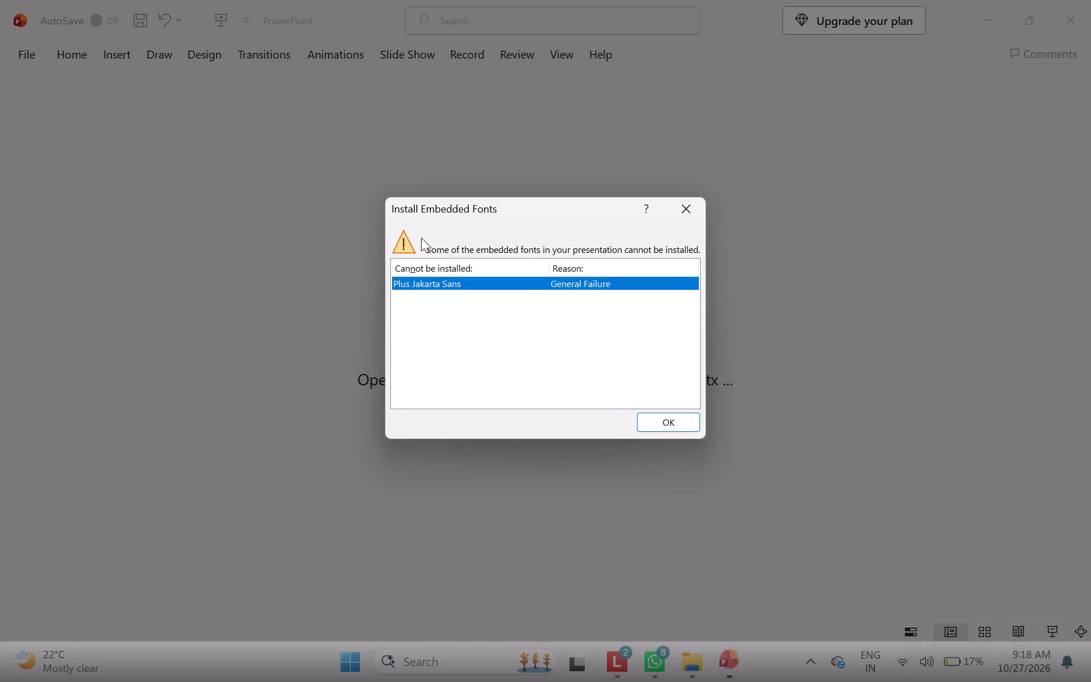
left_click(651, 423)
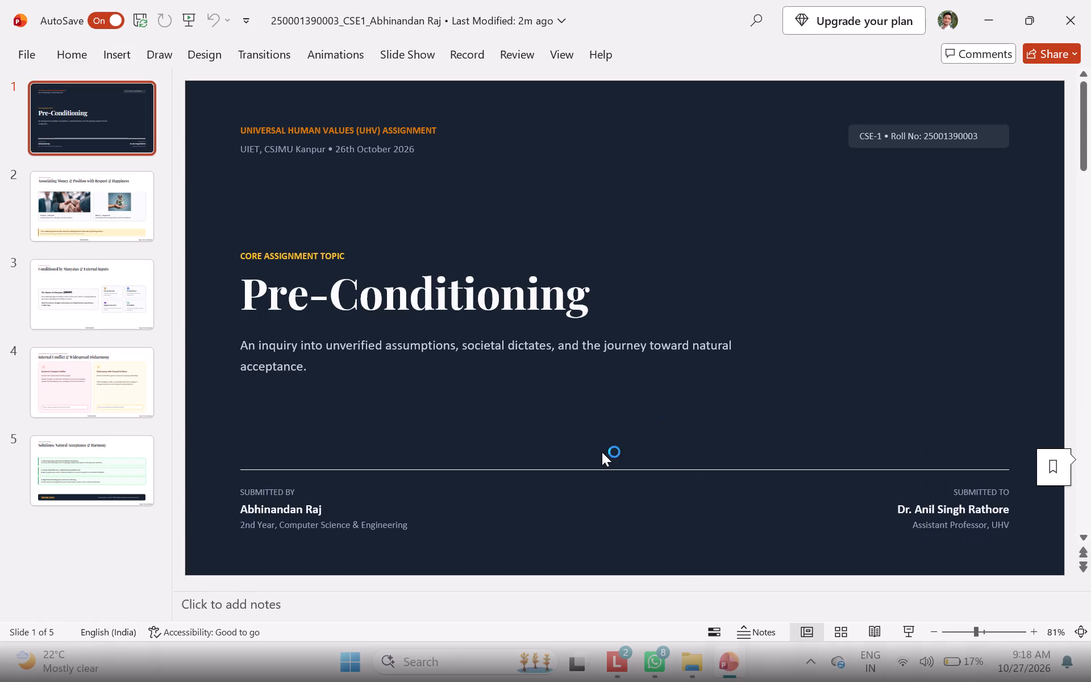
Look through slides 2 to 5 of the reopened presentation and return to the title slide.
left_click(114, 234)
left_click(101, 274)
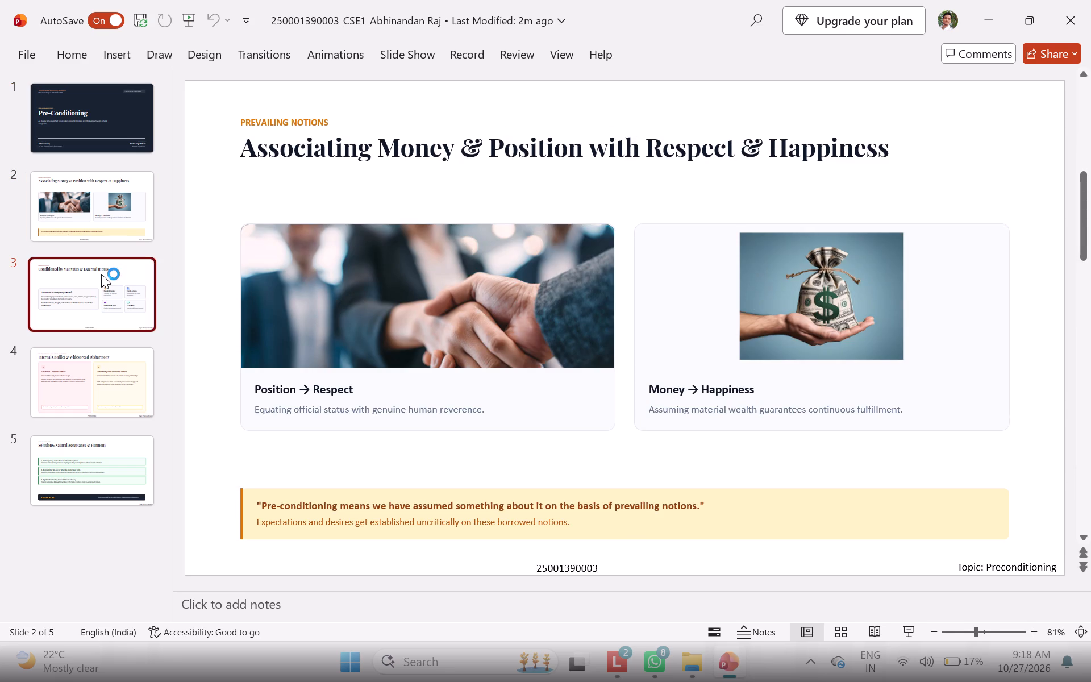
left_click(98, 359)
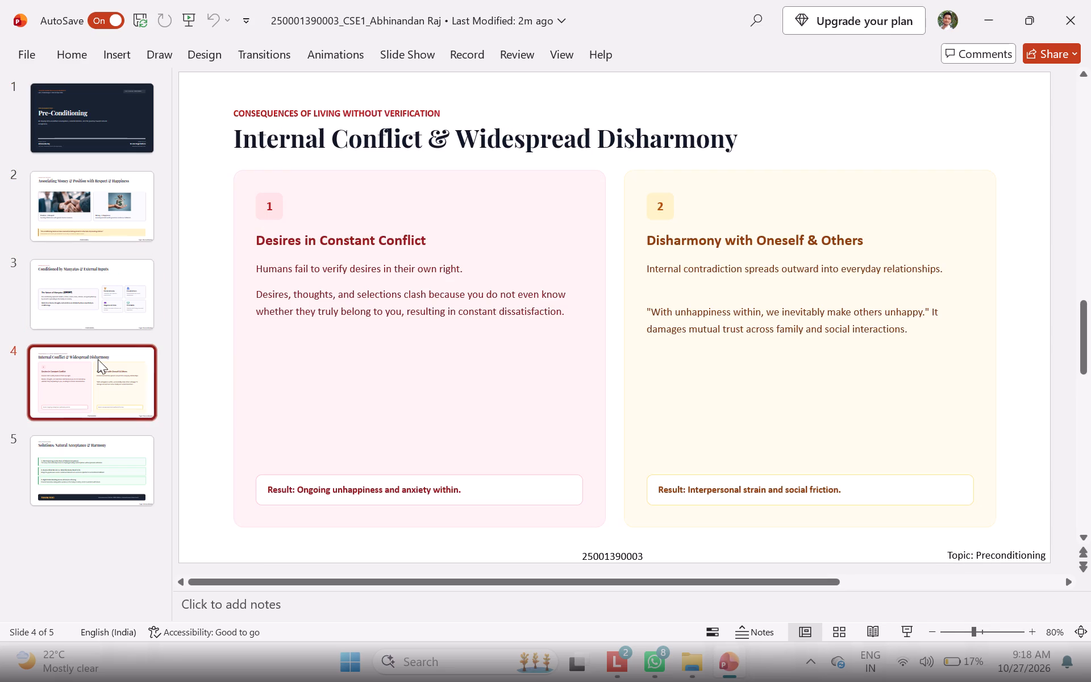
left_click(89, 459)
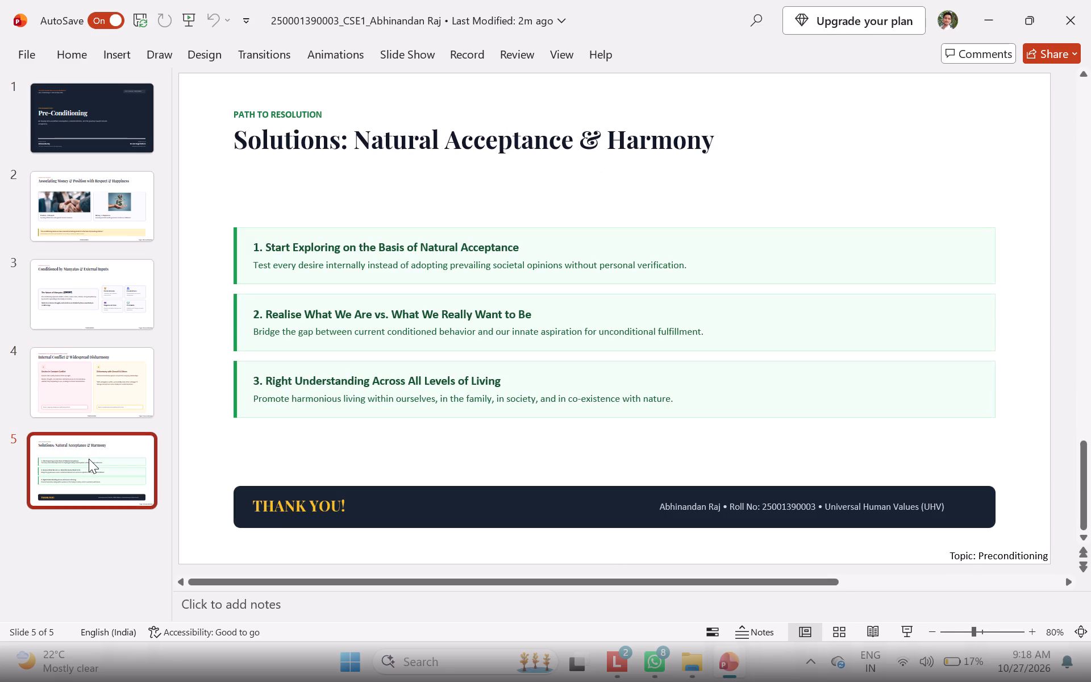
left_click(130, 153)
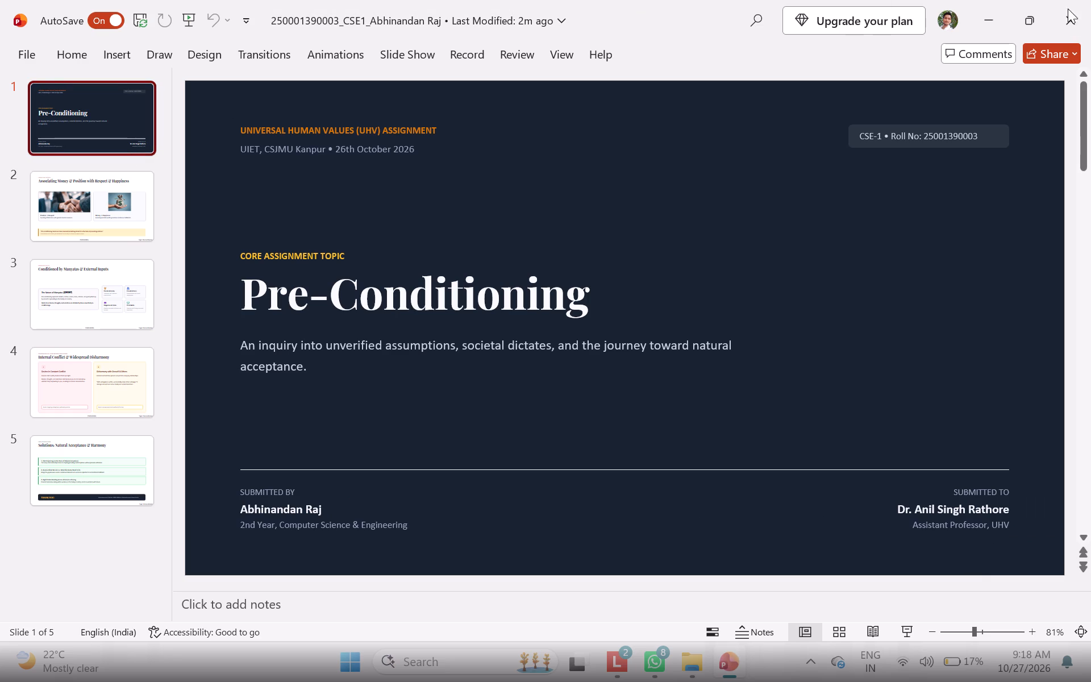
Start sharing the presentation by link and begin entering the recipient's name, starting with A.
left_click(1063, 51)
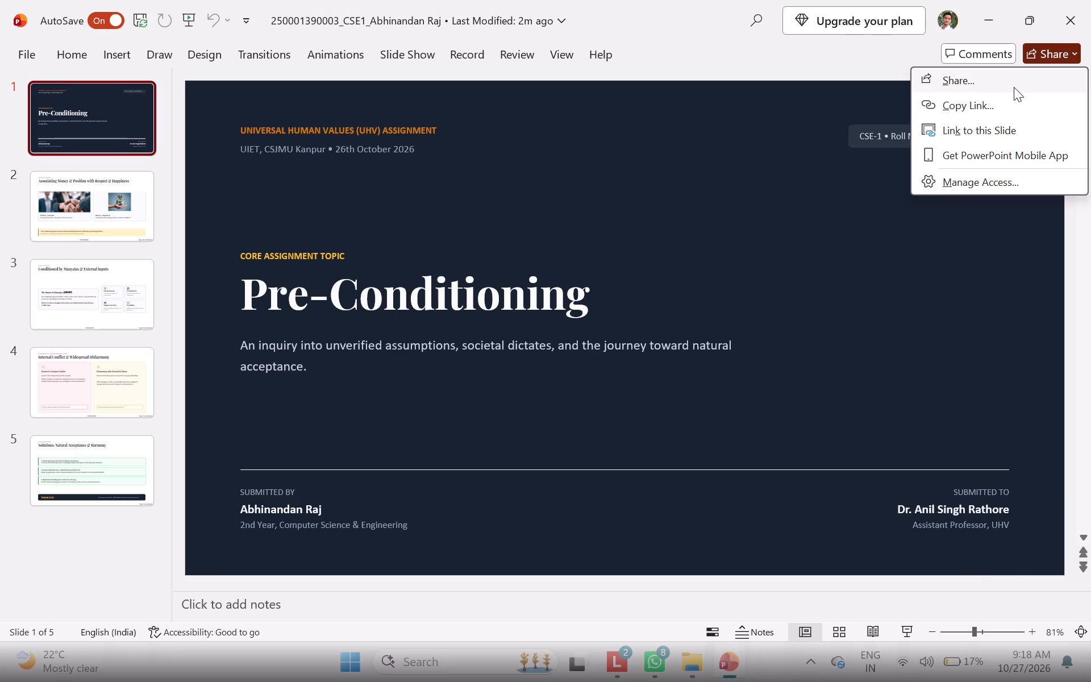
left_click(1014, 81)
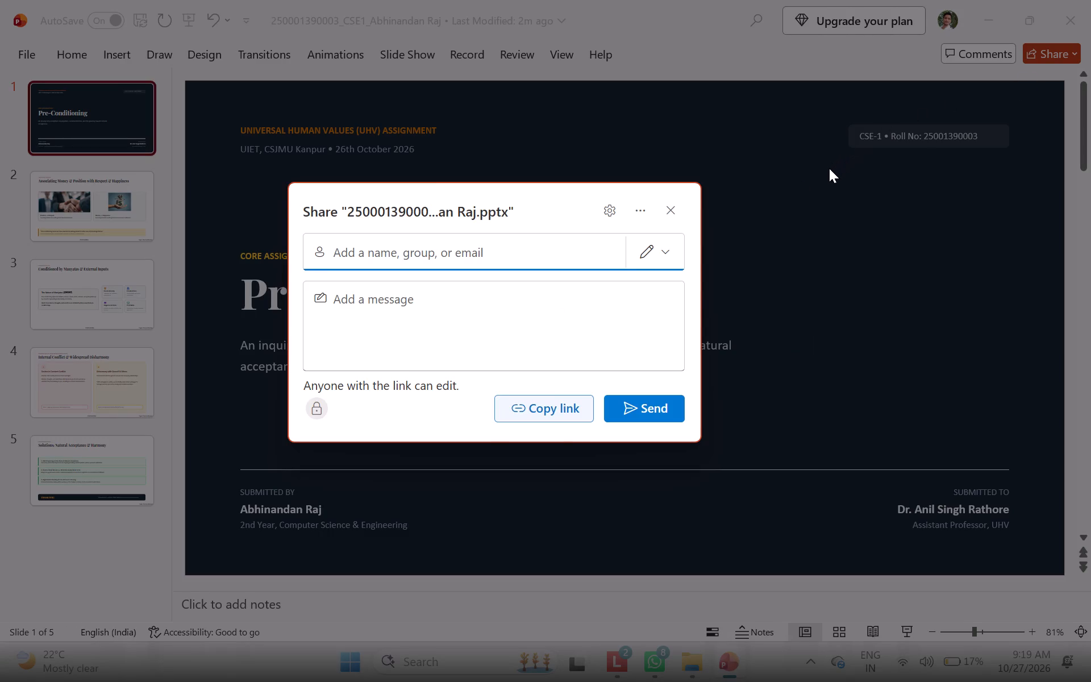
left_click(655, 407)
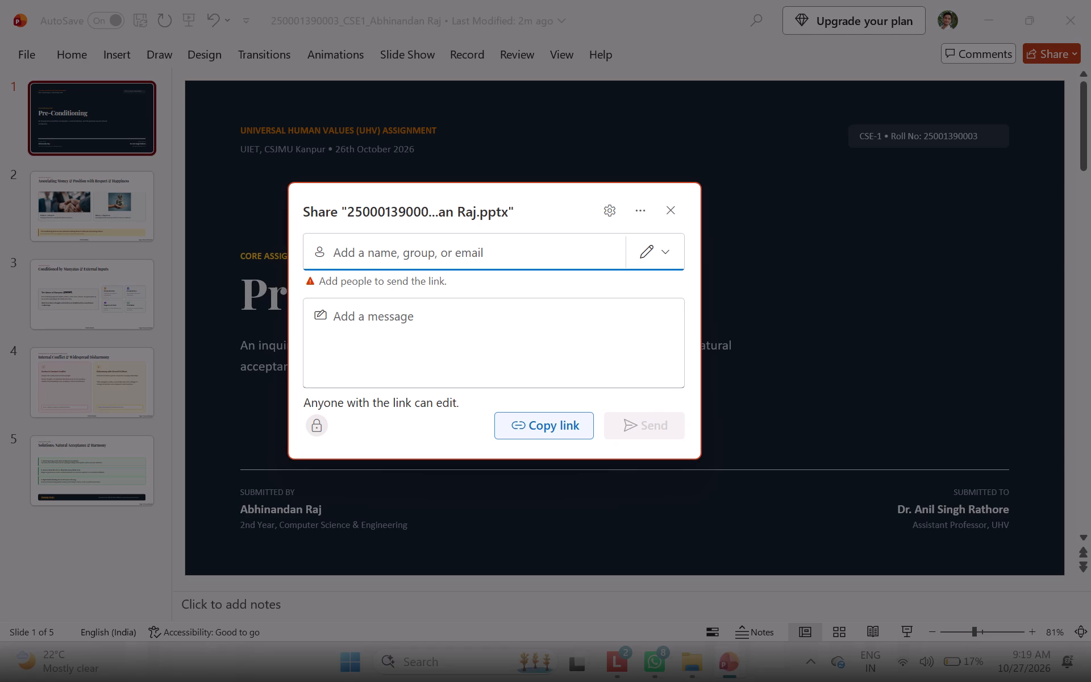
left_click(317, 251)
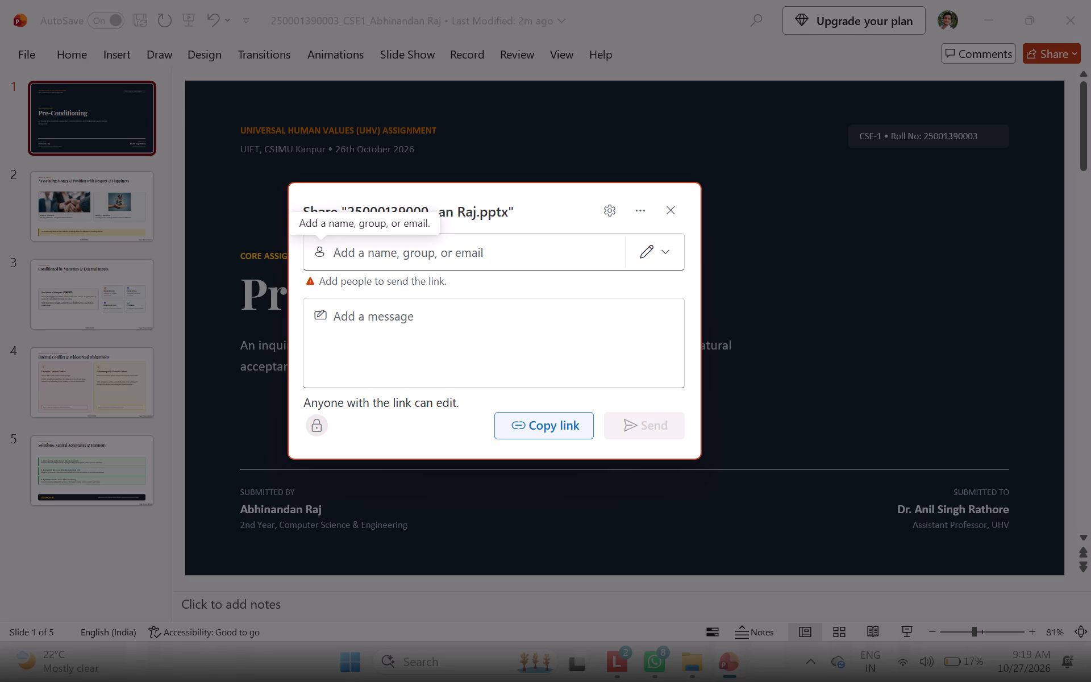
left_click(317, 251)
left_click(361, 250)
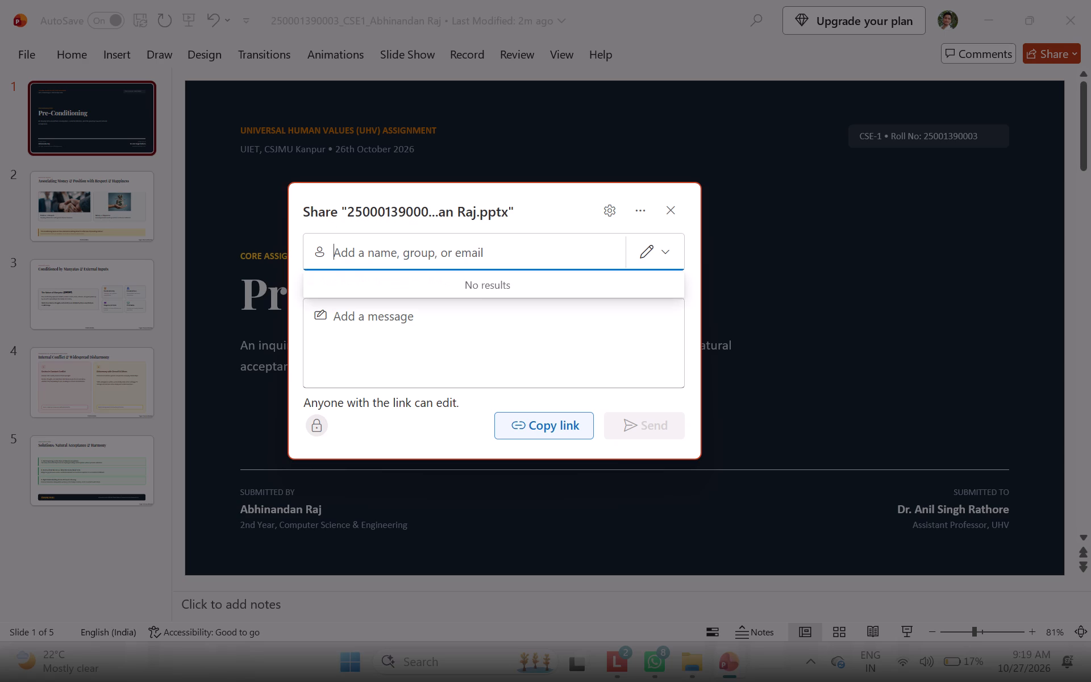
key("a")
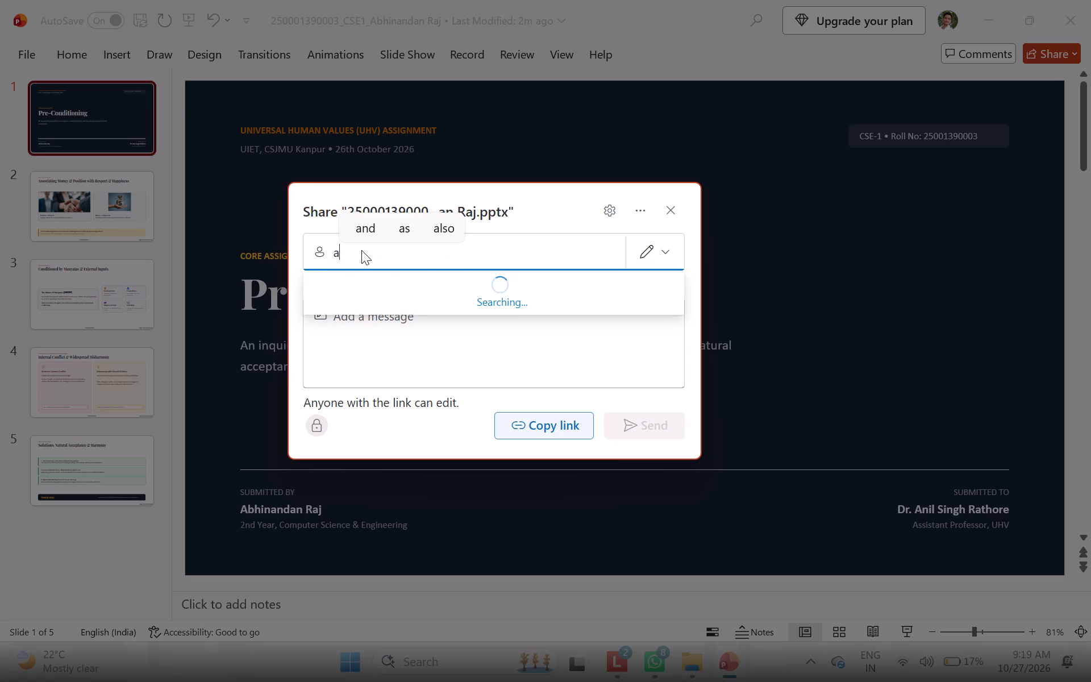
key("BackSpace")
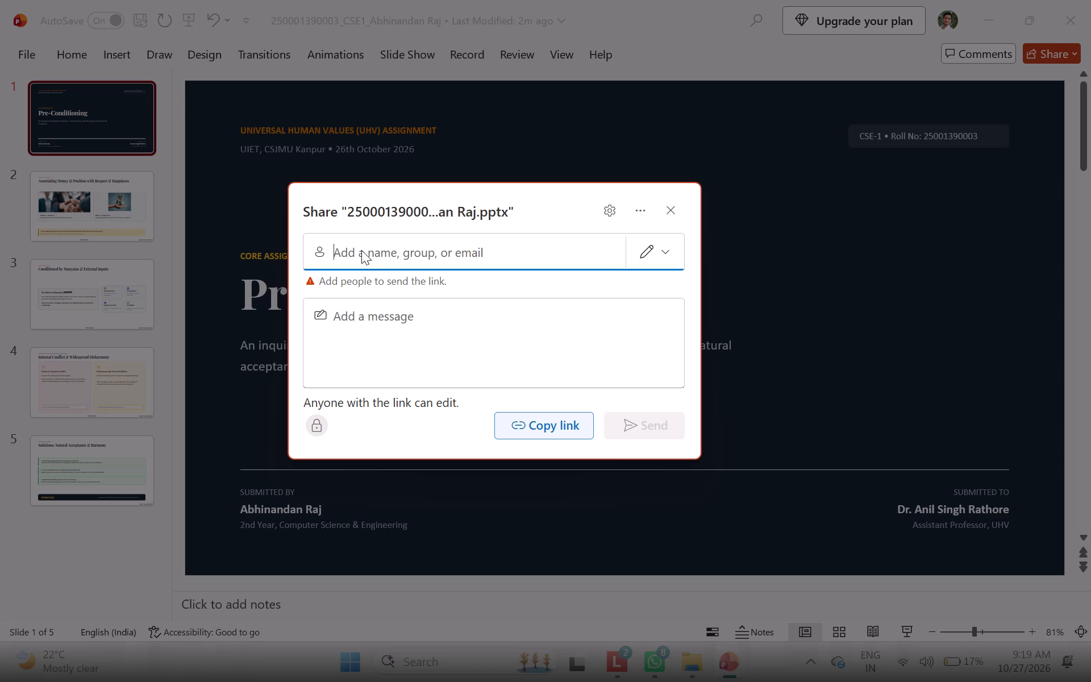
key("shift+a")
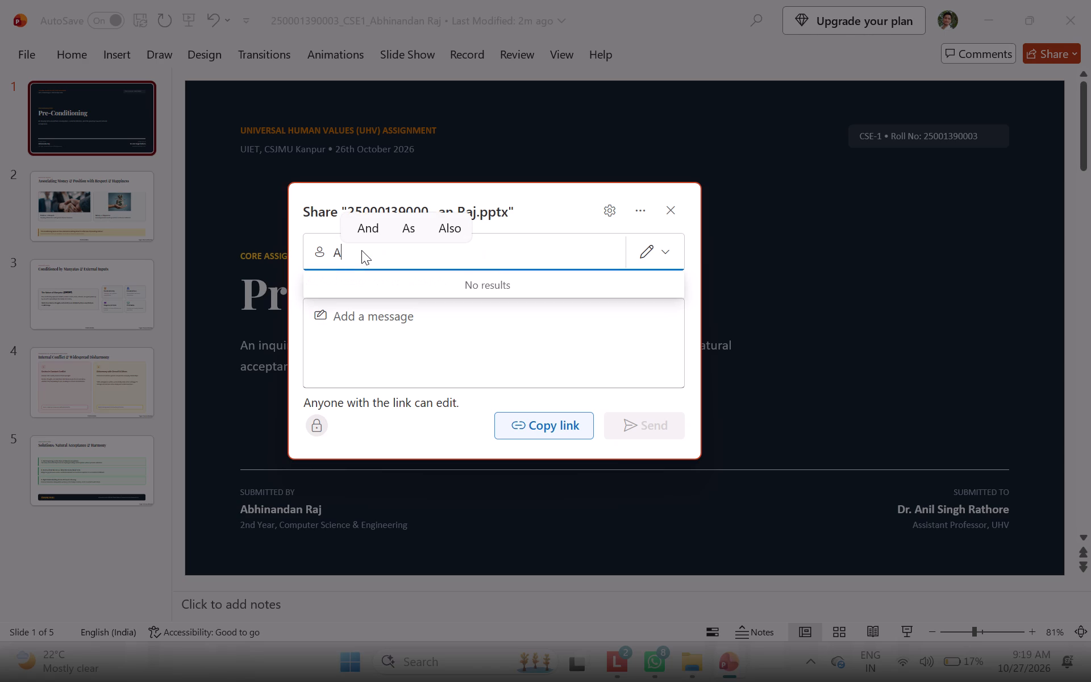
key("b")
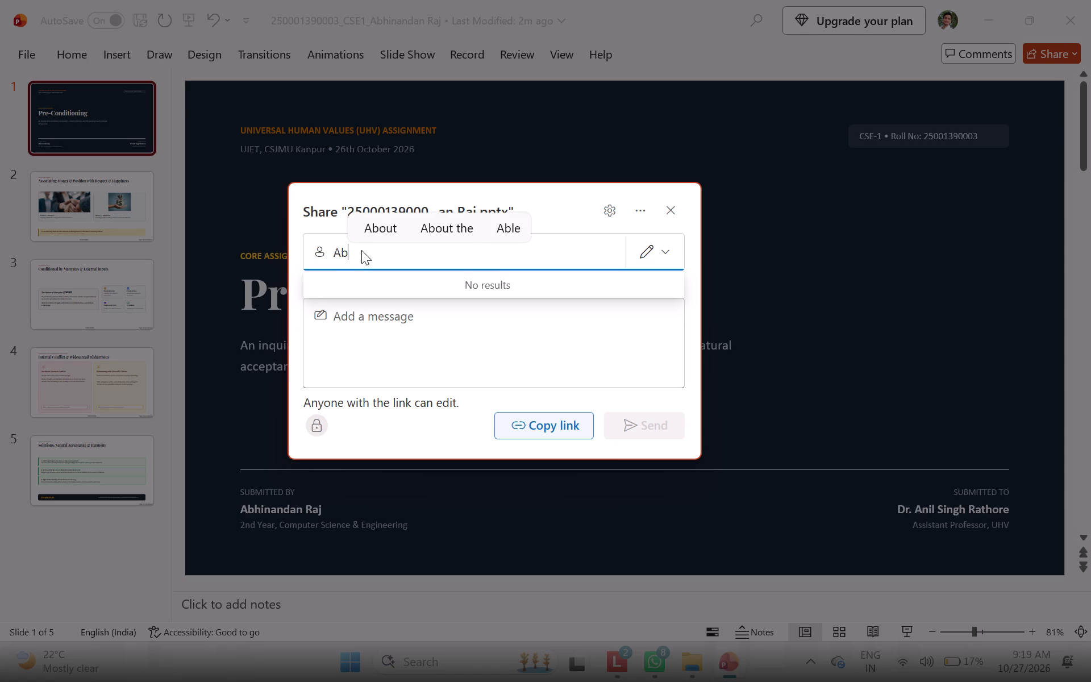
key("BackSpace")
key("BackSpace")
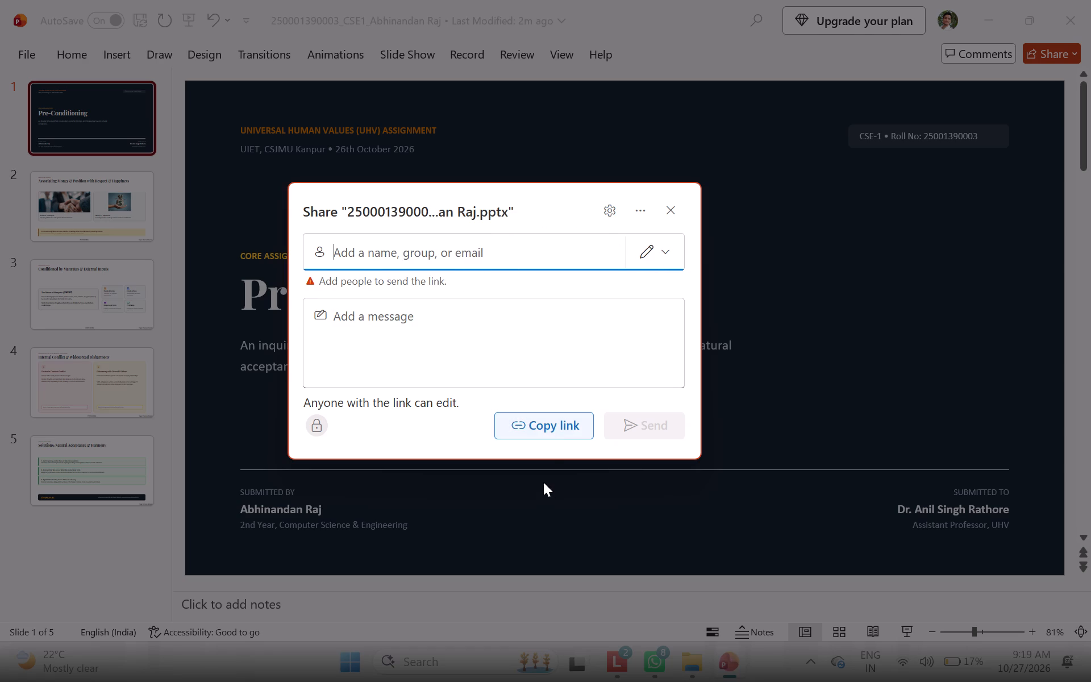
Copy the presentation's sharing link without adding any recipient, and close the Share dialog.
left_click(553, 438)
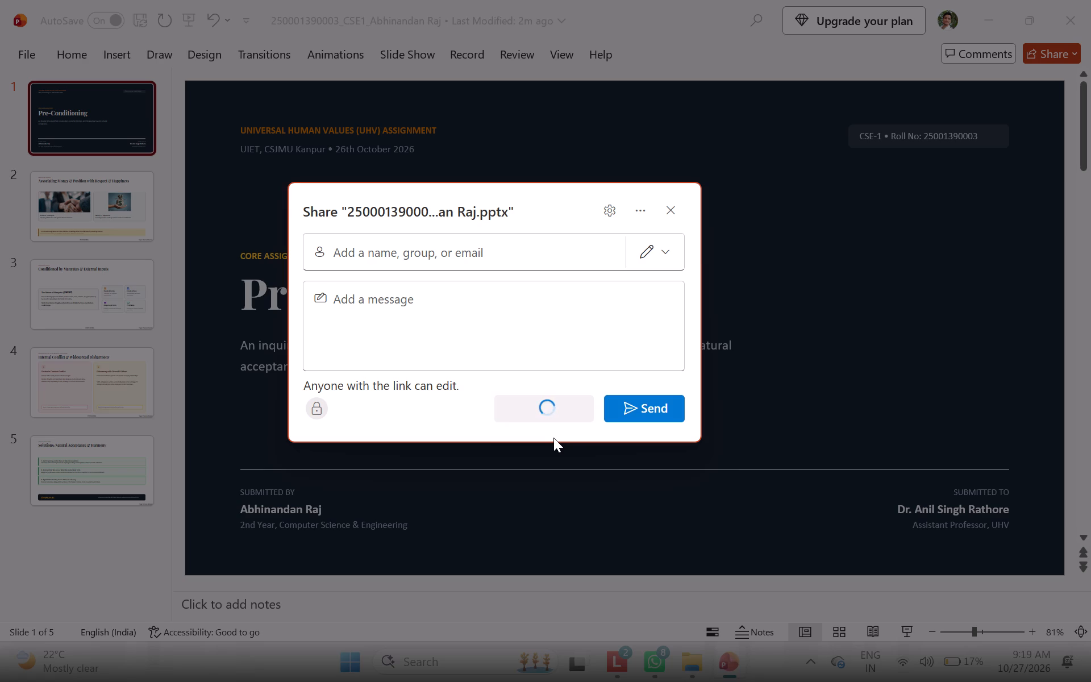
left_click(671, 218)
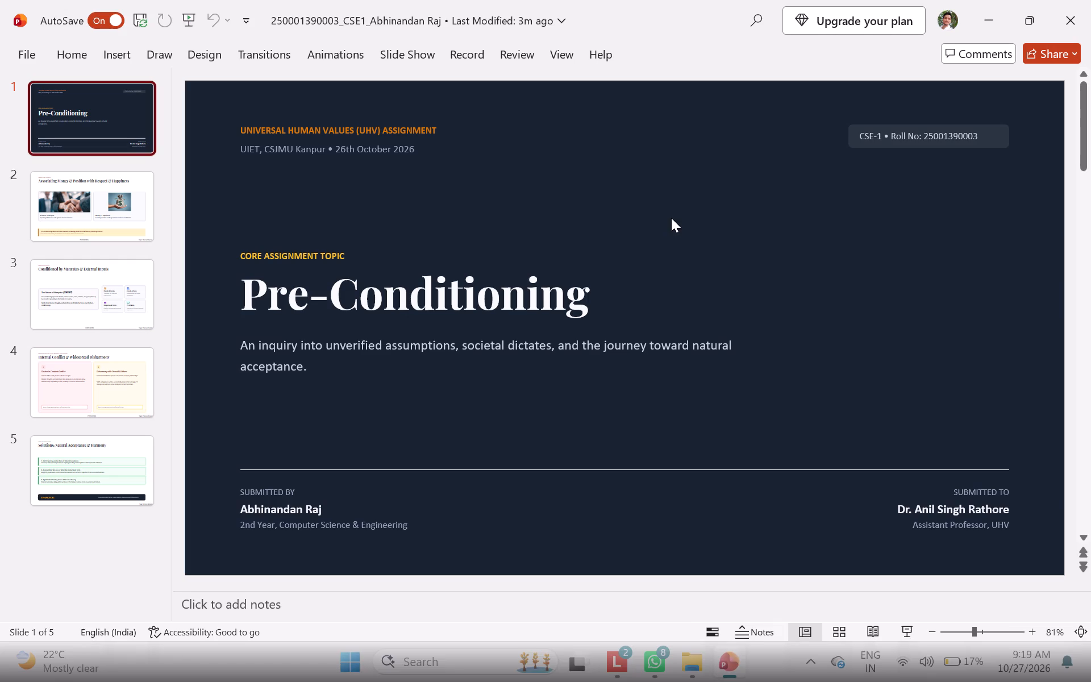
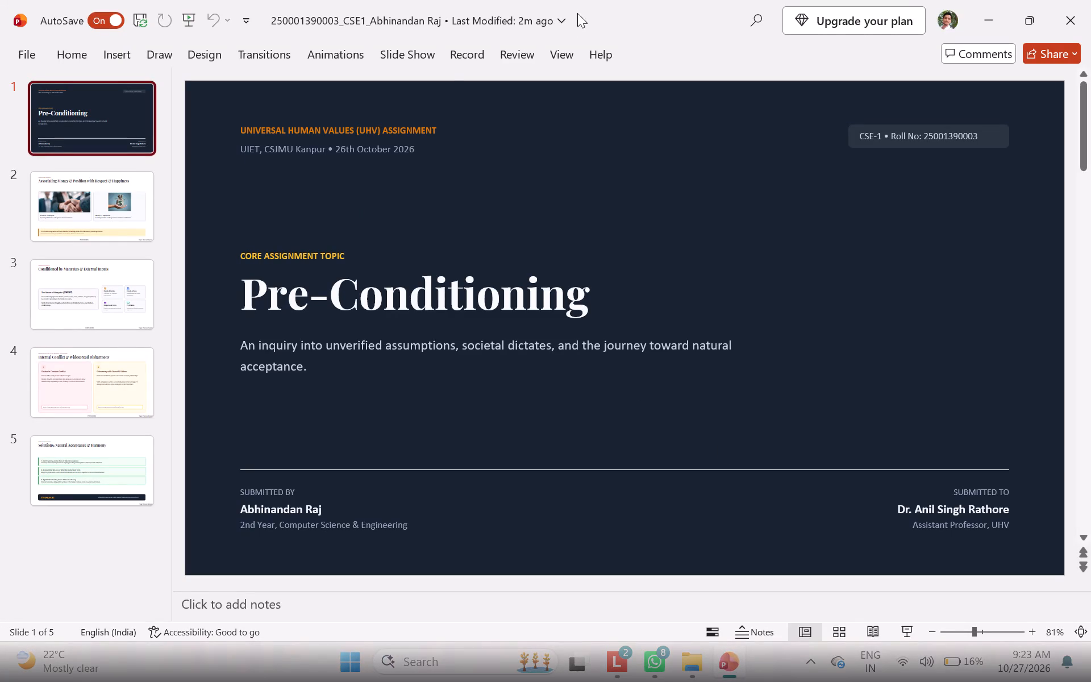
Start a recording of the presentation from its first slide.
left_click(460, 55)
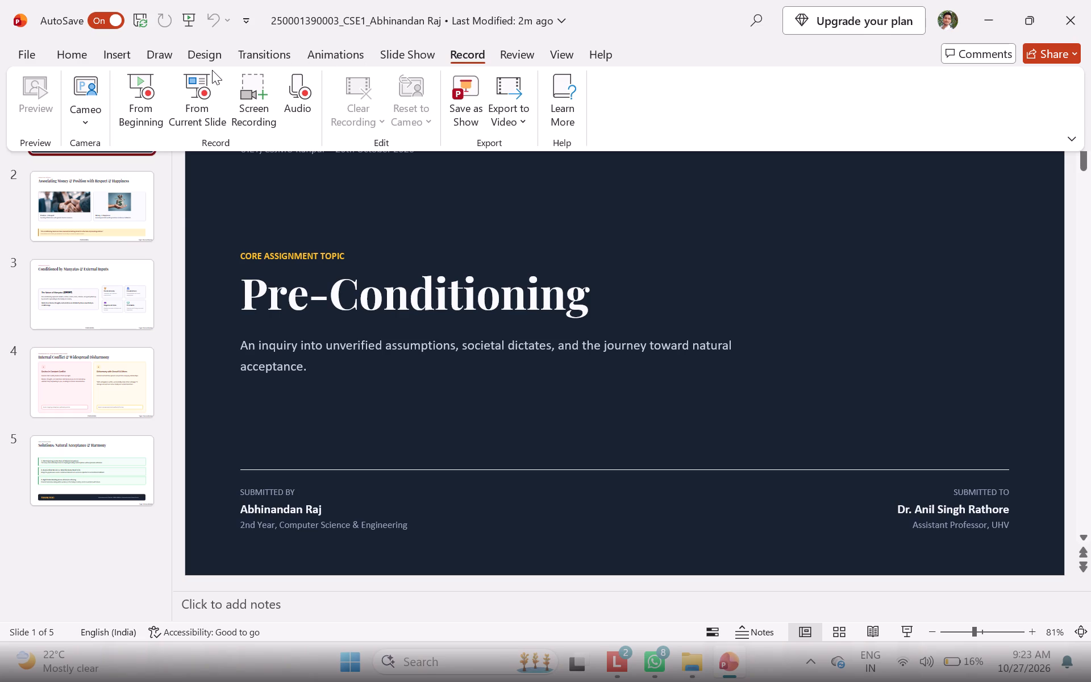
left_click(124, 85)
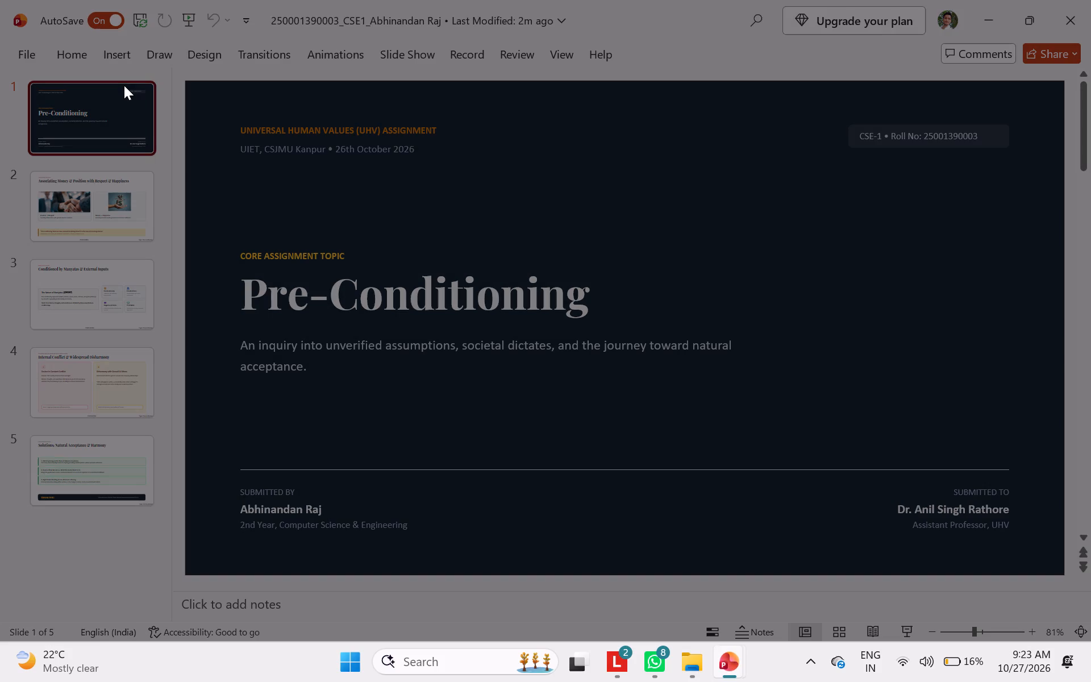
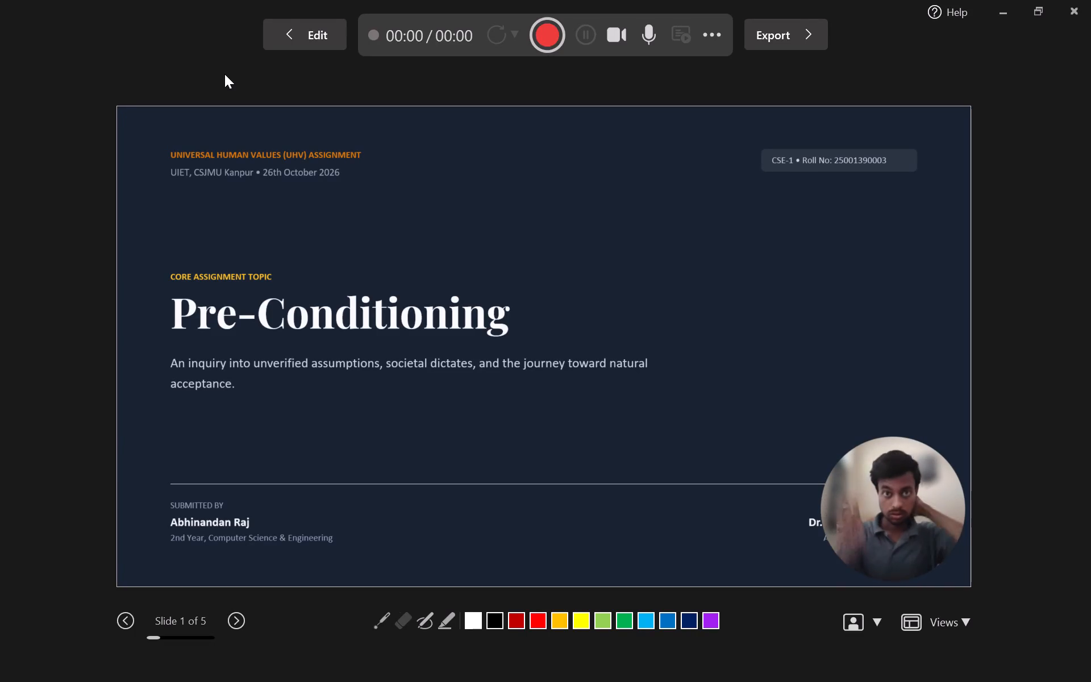
Leave the slide recording view and return to normal editing of the presentation.
left_click(1080, 10)
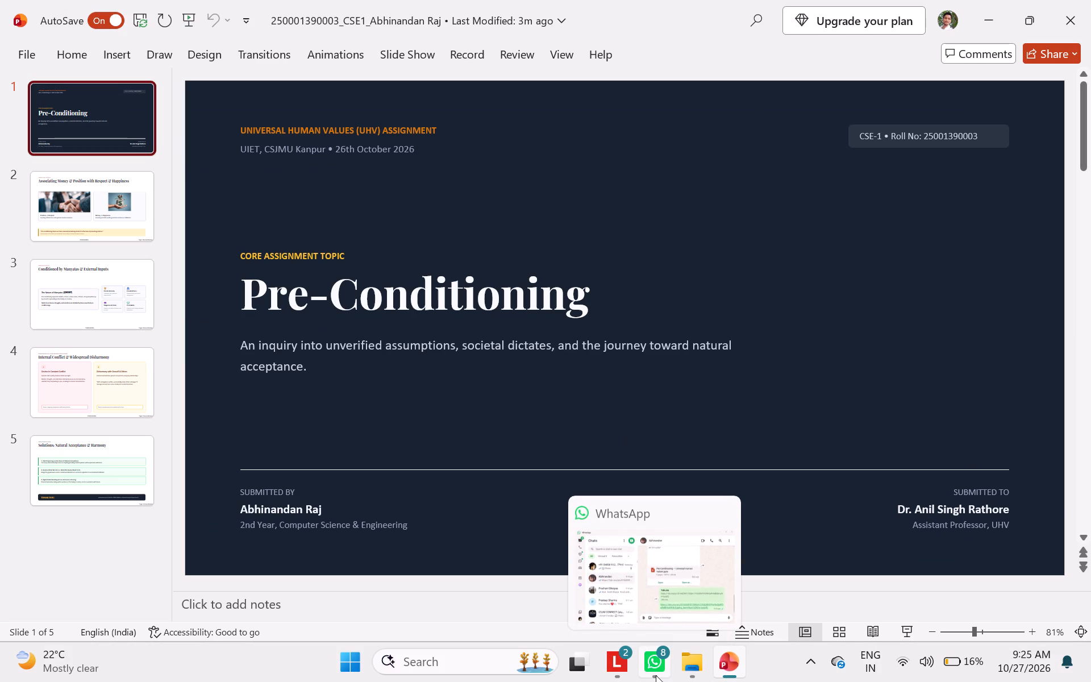
In File Explorer, open the existing CSE1 WMV video from the OneDrive Videos folder for playback.
left_click(691, 669)
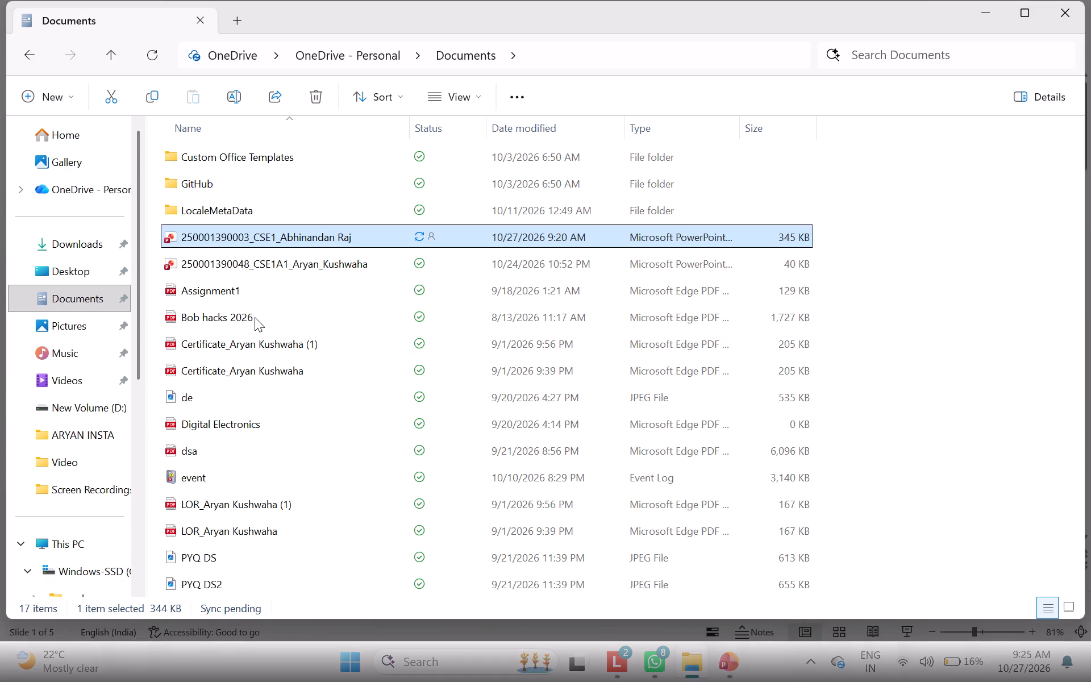
left_click(115, 372)
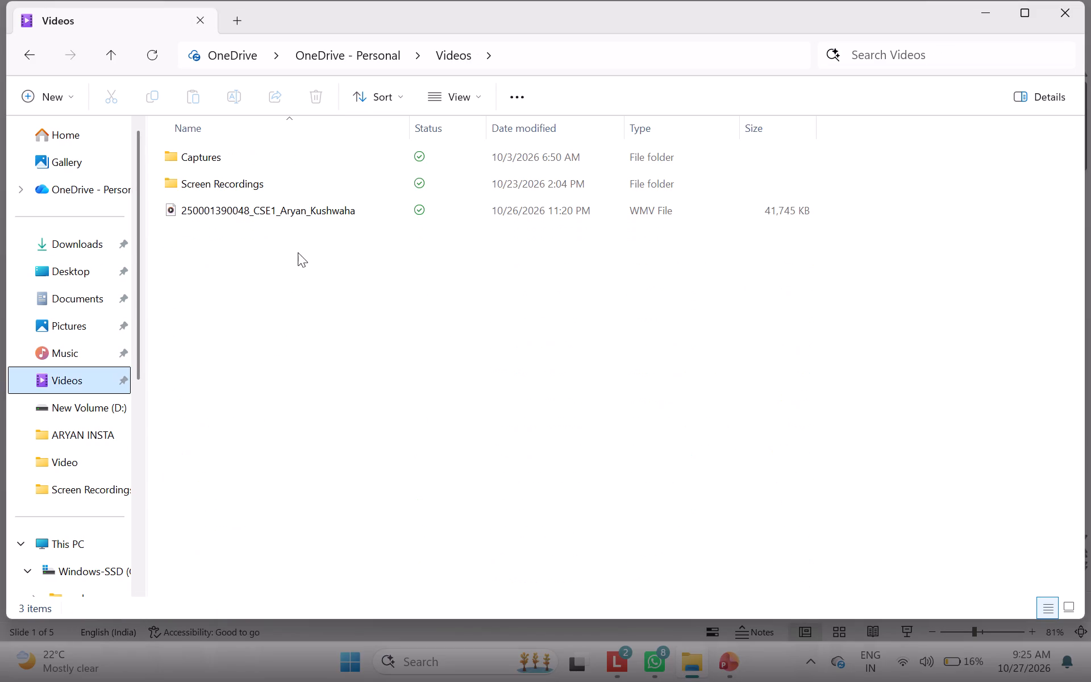
double_click(328, 206)
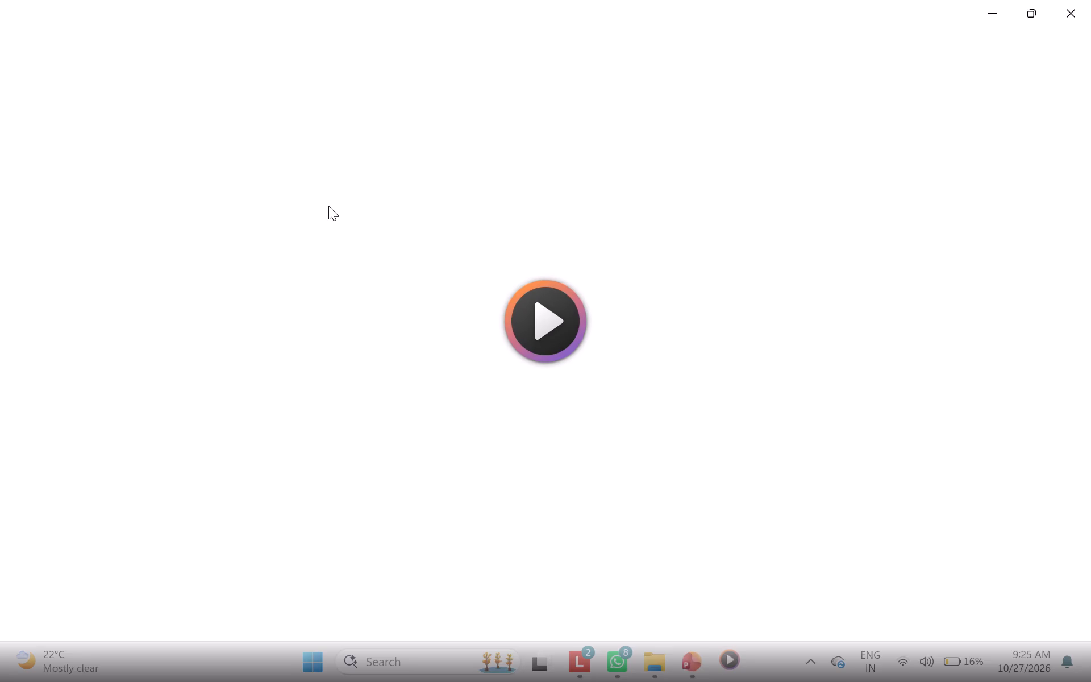
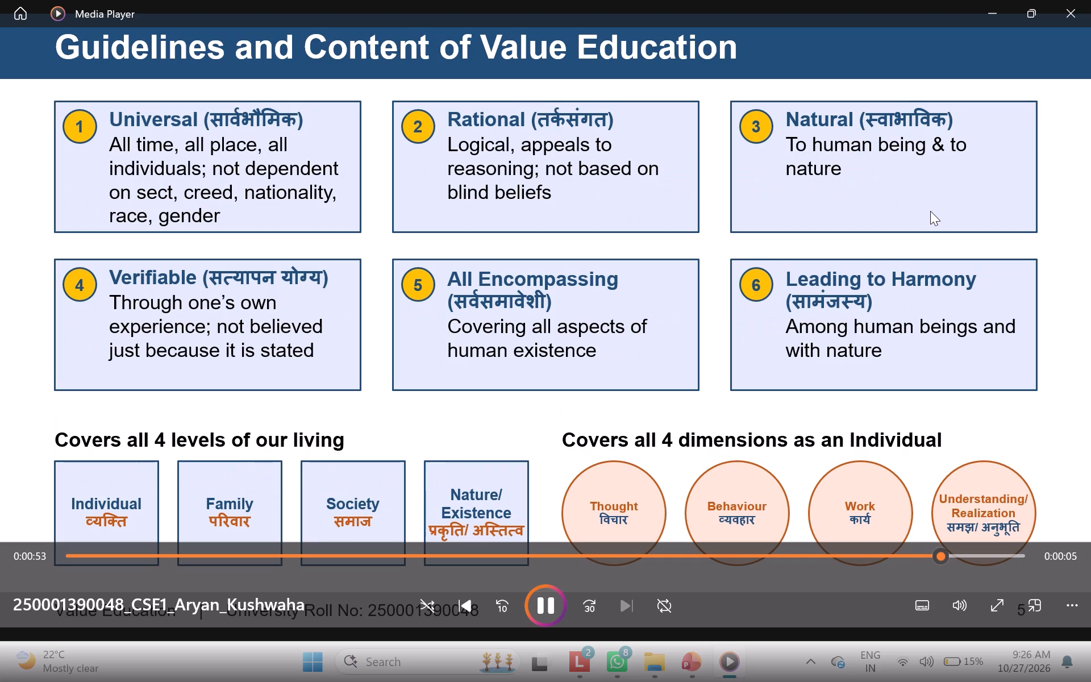
Close the CSE1 reference video's playback window.
left_click(1068, 2)
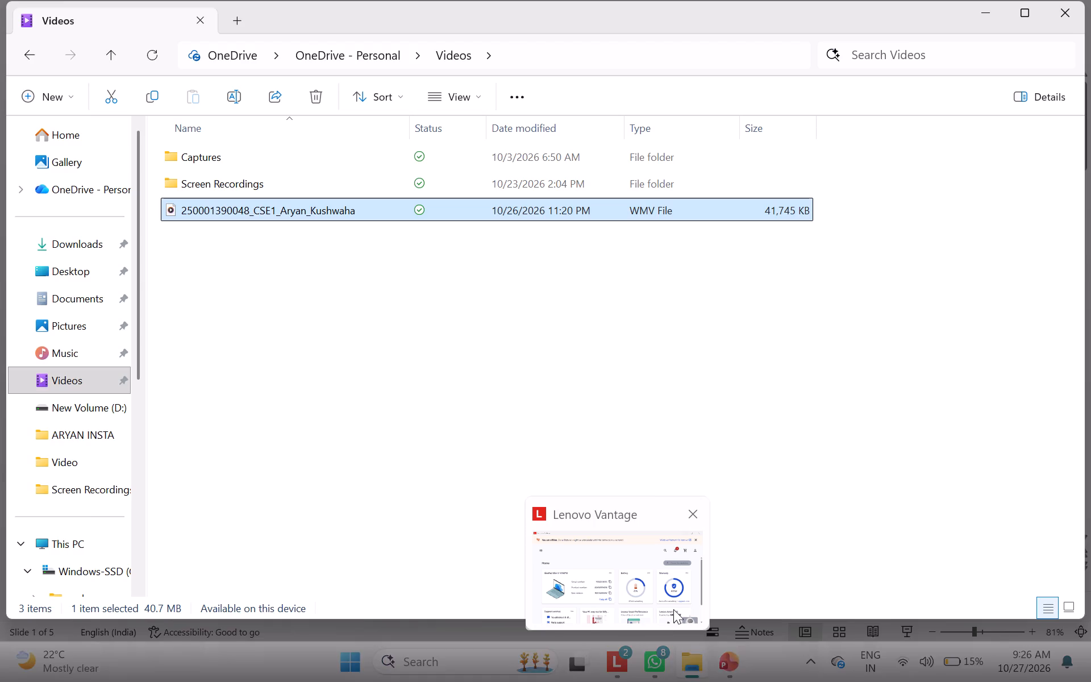
Switch to PowerPoint and open the recording view for the Pre-Conditioning presentation, starting from the beginning.
left_click(734, 660)
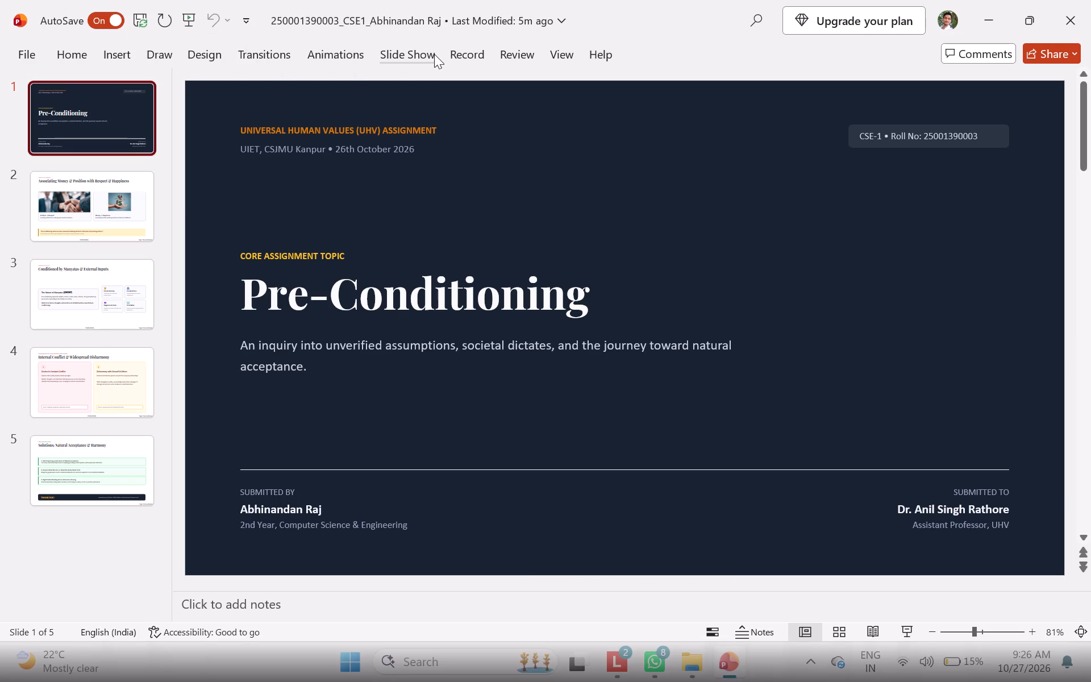
left_click(473, 51)
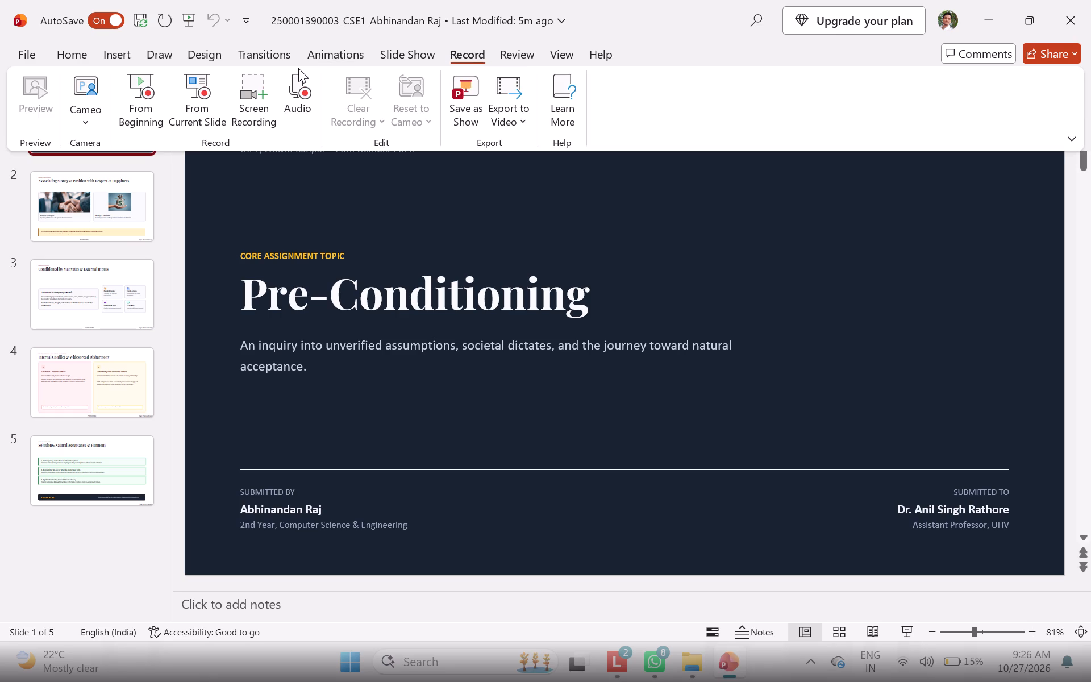
left_click(147, 98)
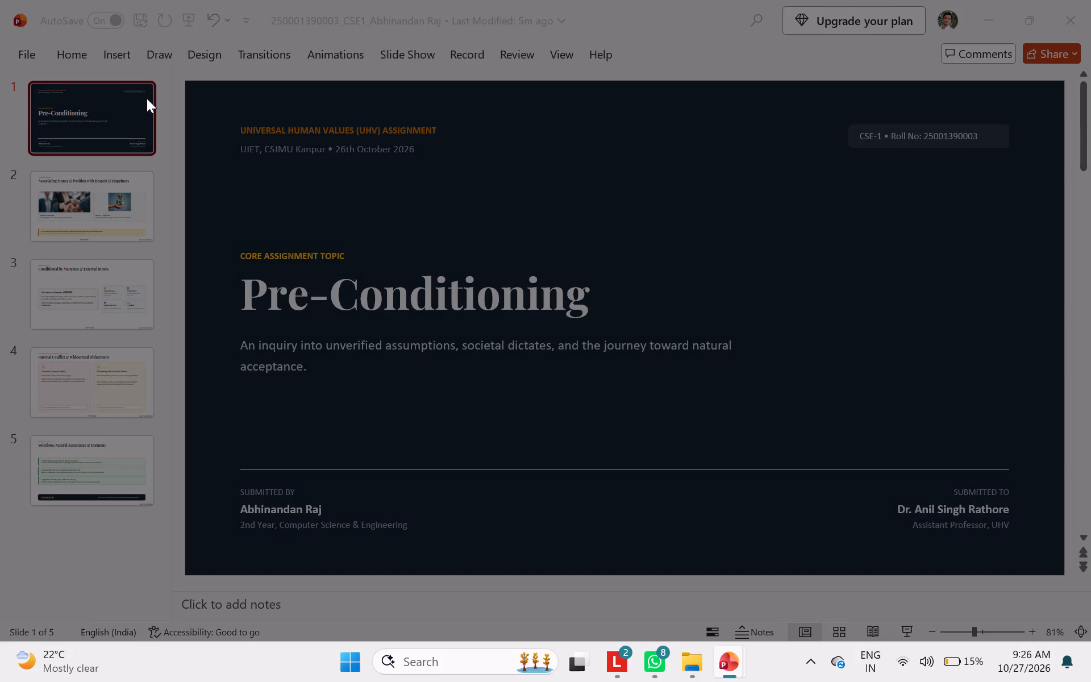
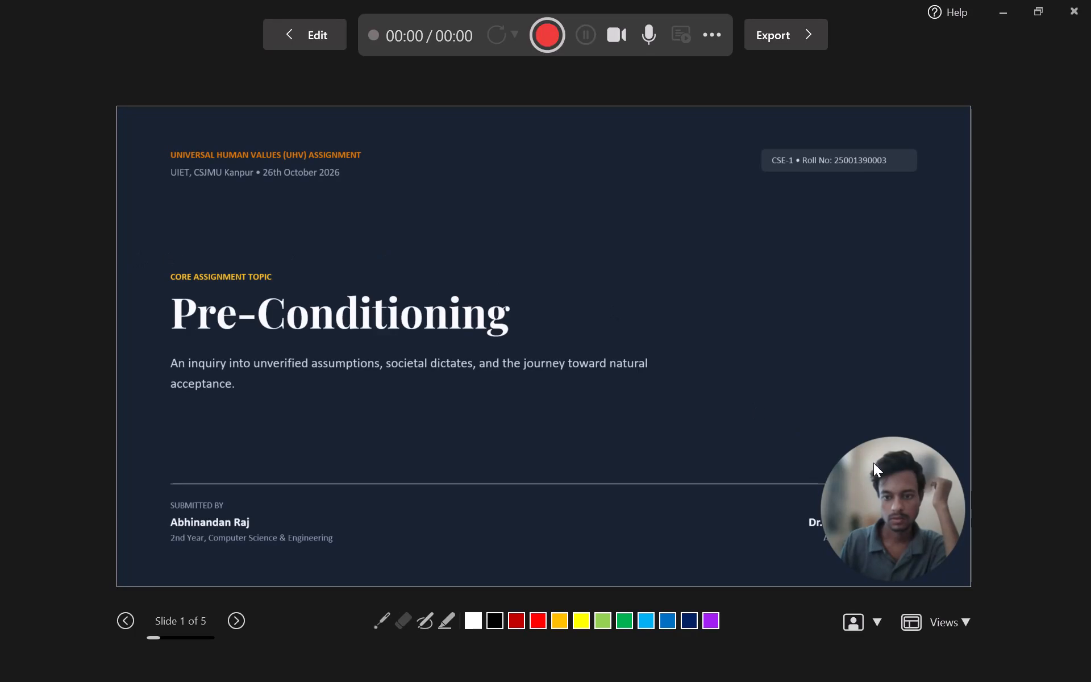
Set the camera mode to Blur Background for the presenter's video on the recording view.
left_click(1034, 562)
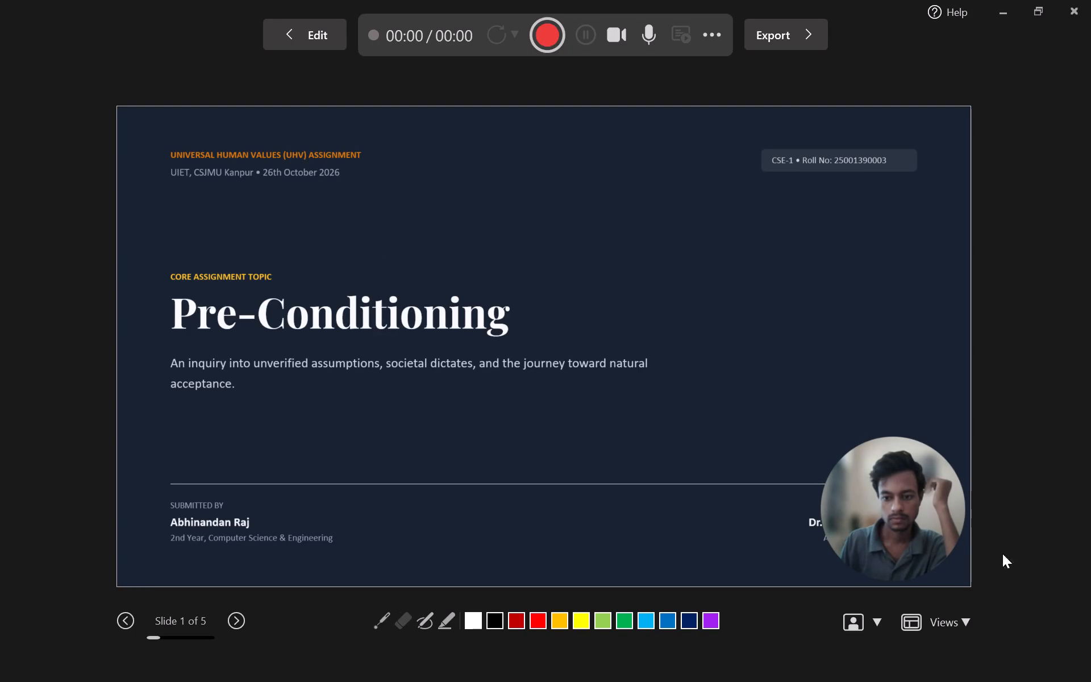
left_click(852, 614)
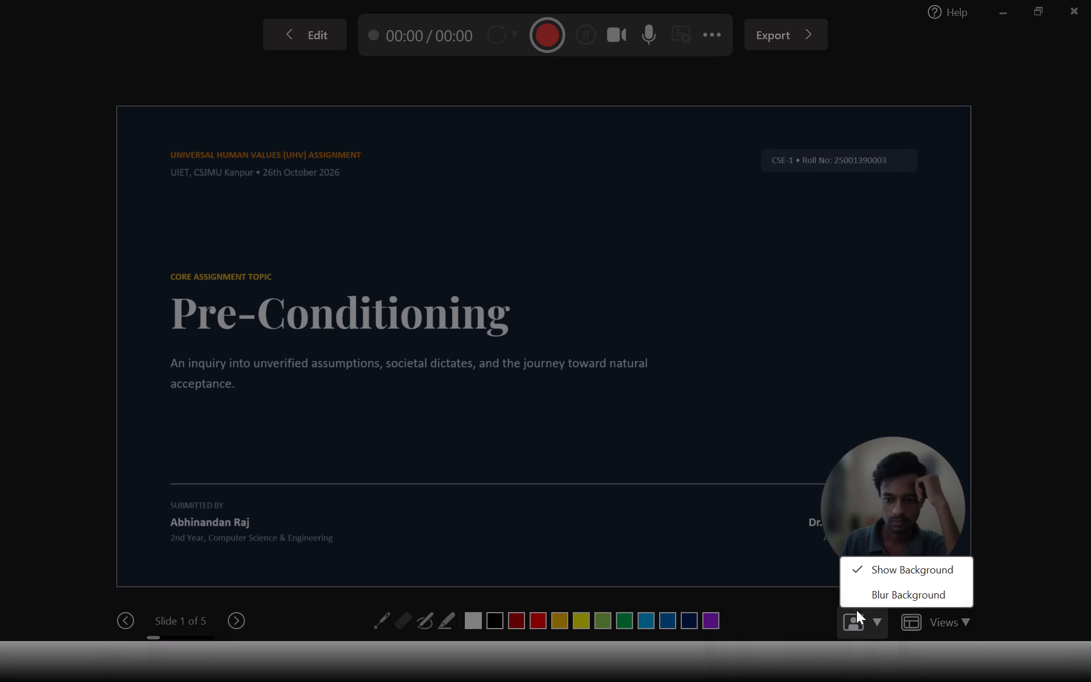
left_click(864, 602)
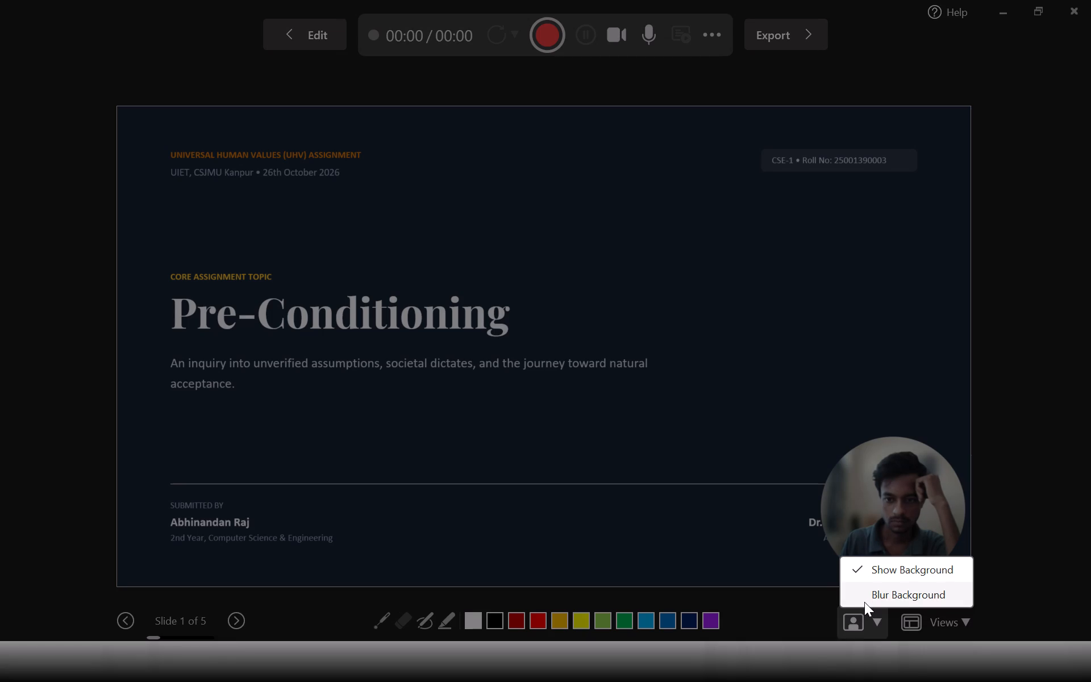
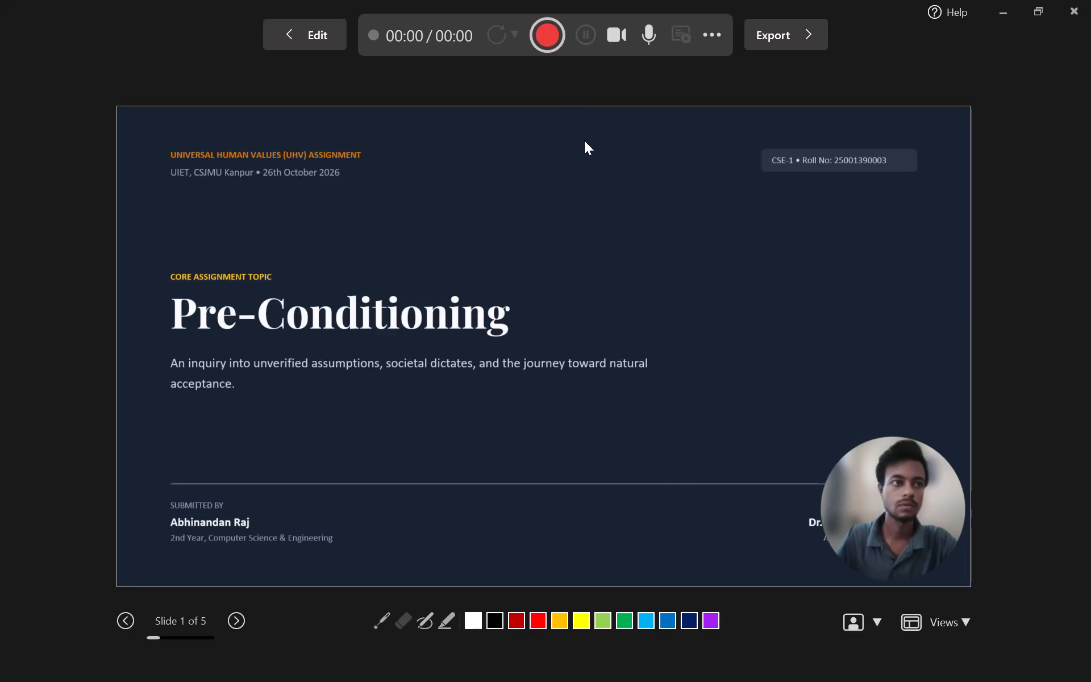
Start recording the narrated camera presentation from the Pre-Conditioning title slide.
left_click(538, 34)
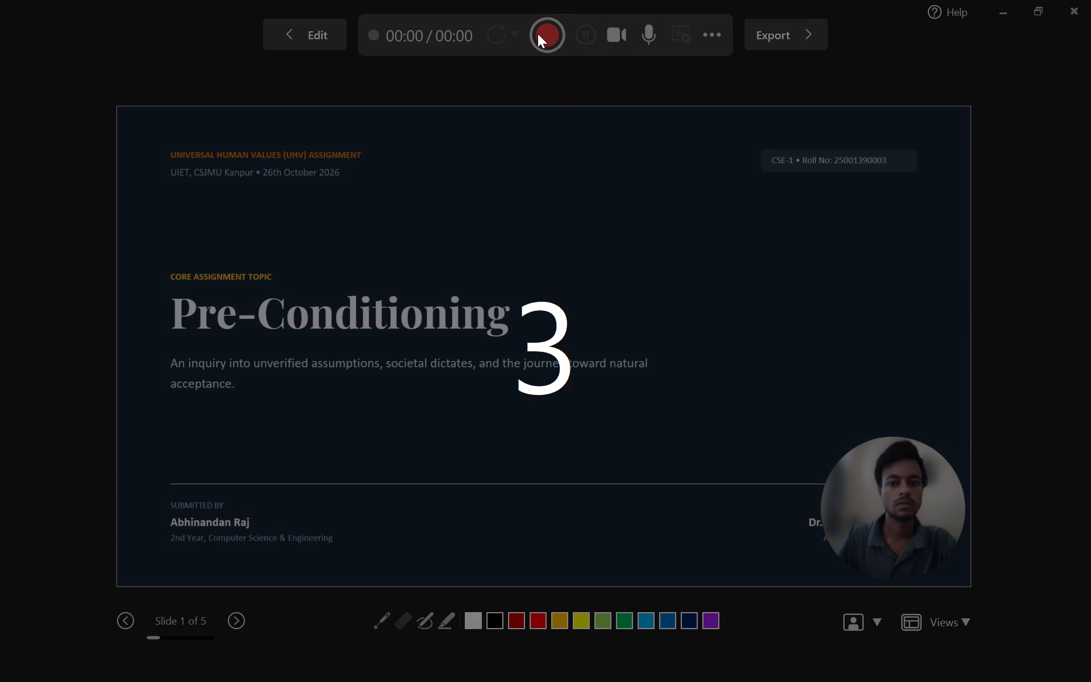
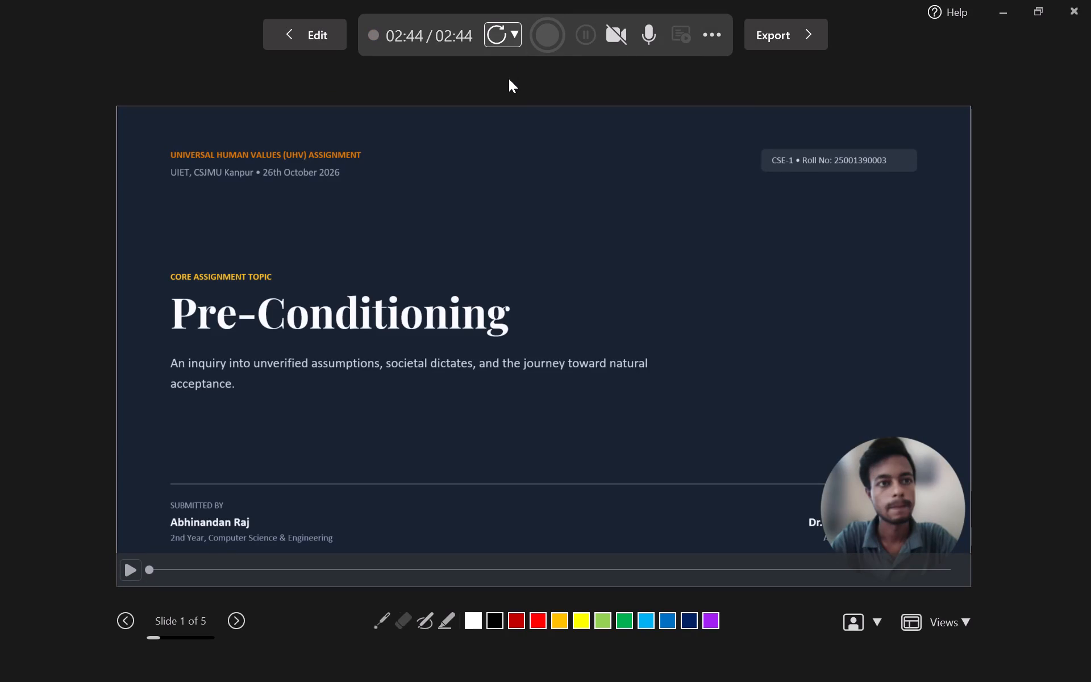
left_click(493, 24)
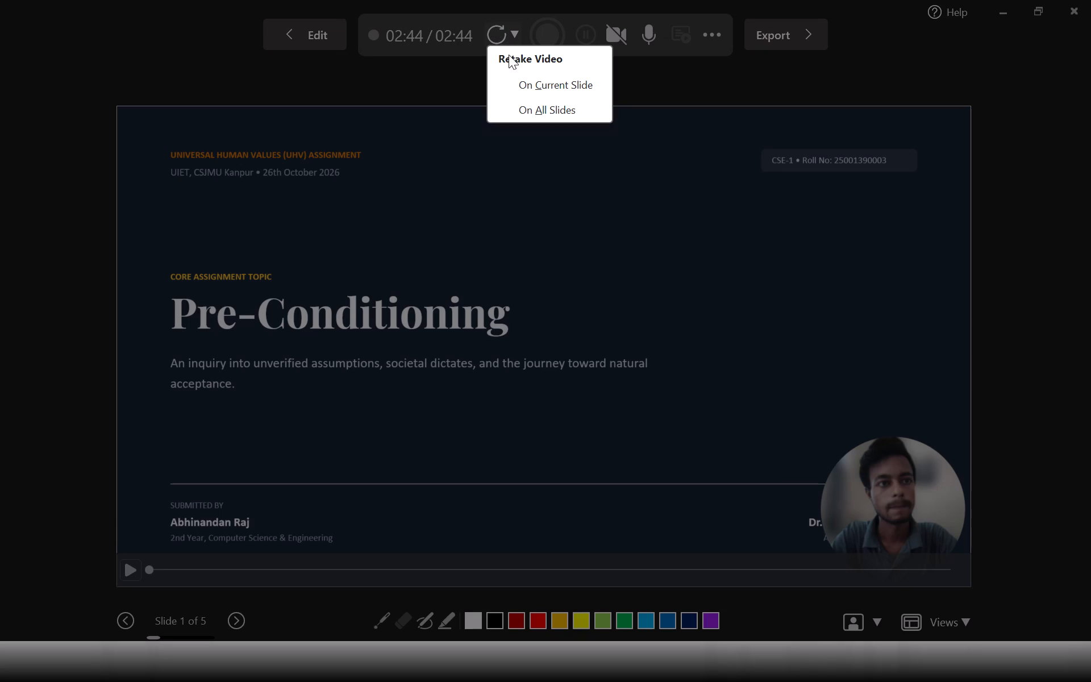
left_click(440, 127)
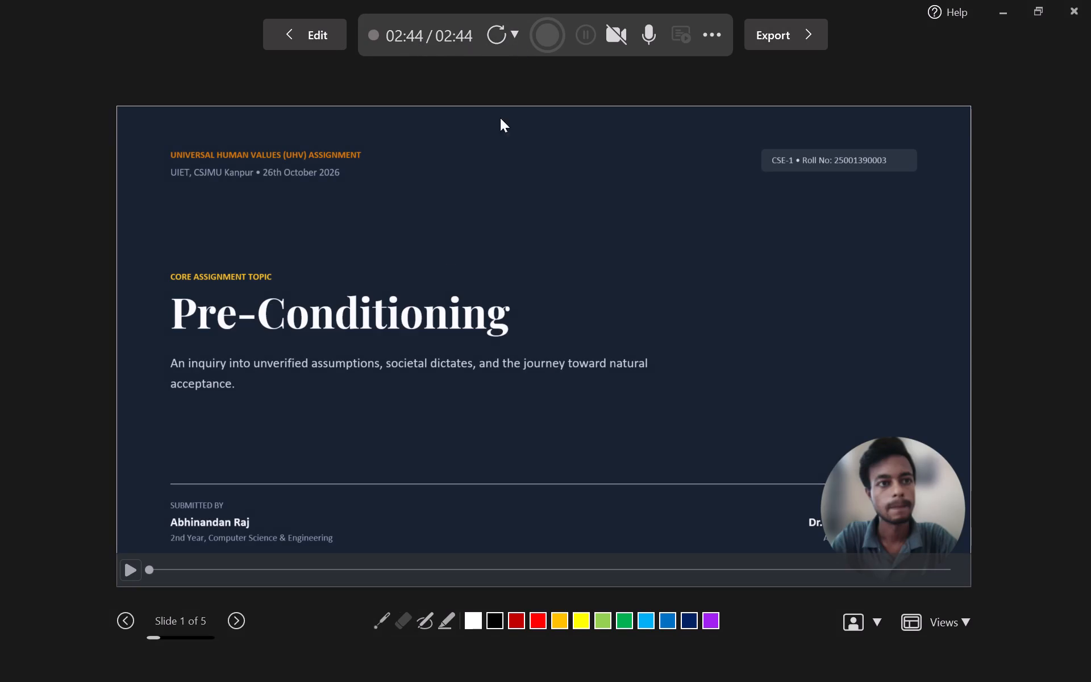
Play back the recorded camera narration on the Pre-Conditioning title slide.
left_click(136, 573)
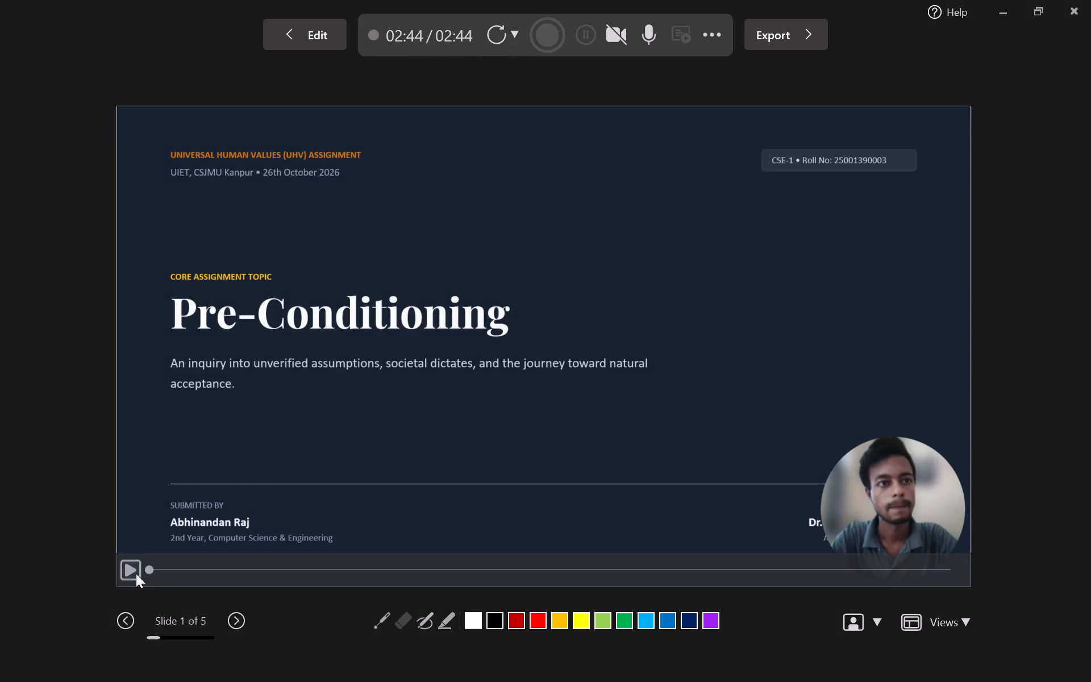
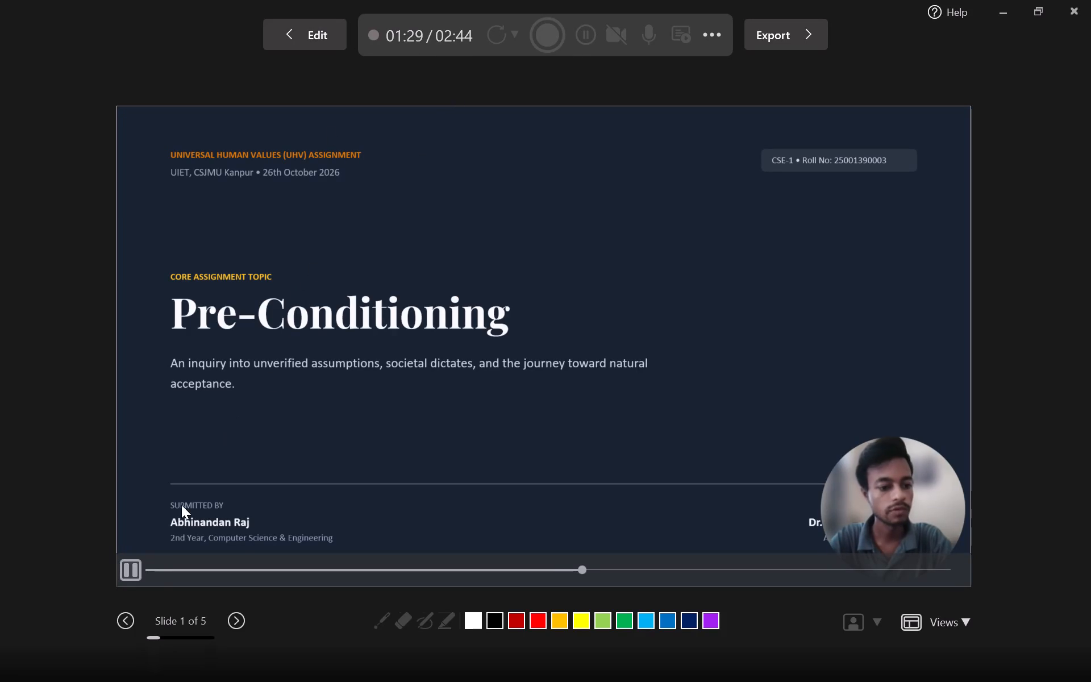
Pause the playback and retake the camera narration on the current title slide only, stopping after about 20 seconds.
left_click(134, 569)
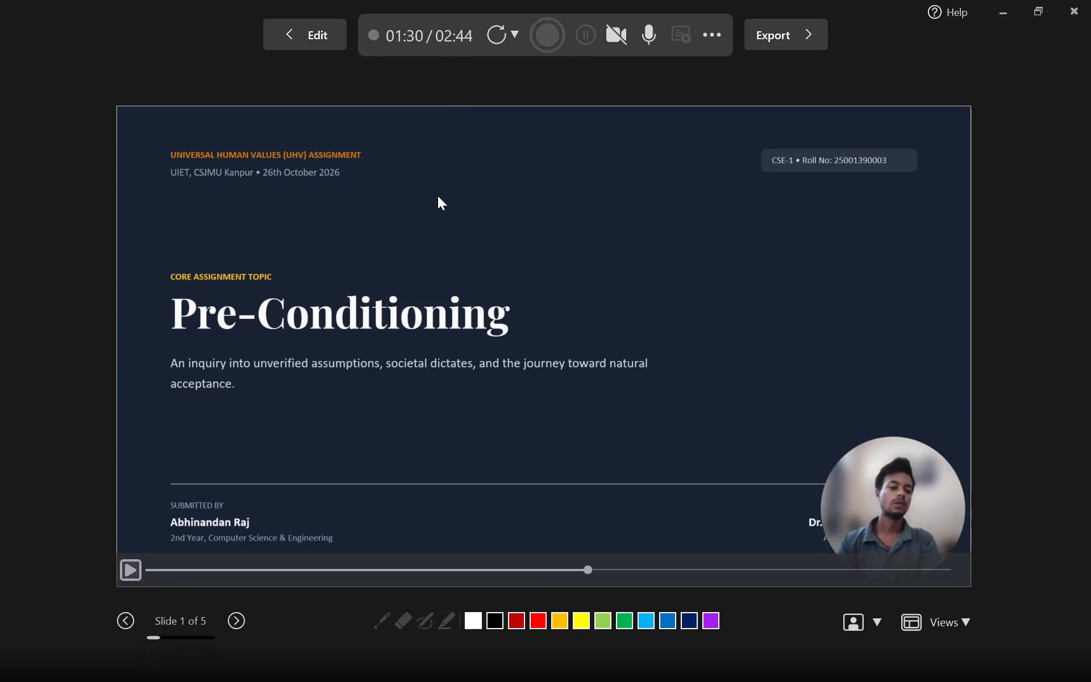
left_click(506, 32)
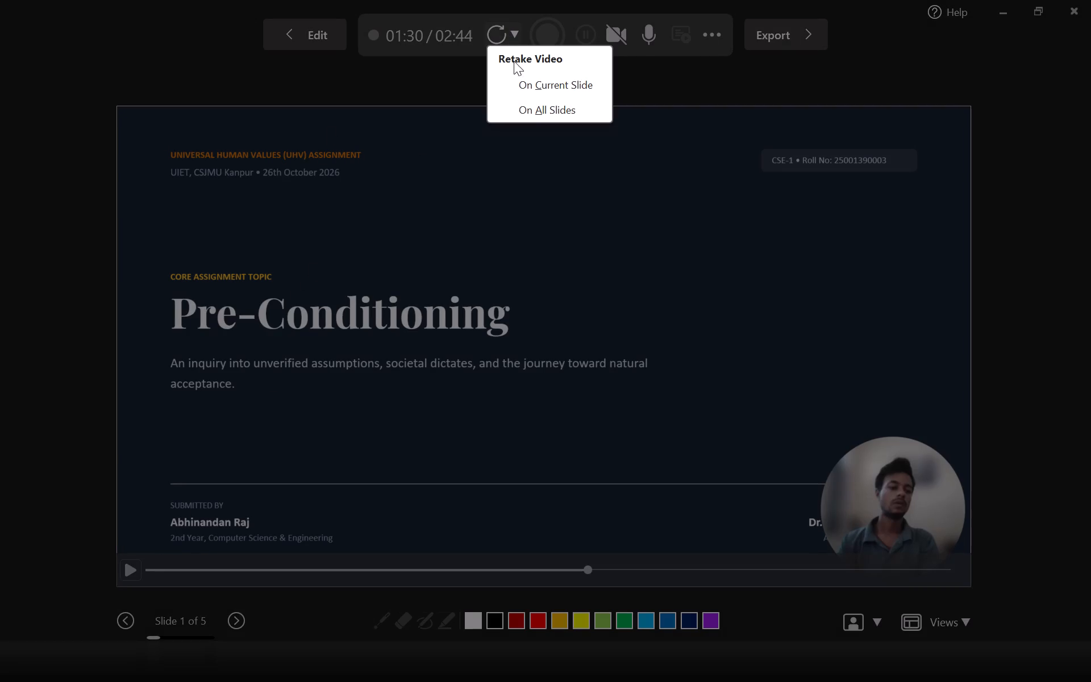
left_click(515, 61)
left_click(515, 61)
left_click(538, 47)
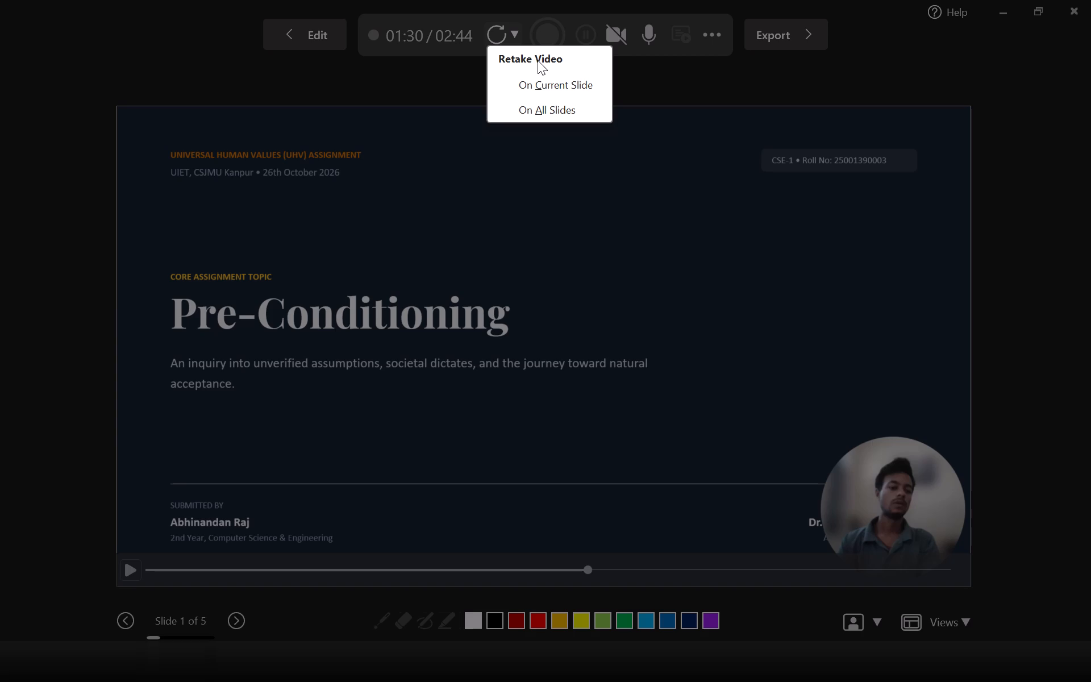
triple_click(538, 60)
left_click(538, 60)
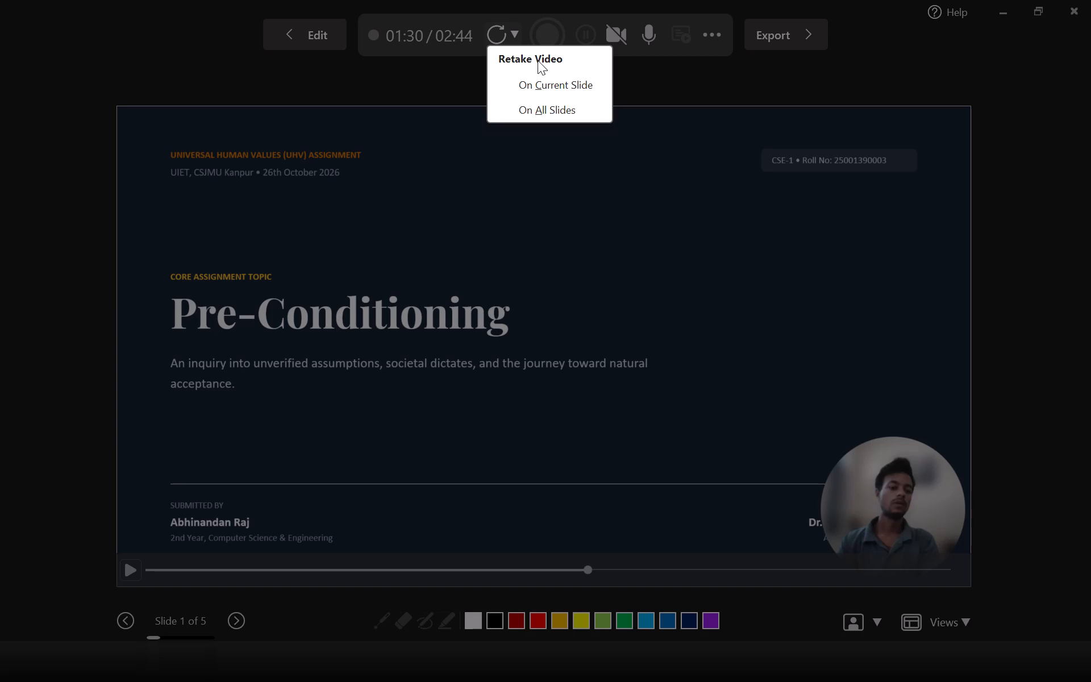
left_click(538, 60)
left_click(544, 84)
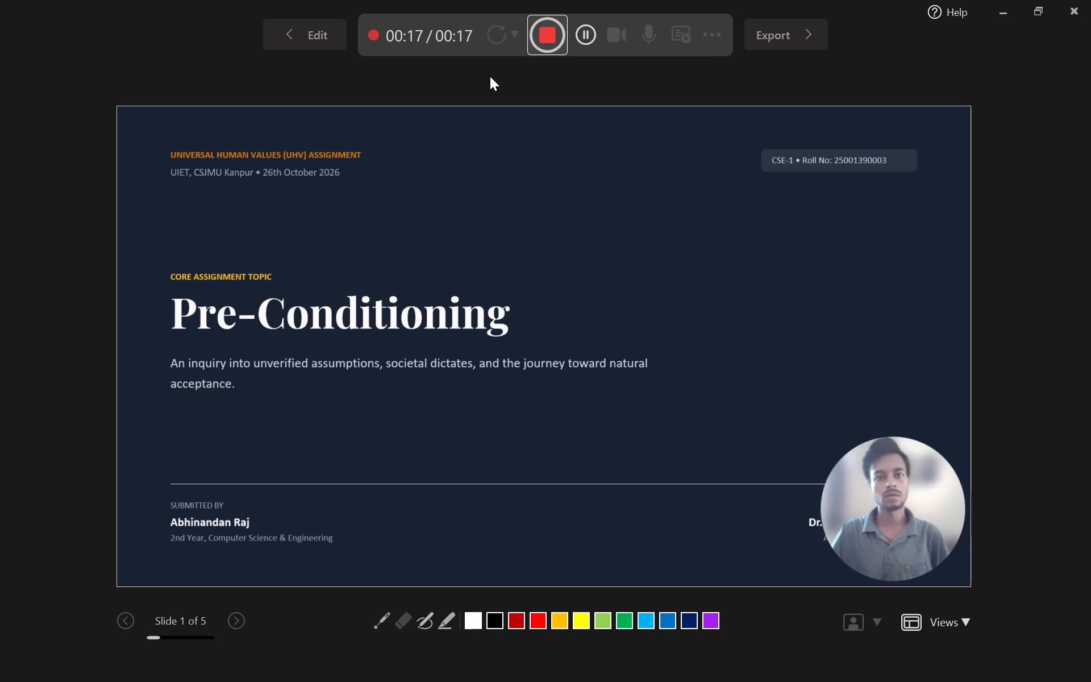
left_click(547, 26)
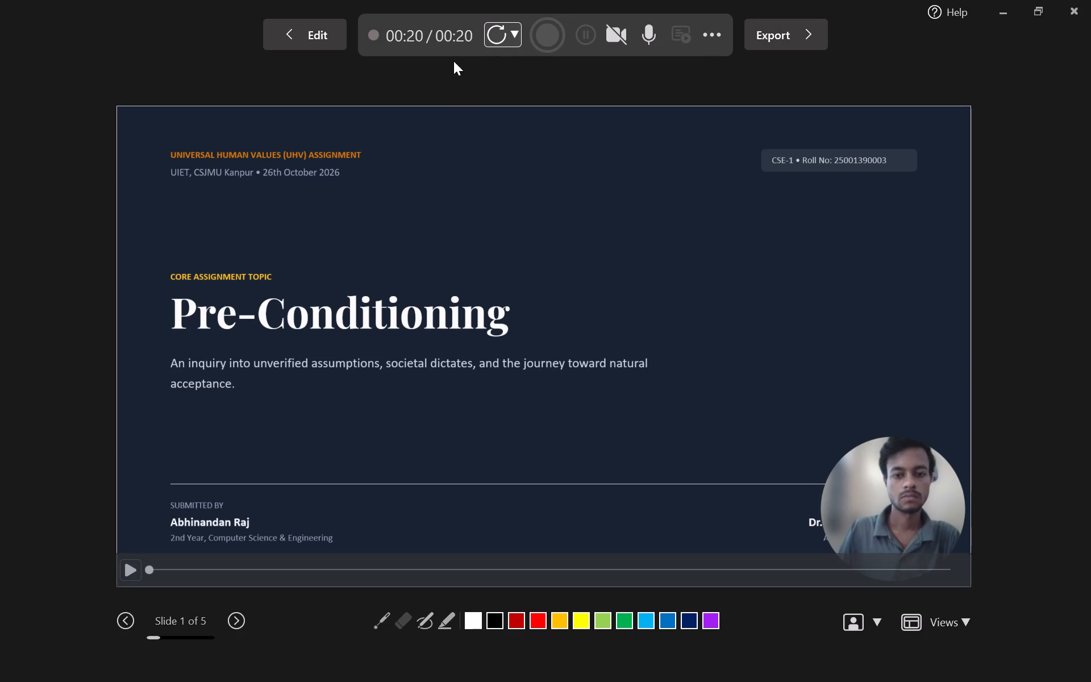
Play back the new title slide take, skipping ahead in it, and pause the playback around 11 seconds.
left_click(136, 568)
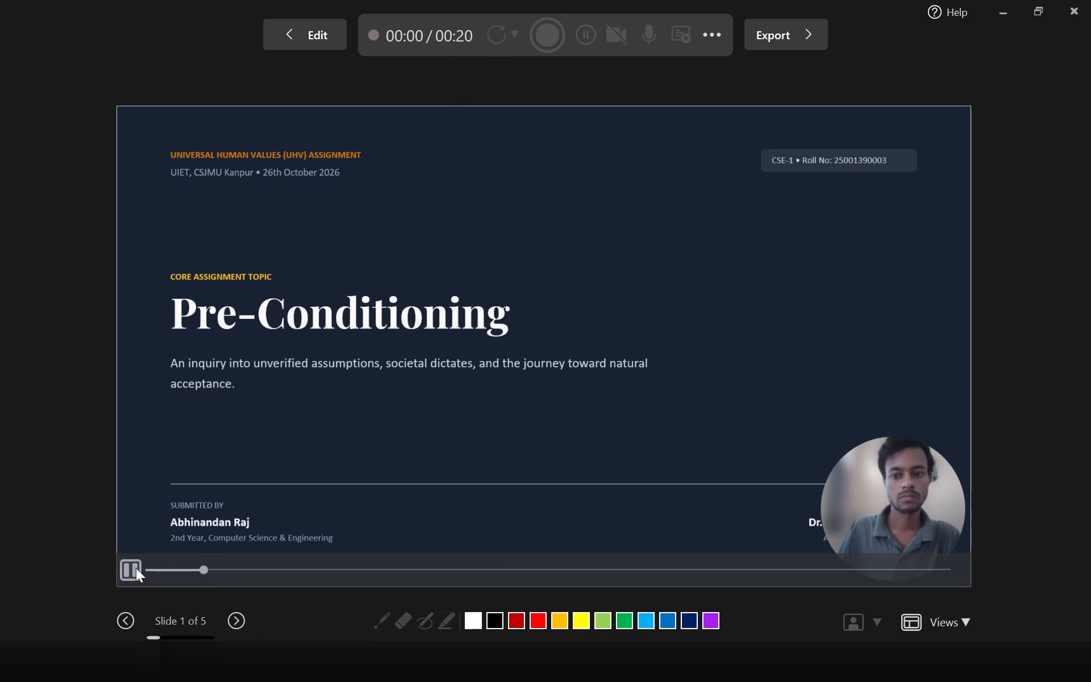
left_click(342, 564)
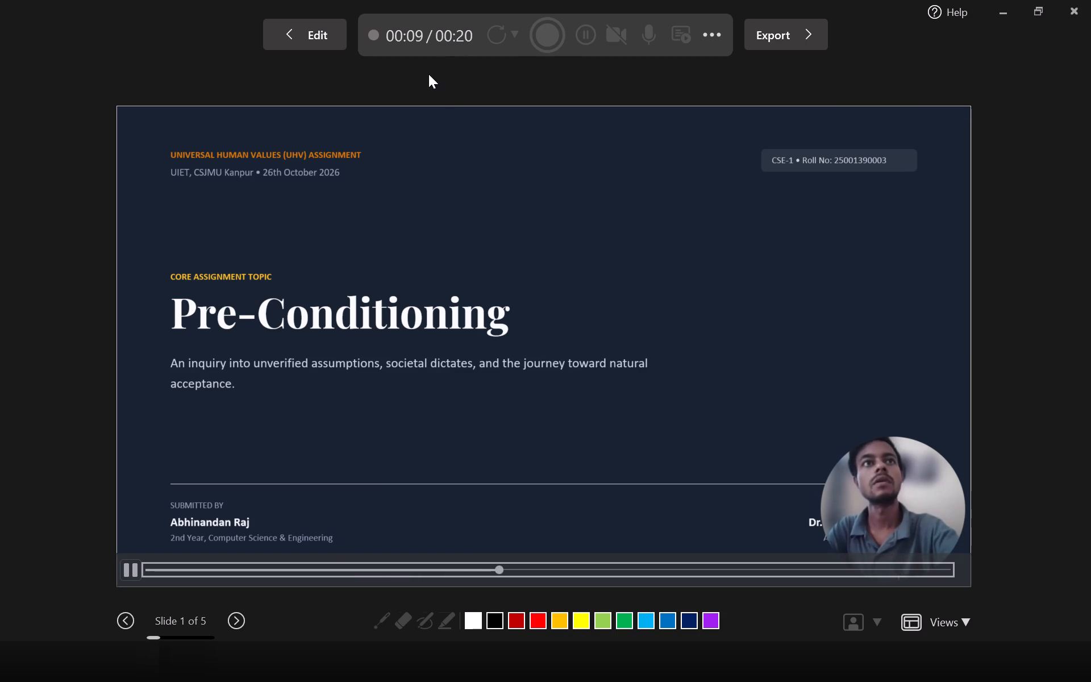
left_click(125, 574)
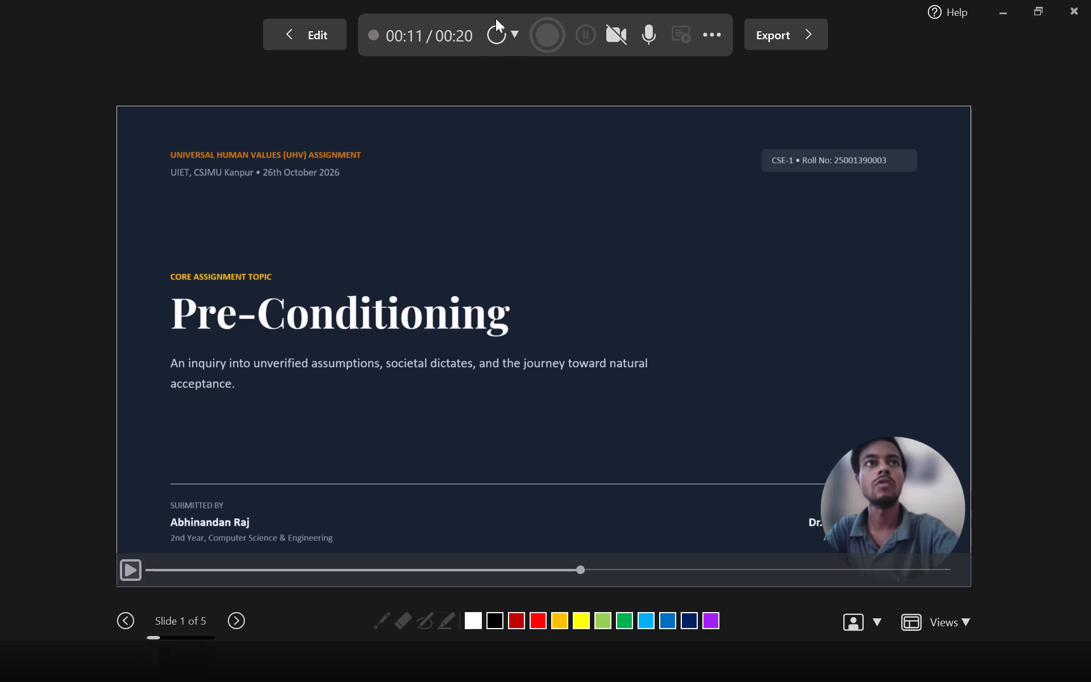
Retake the title slide's camera narration again, pausing and resuming partway, and stop the recording at about 11 seconds.
left_click(499, 39)
left_click(527, 80)
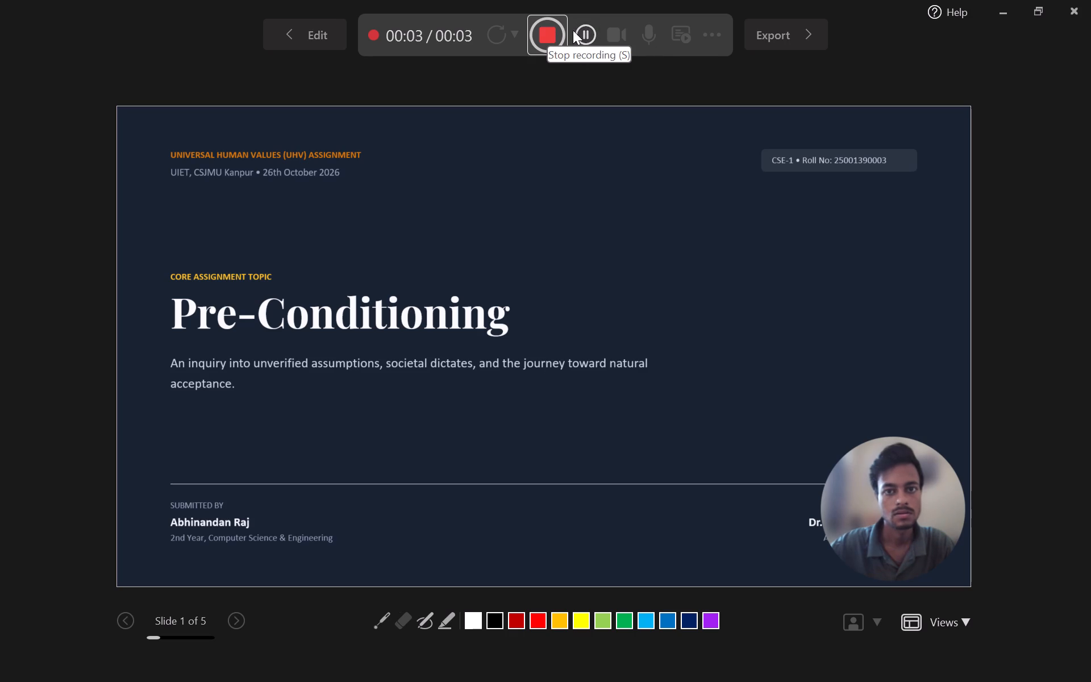
left_click(580, 35)
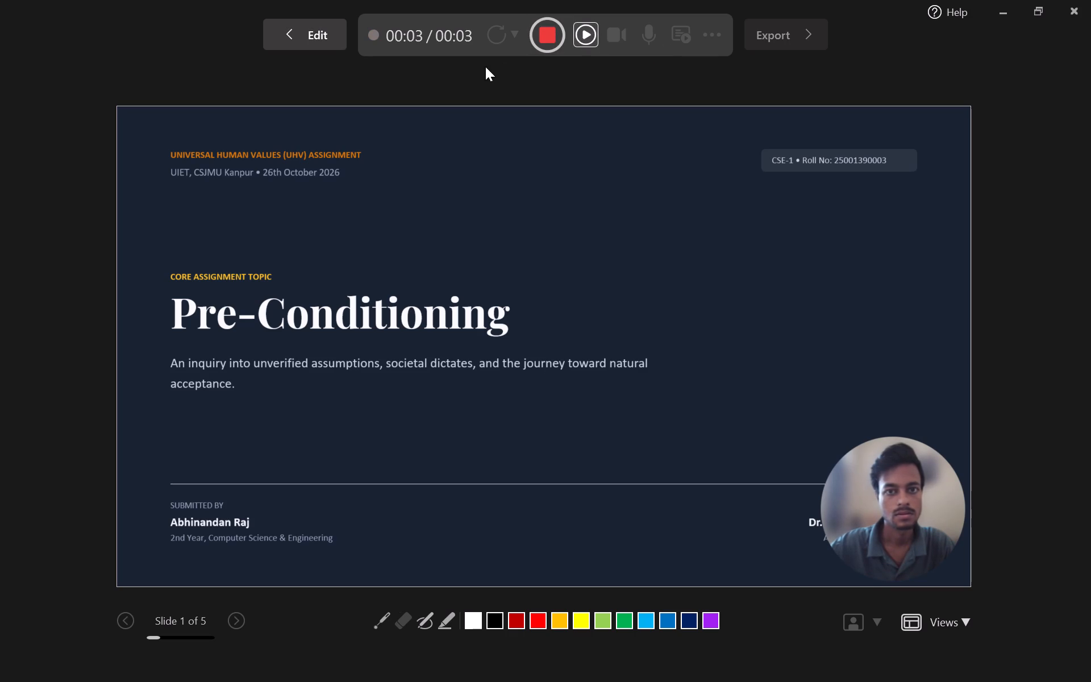
left_click(493, 36)
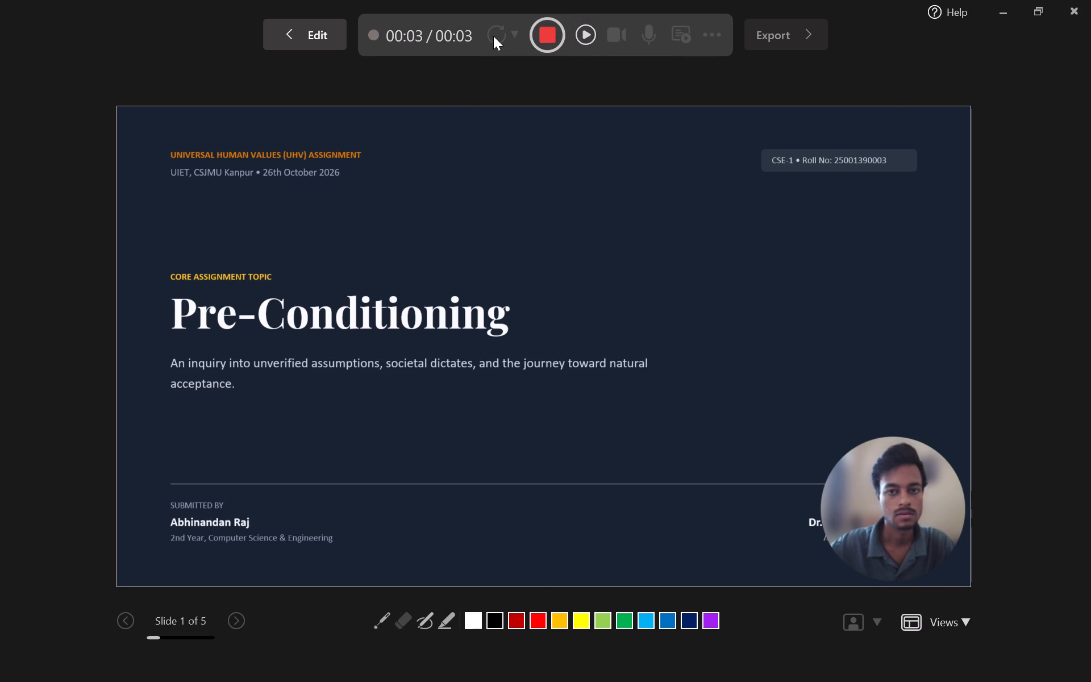
double_click(493, 36)
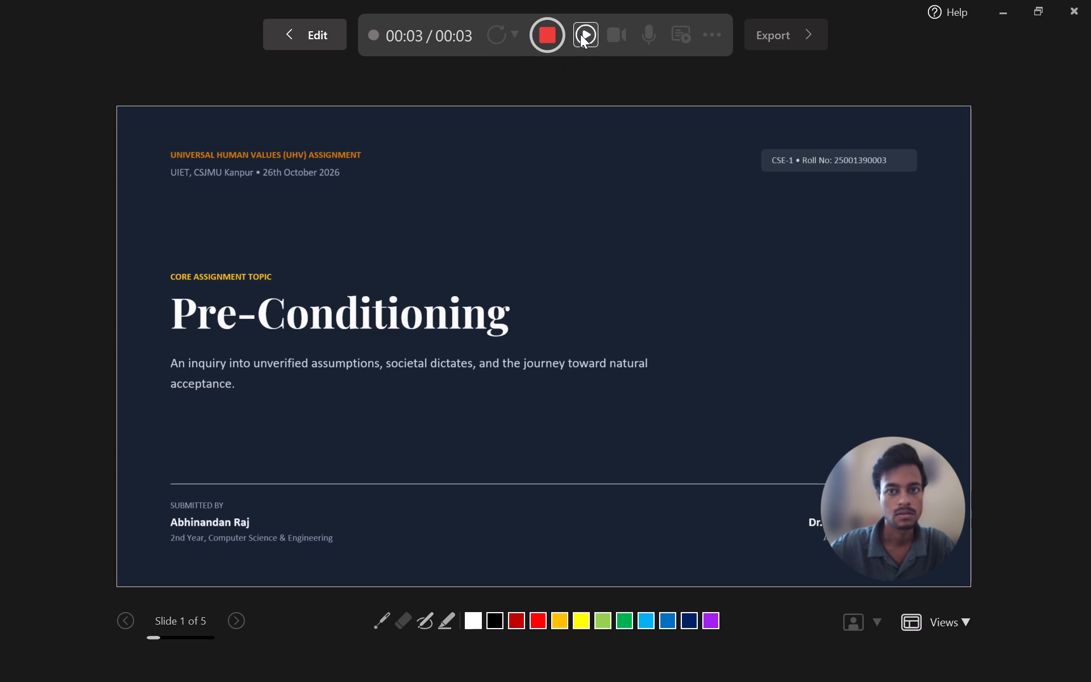
left_click(580, 34)
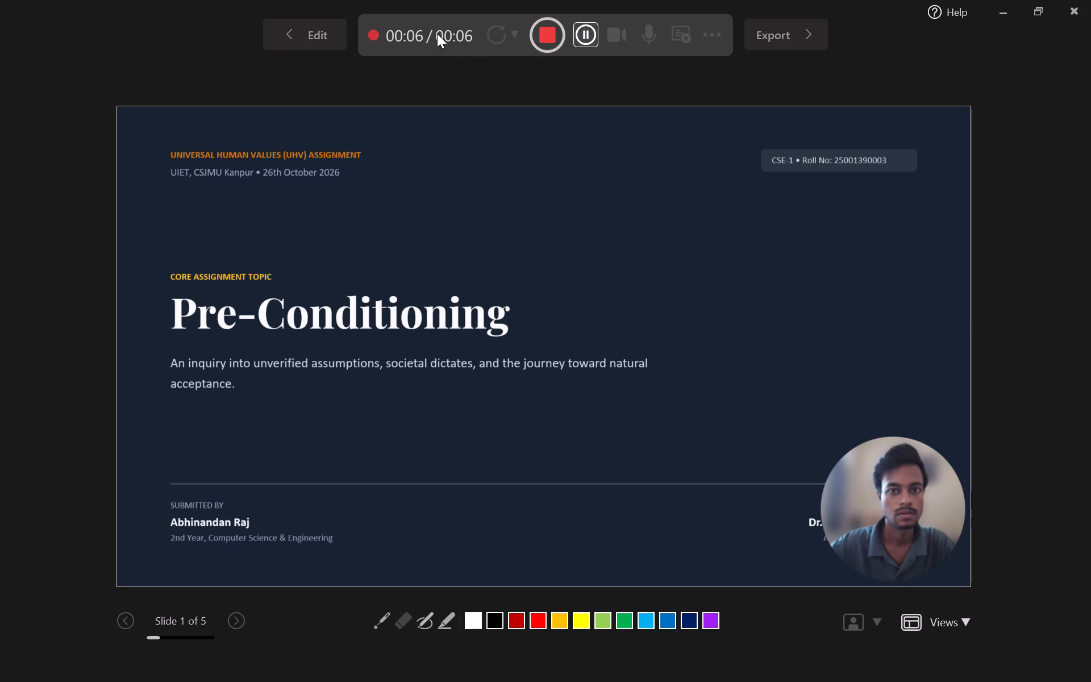
left_click(437, 34)
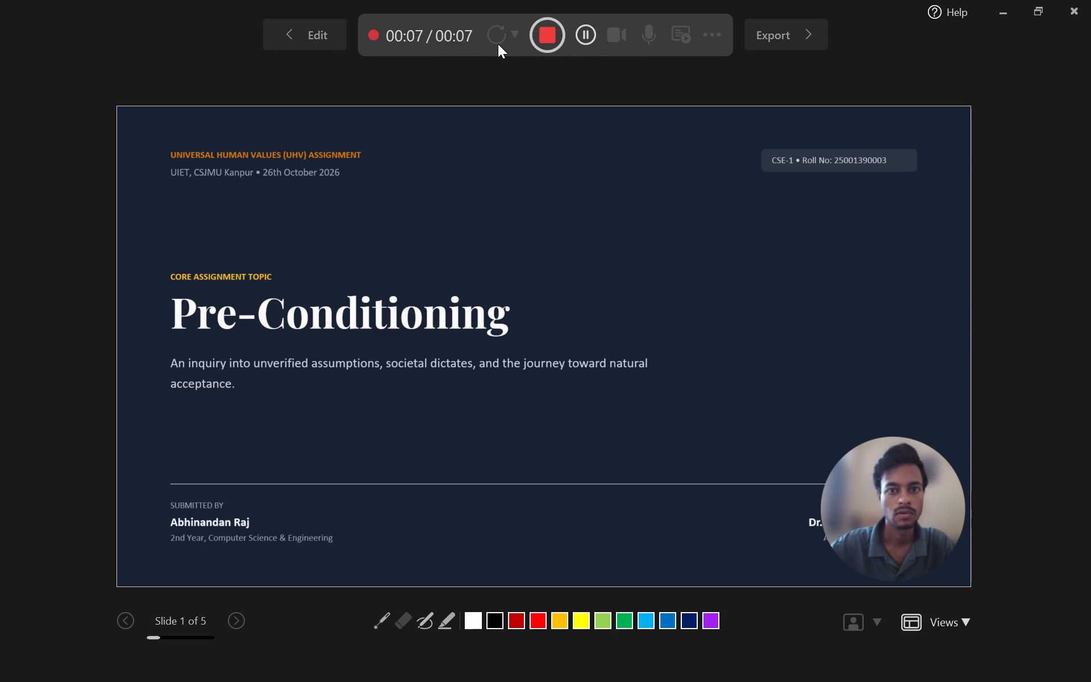
left_click(595, 40)
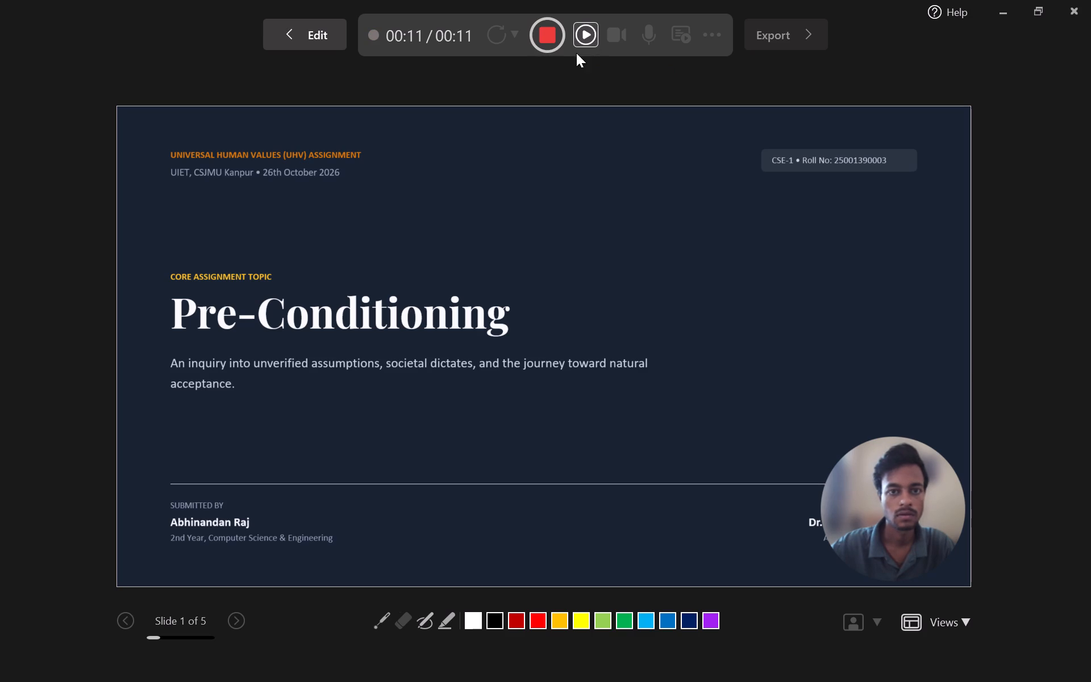
left_click(367, 272)
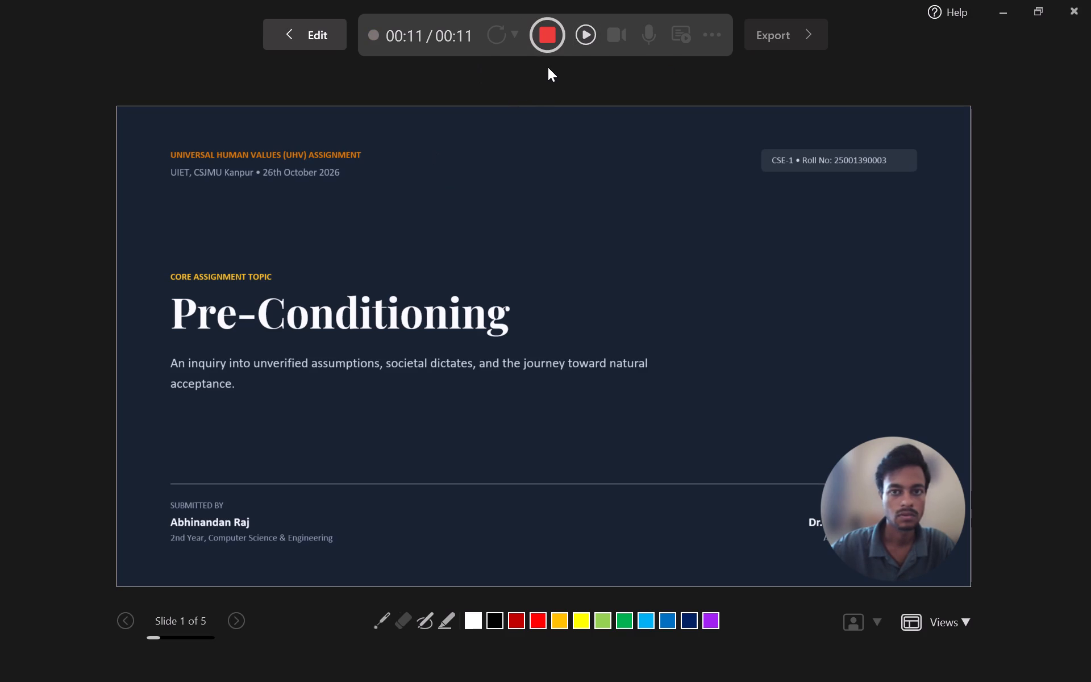
left_click(548, 52)
left_click_drag(548, 52, 384, 272)
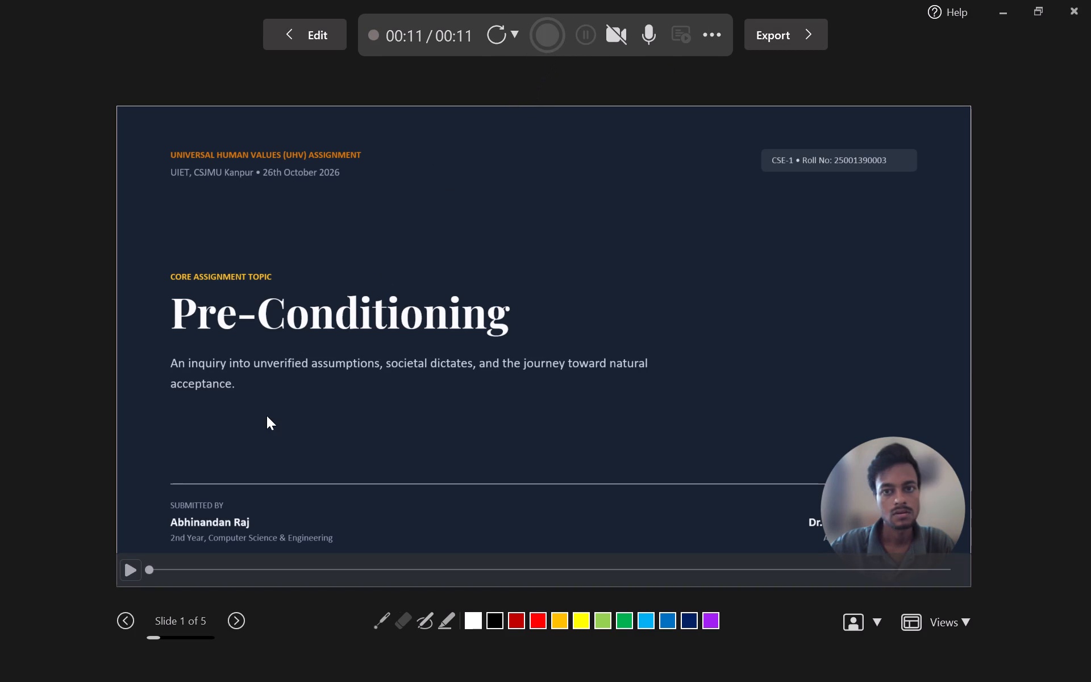
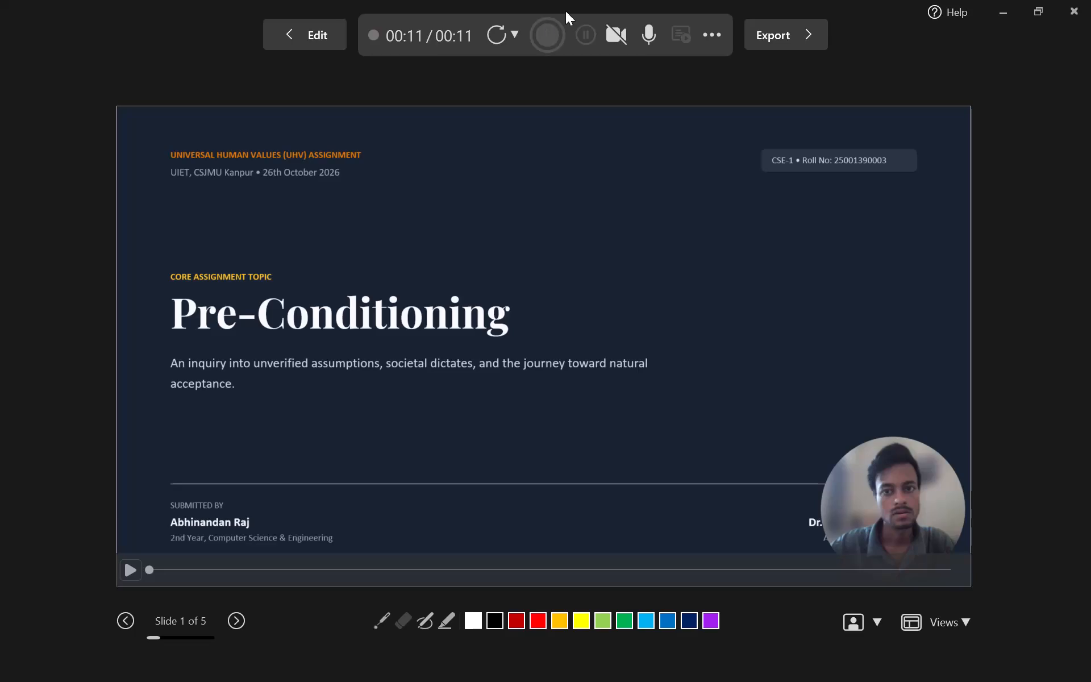
Leave the recording view and cut the circular camera video from the title slide.
left_click(1069, 8)
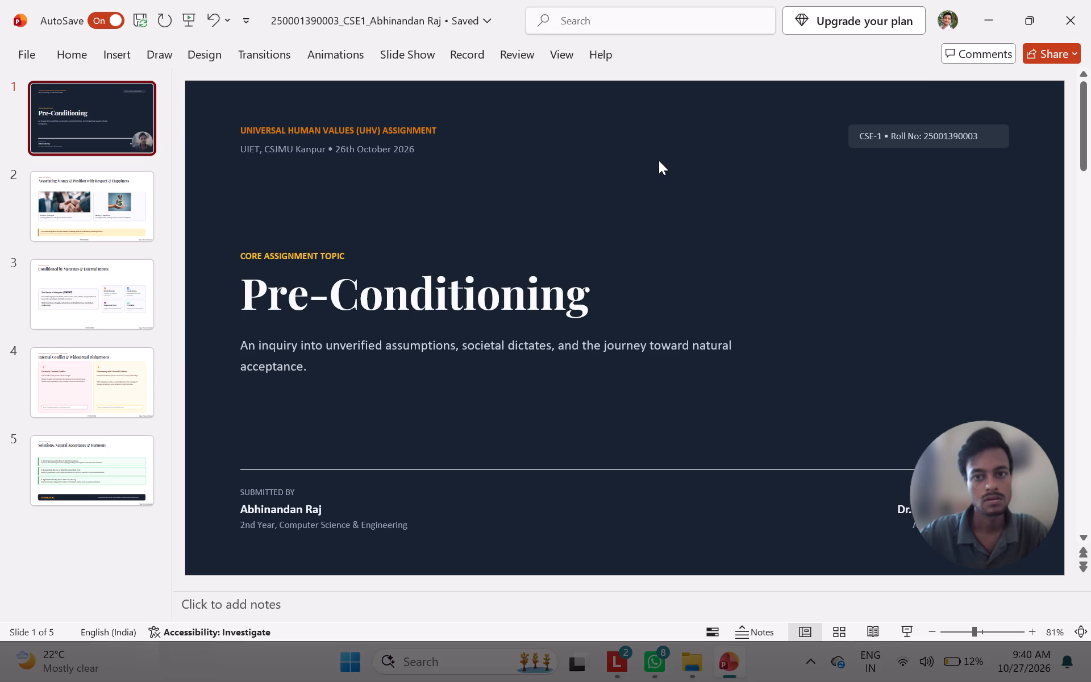
left_click(997, 431)
left_click(997, 431)
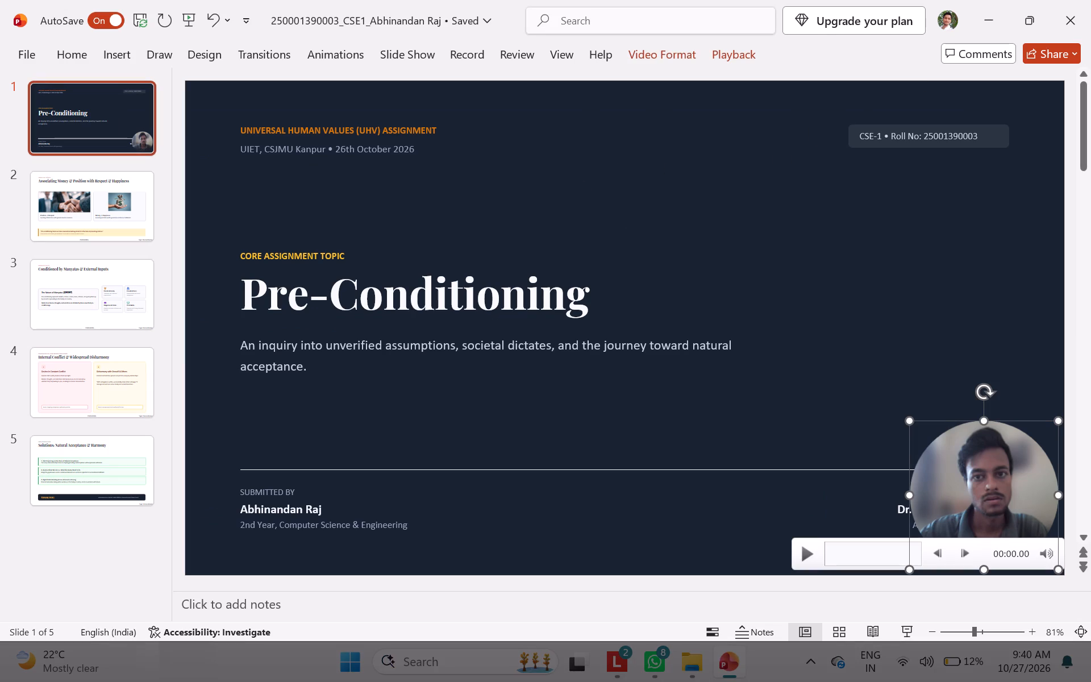
right_click(997, 431)
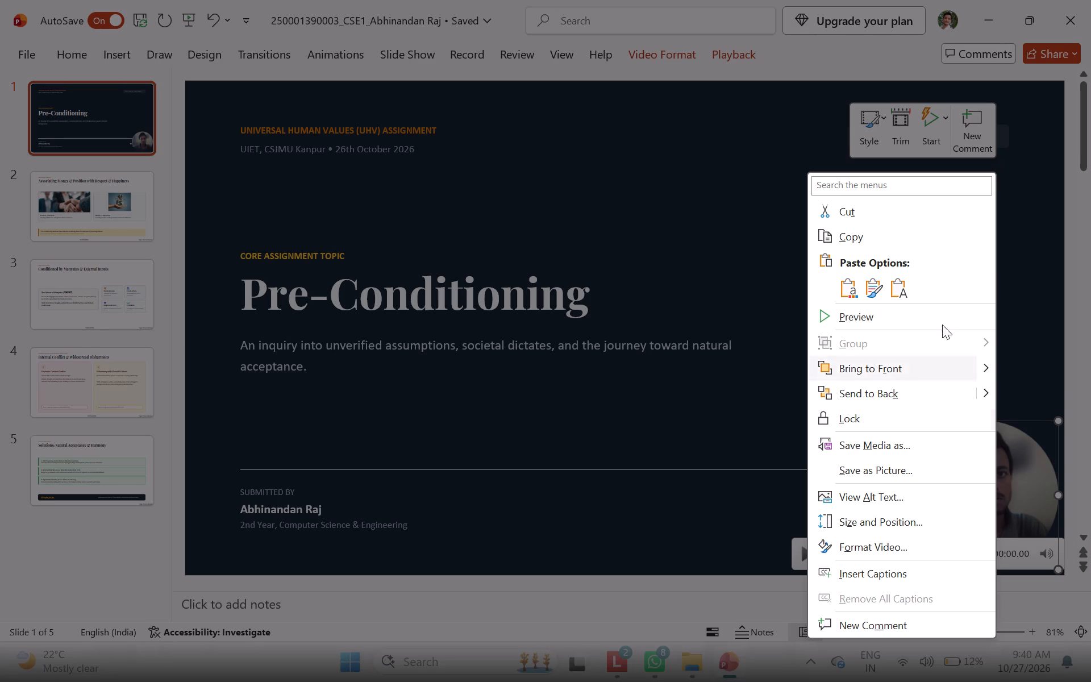
left_click(903, 209)
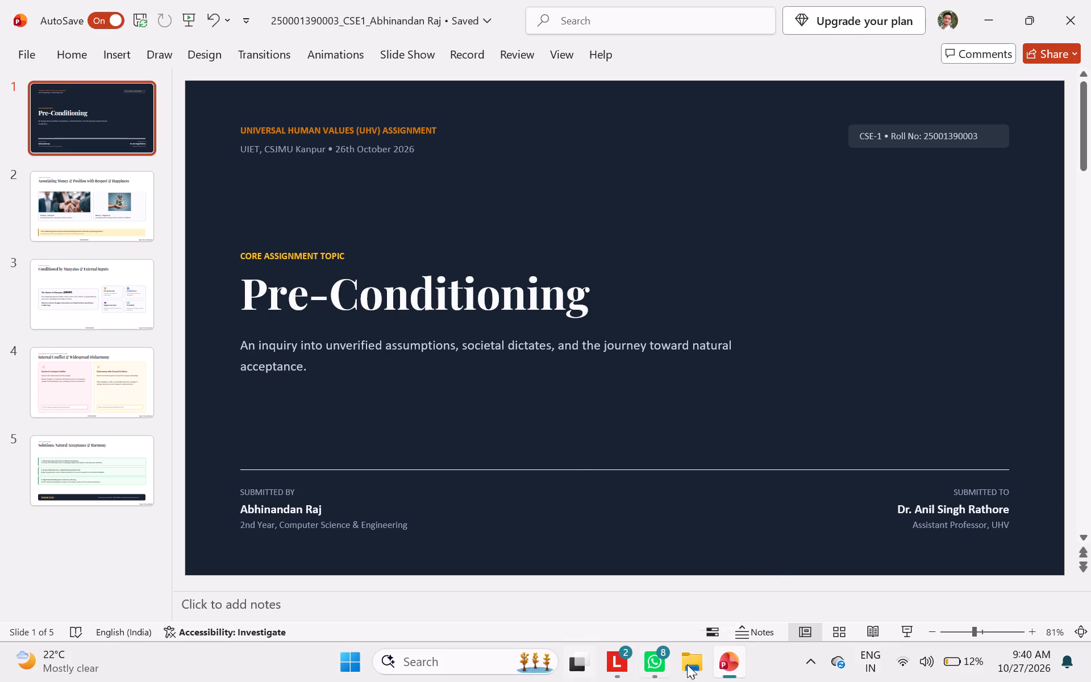
Switch to File Explorer, play the existing CSE1 WMV video, skip to around 50 seconds, and close the player.
left_click(694, 665)
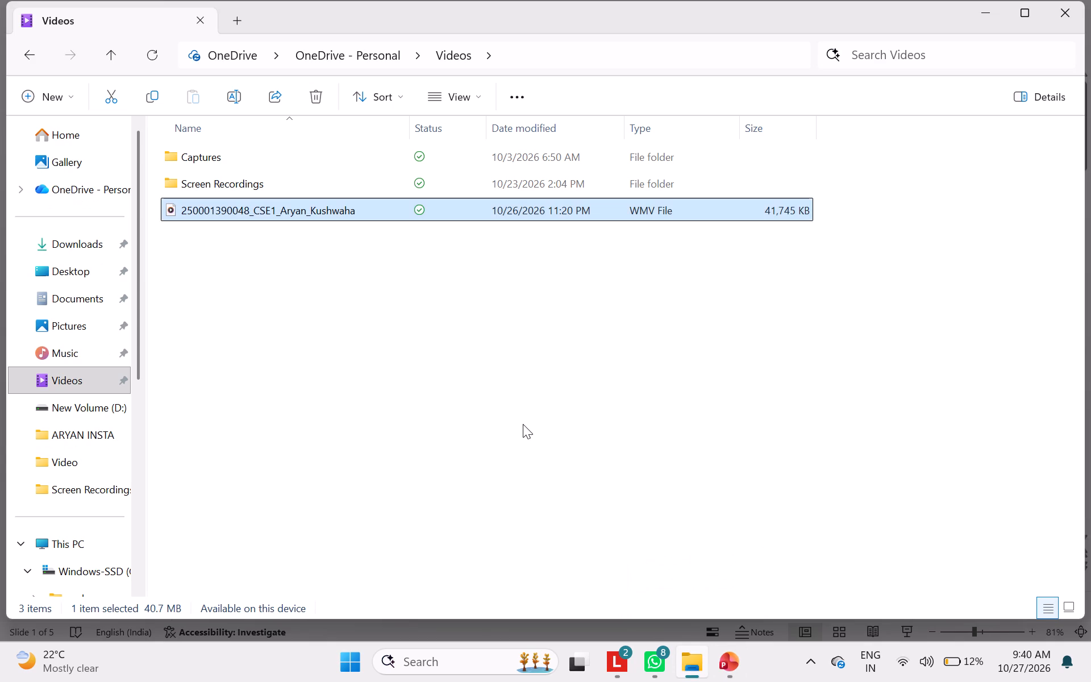
double_click(457, 213)
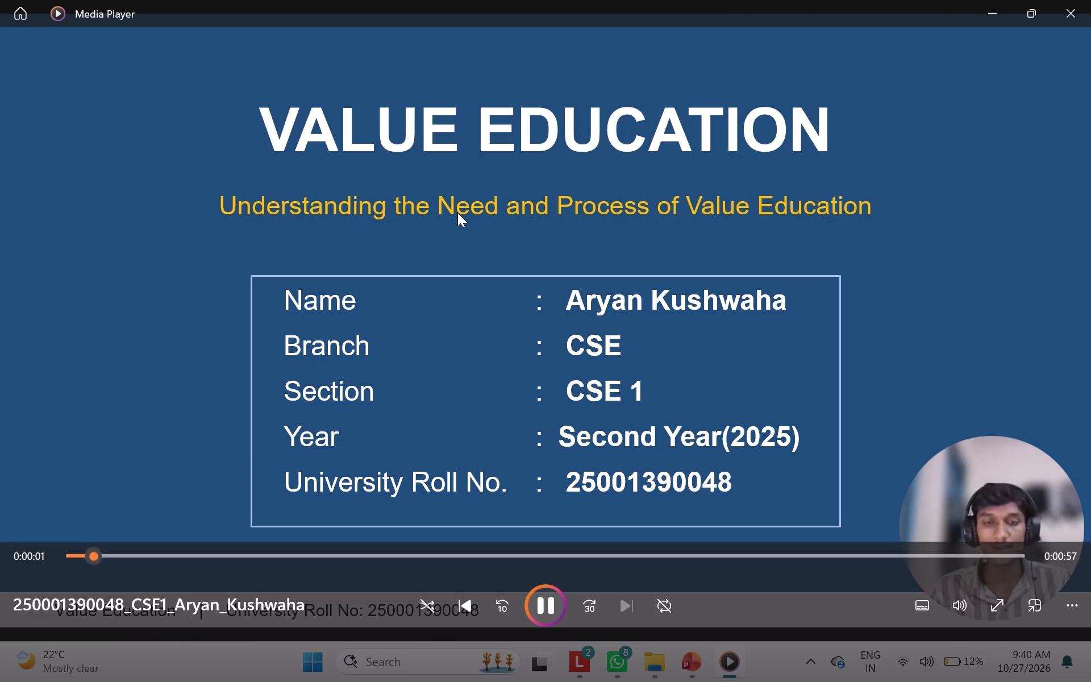
left_click(881, 555)
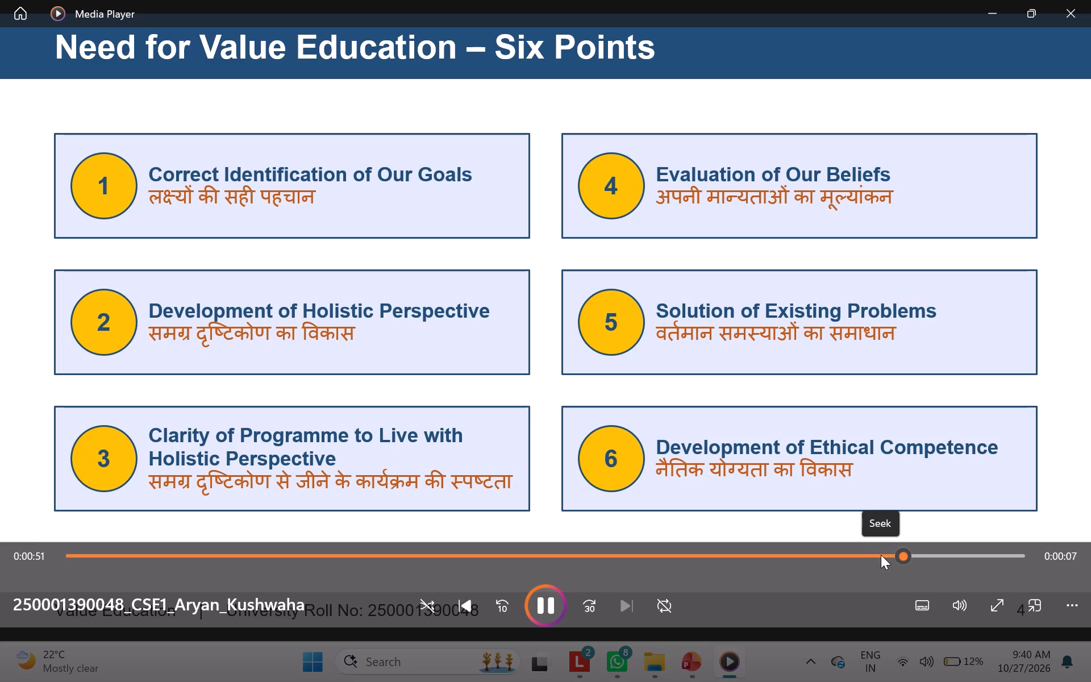
left_click(861, 556)
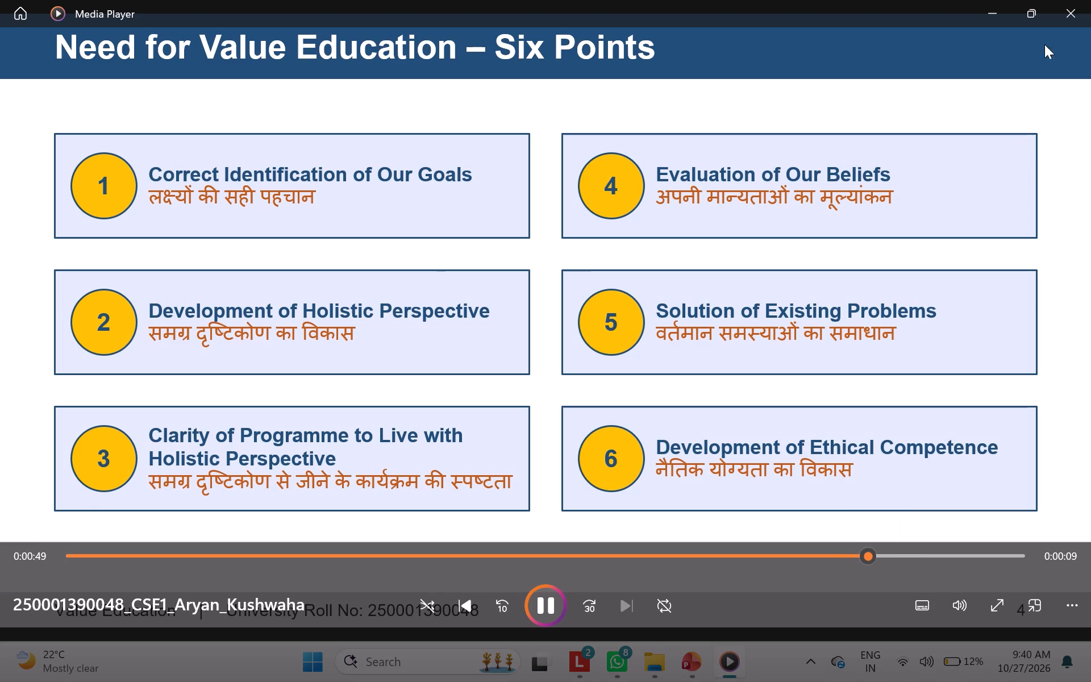
left_click(1064, 5)
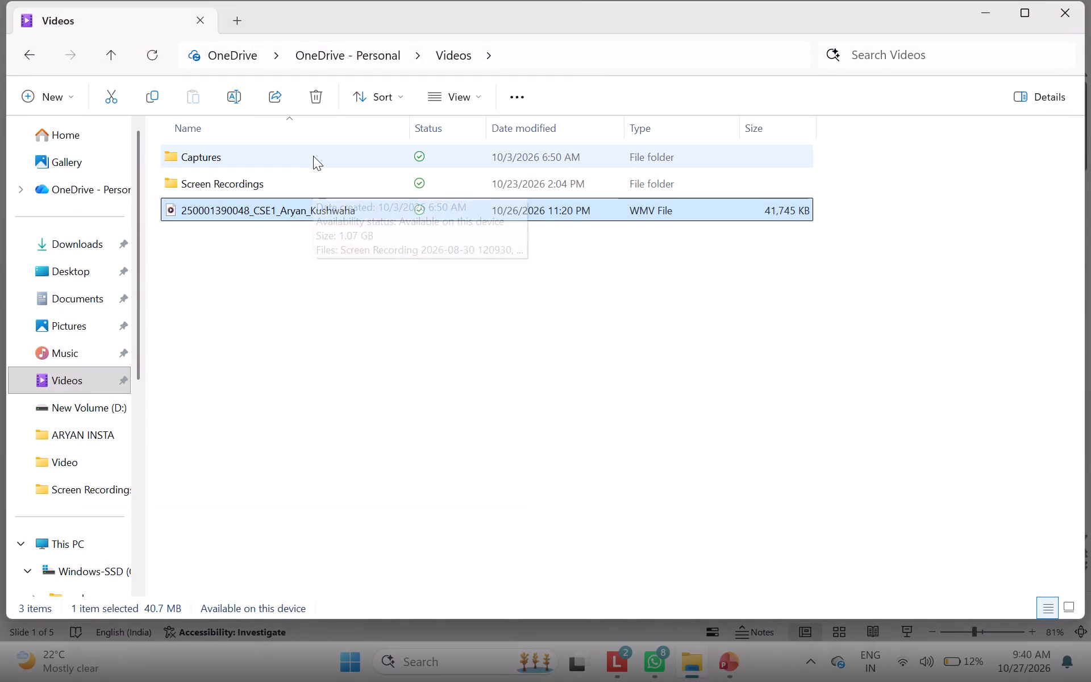
Look through the Videos and Screen Recordings folders for video files, and switch back to the PowerPoint presentation.
left_click(94, 368)
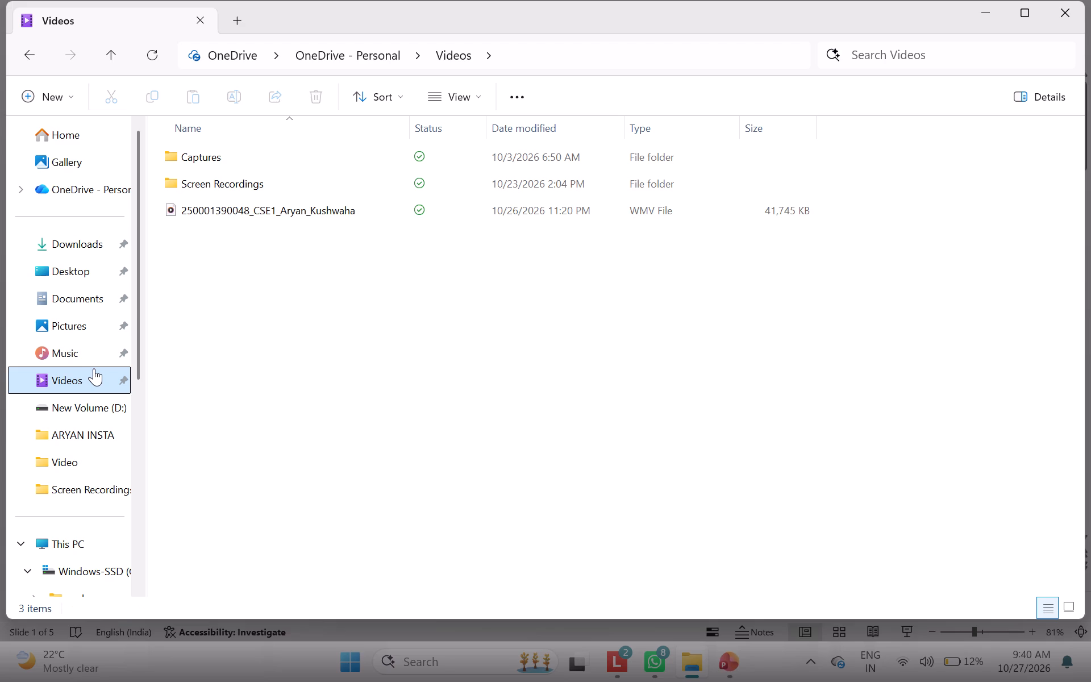
left_click(101, 425)
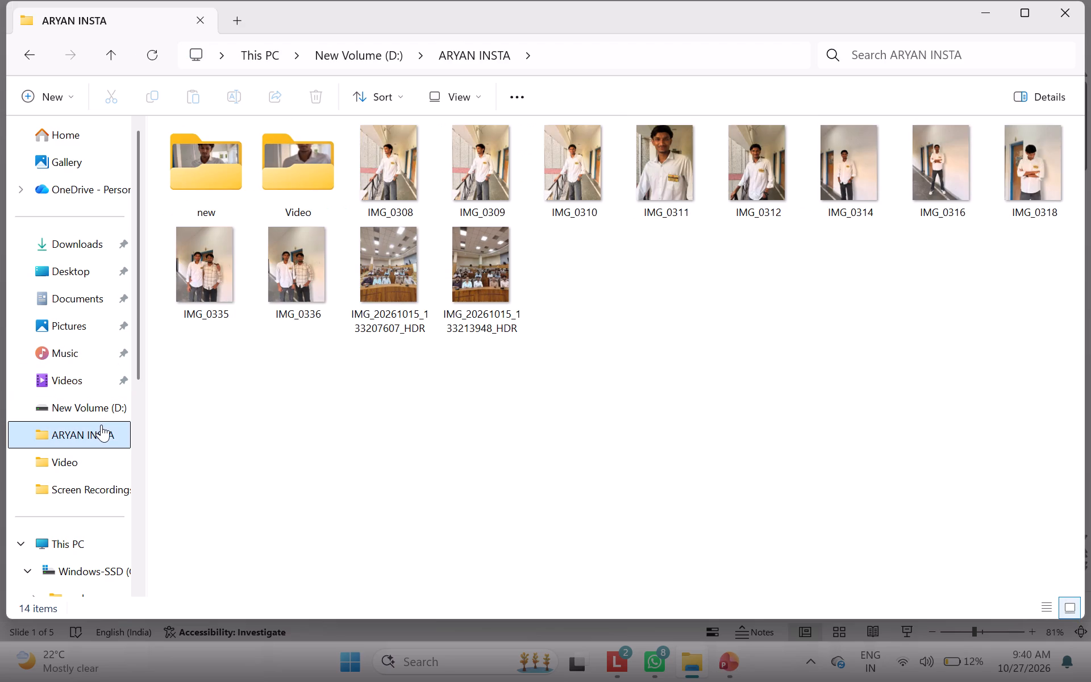
left_click(103, 377)
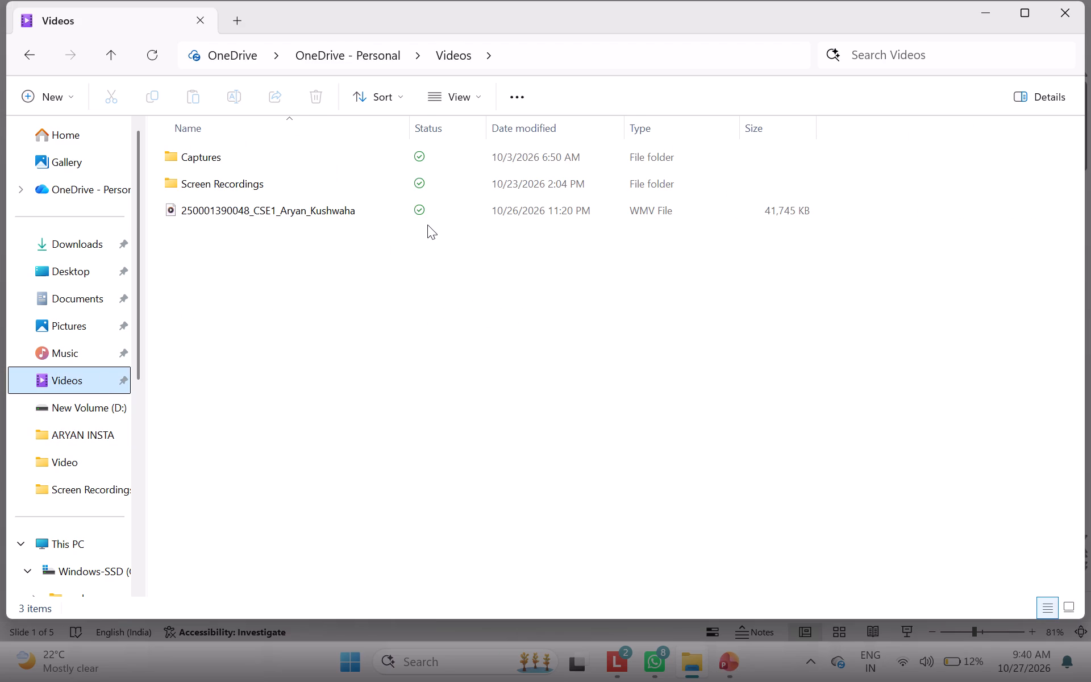
double_click(432, 188)
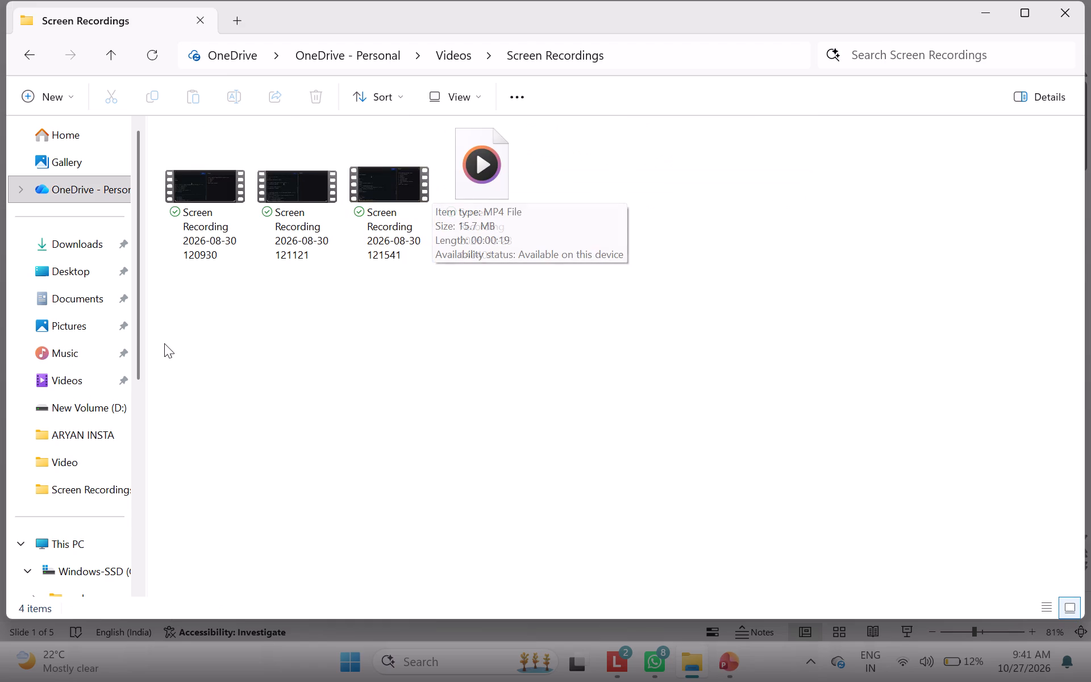
double_click(82, 371)
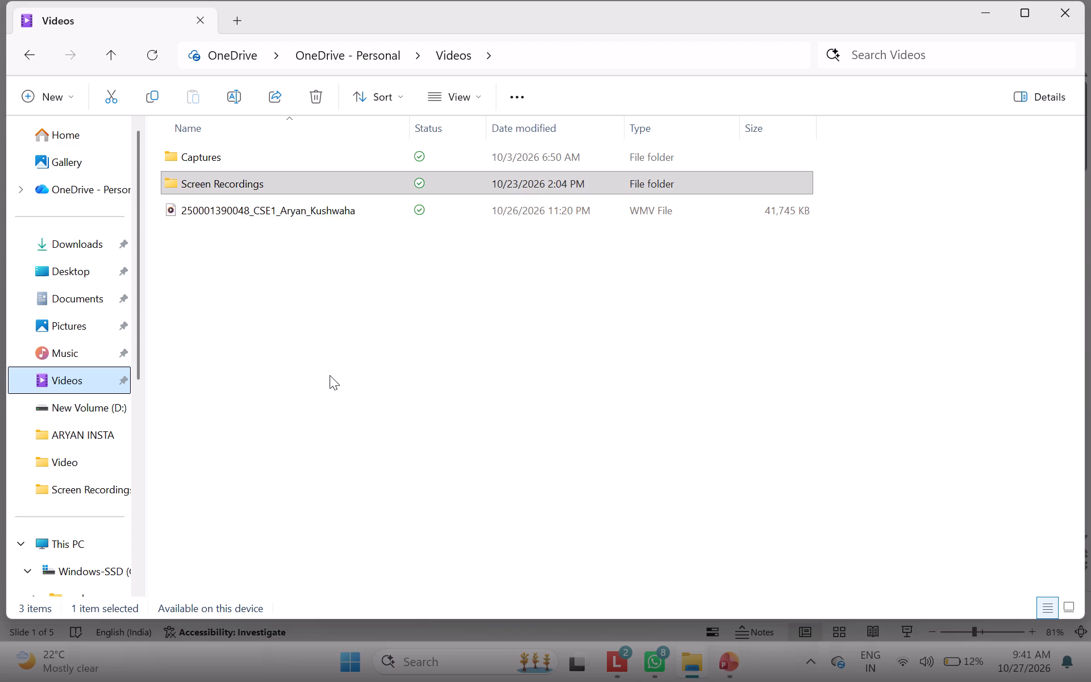
left_click(735, 671)
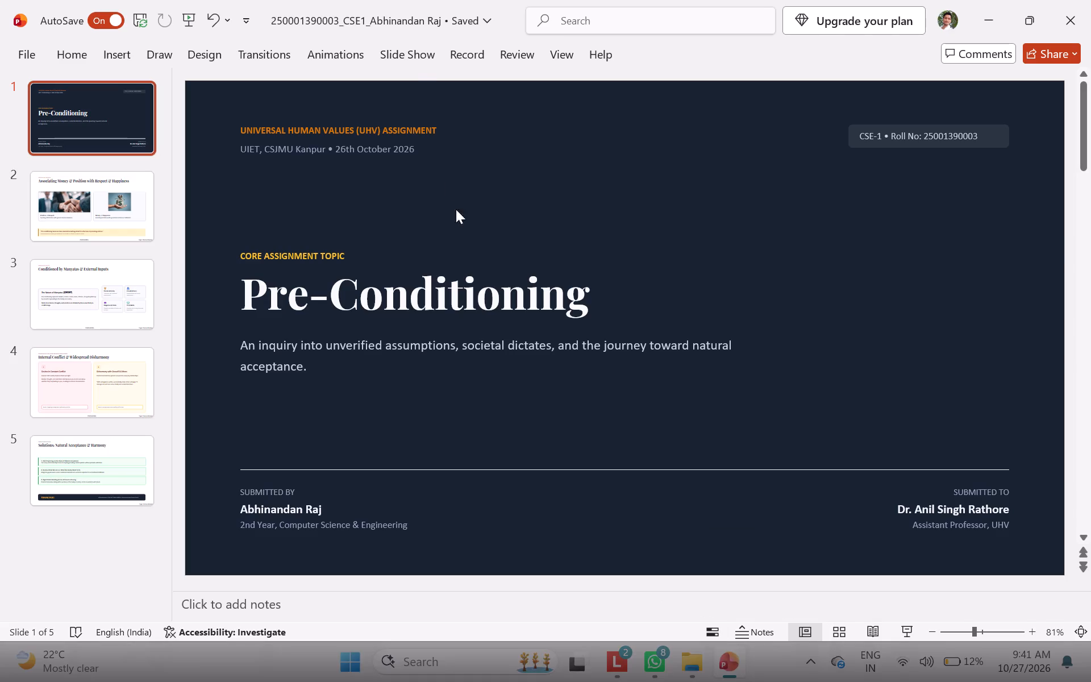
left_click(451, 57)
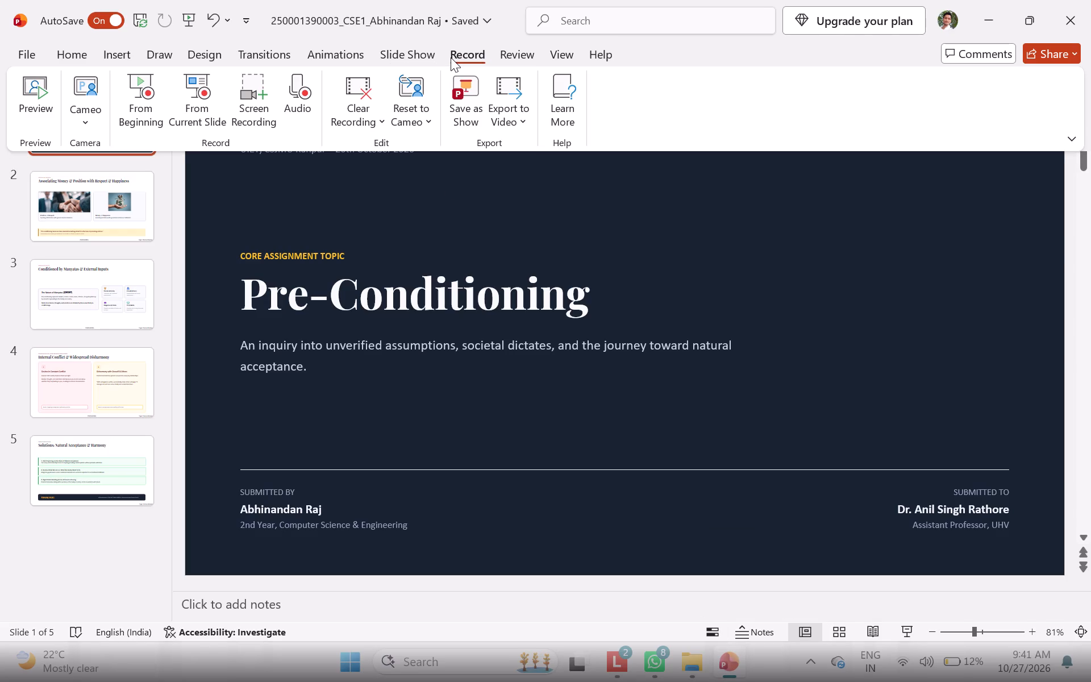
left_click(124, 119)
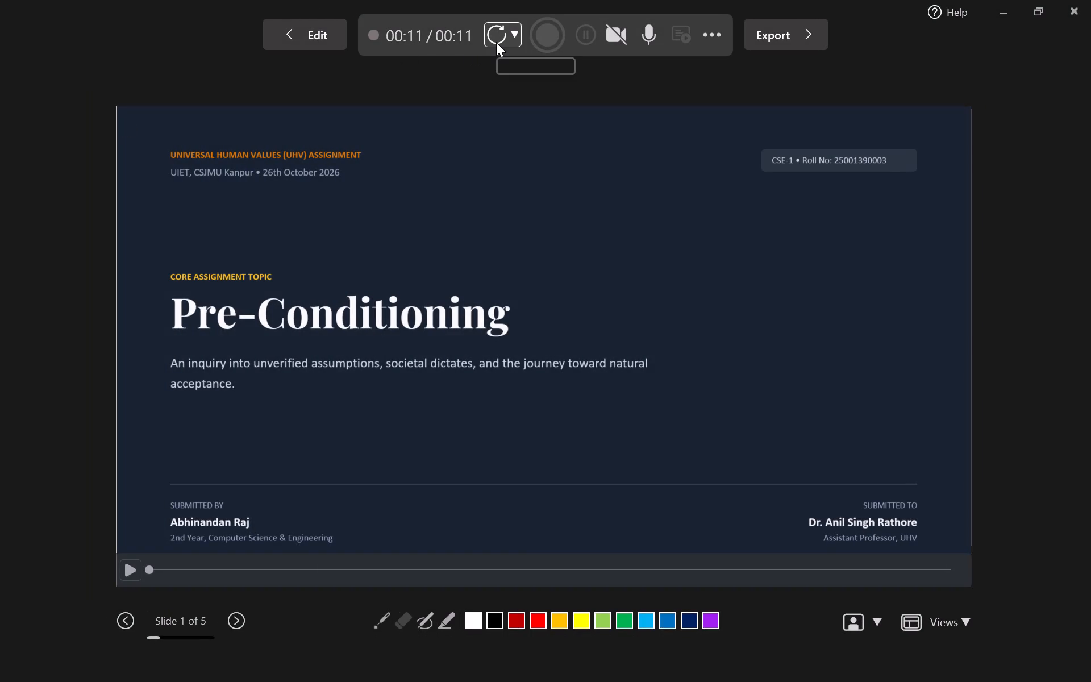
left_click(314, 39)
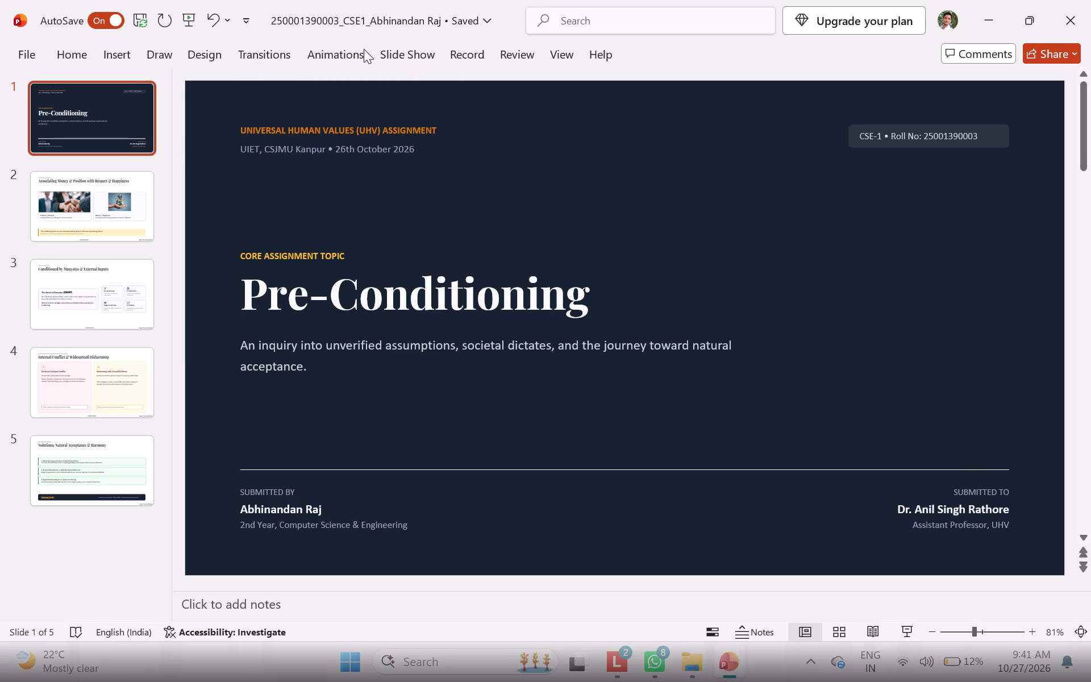
Clear the recordings on all slides of the presentation.
left_click(470, 49)
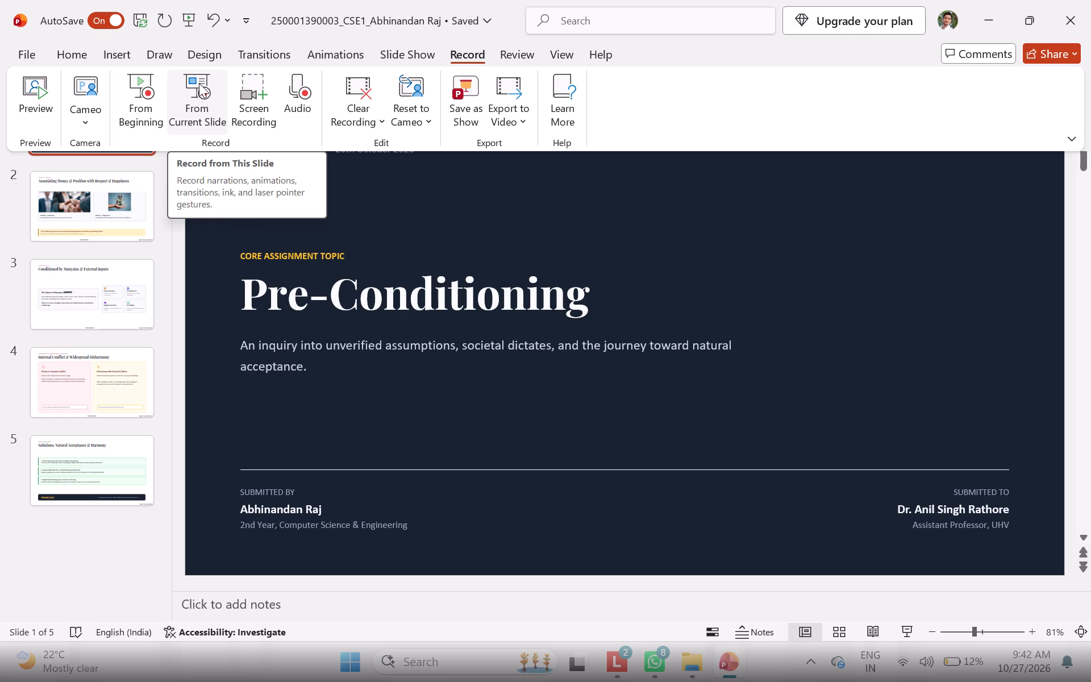
left_click(351, 89)
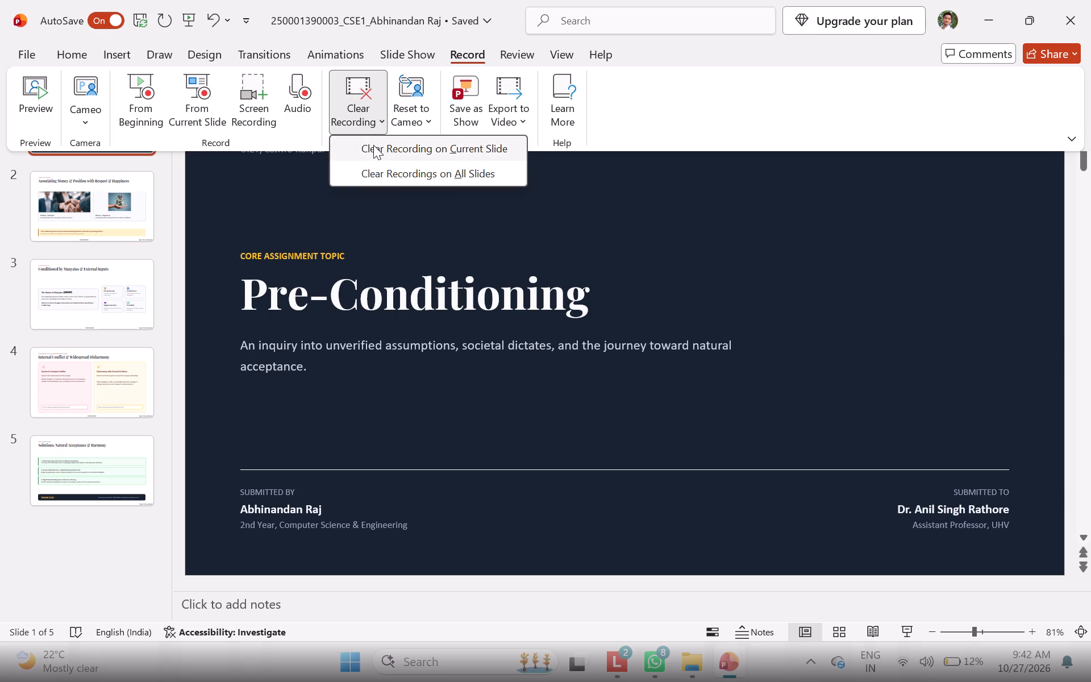
left_click(387, 176)
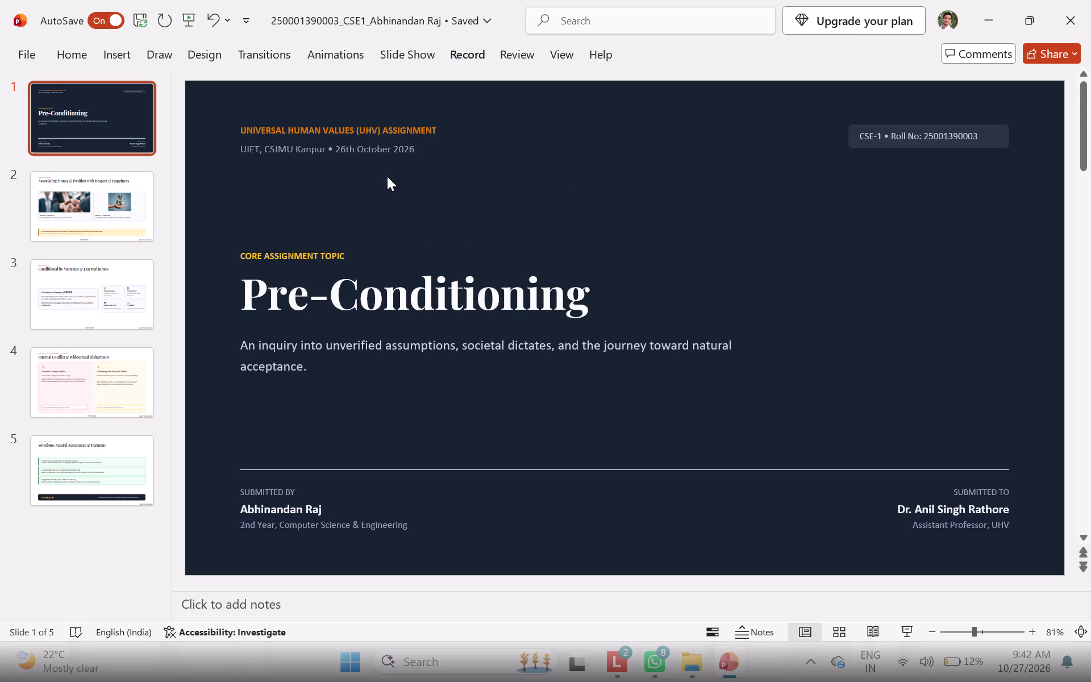
Open a new recording session from the beginning of the presentation.
left_click(465, 53)
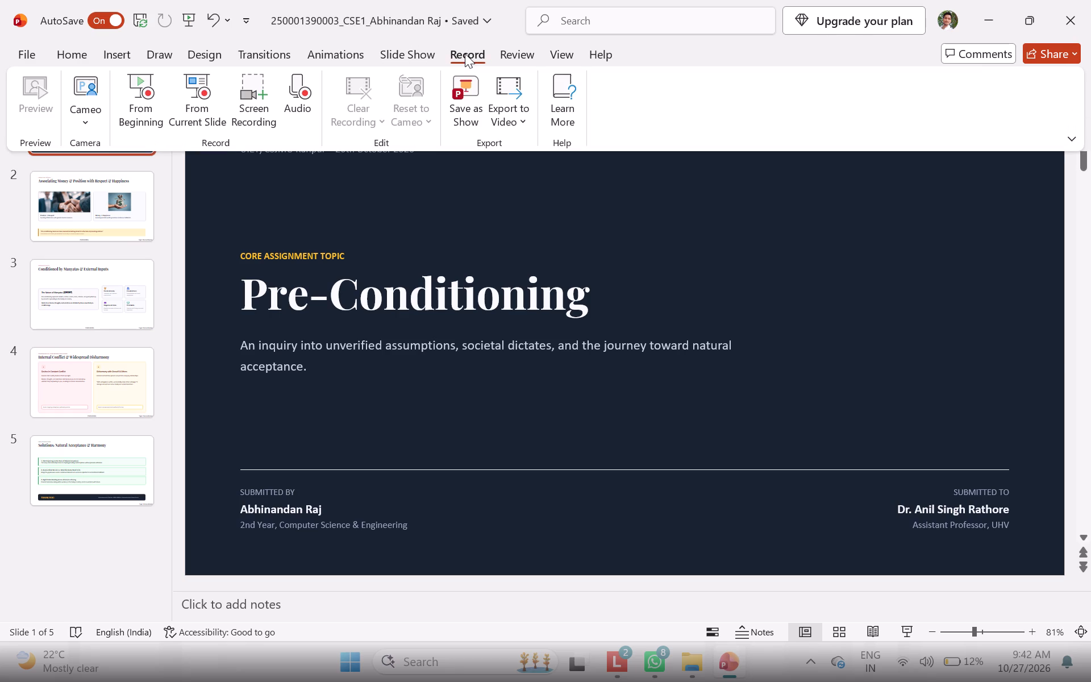
left_click(151, 102)
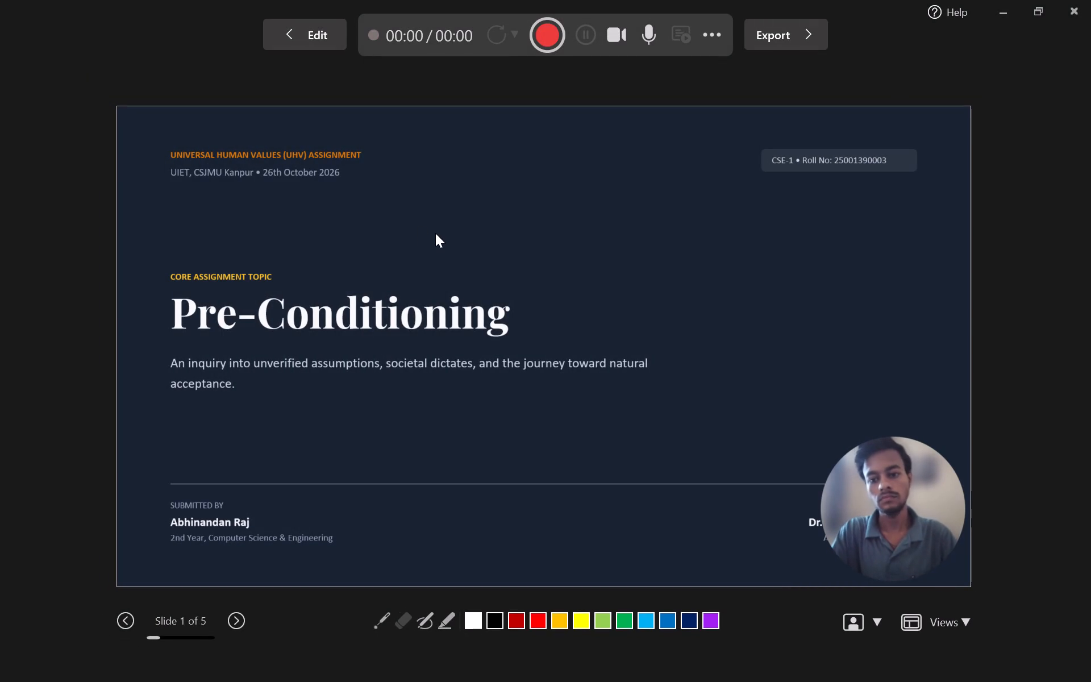
Review all five slides with the camera preview overlaid in the recording view, and return to the title slide.
left_click(435, 233)
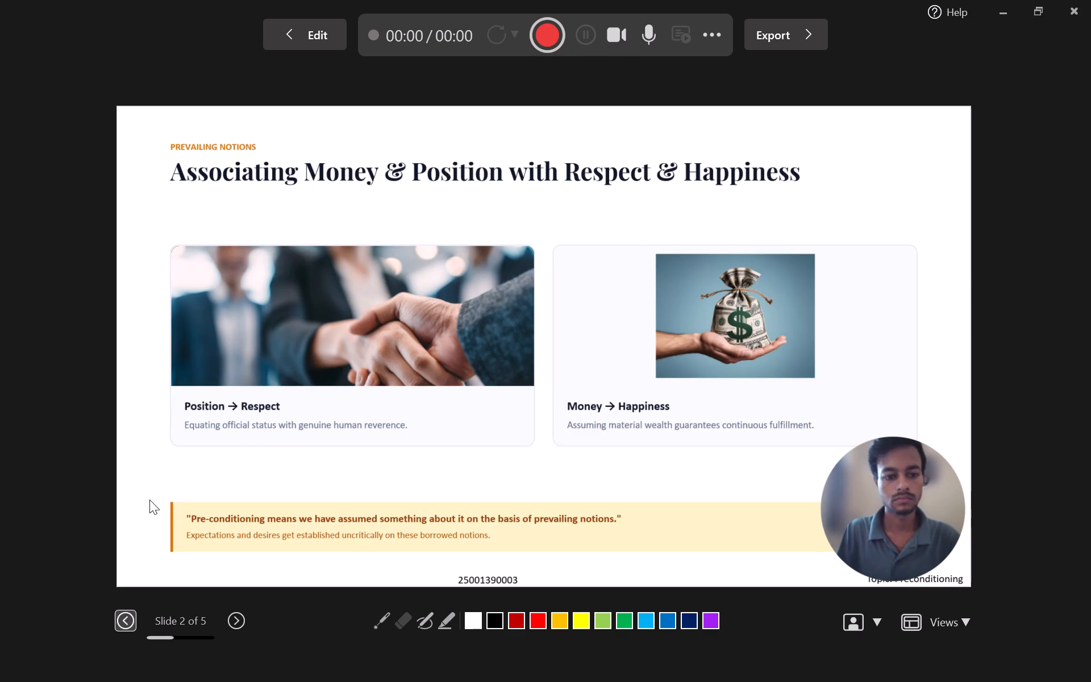
left_click(133, 621)
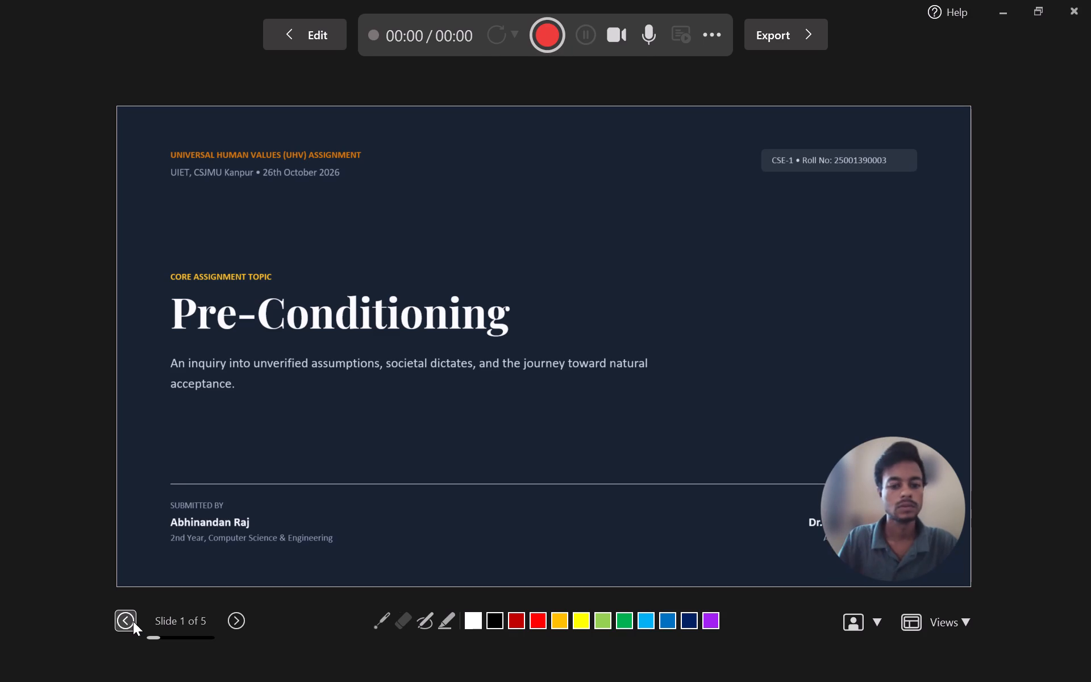
left_click(231, 619)
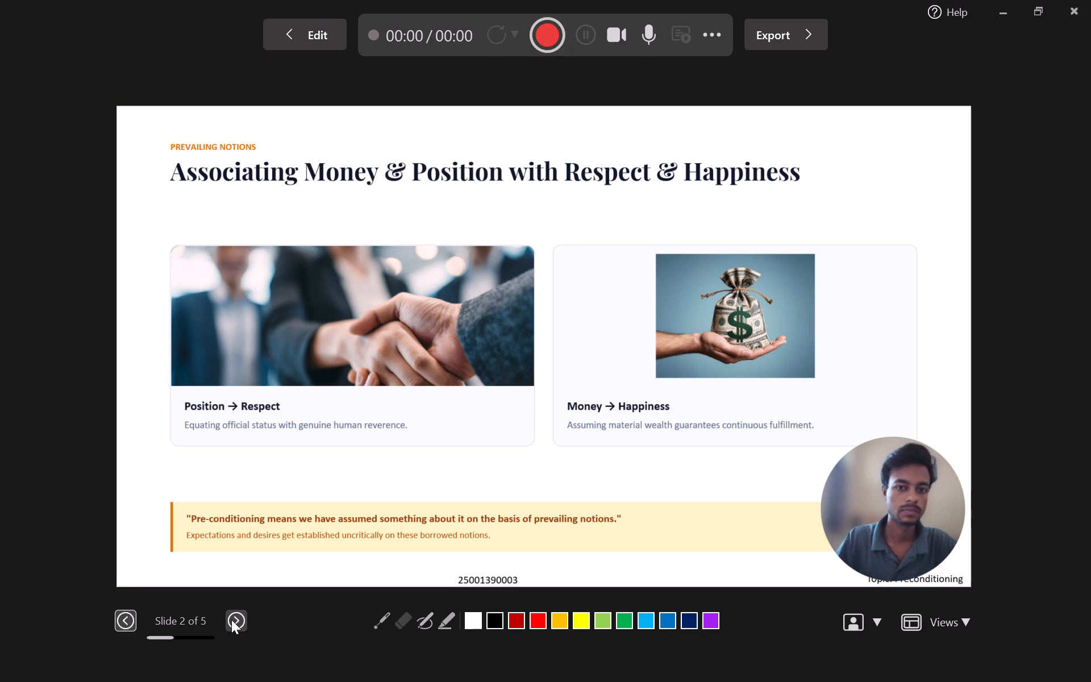
left_click(231, 619)
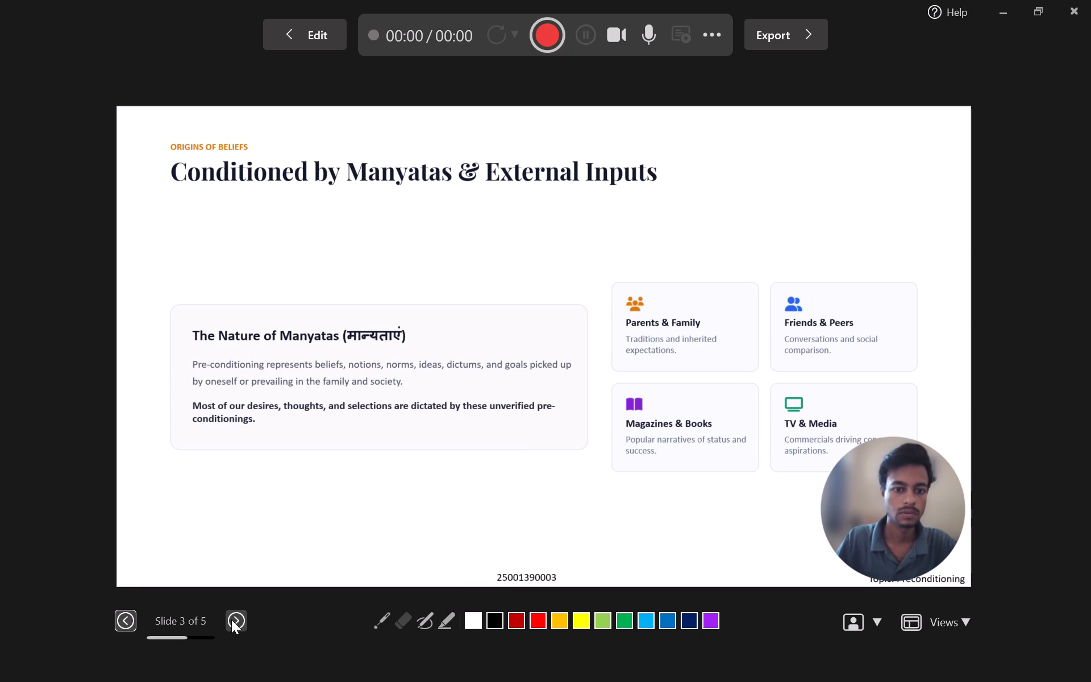
left_click(231, 619)
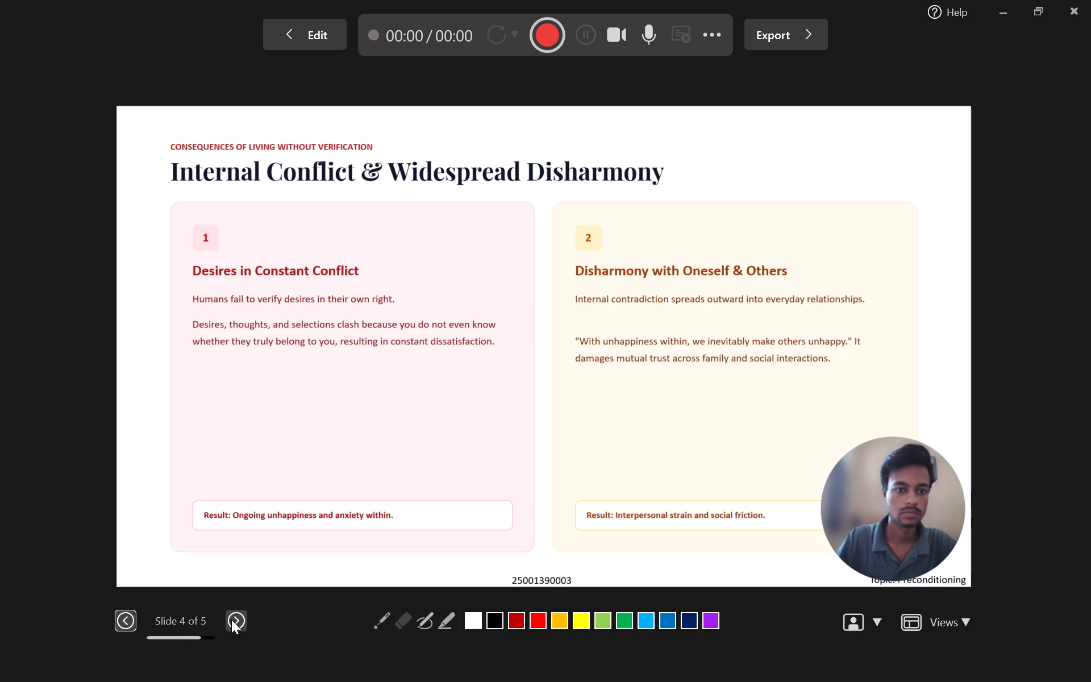
left_click(231, 619)
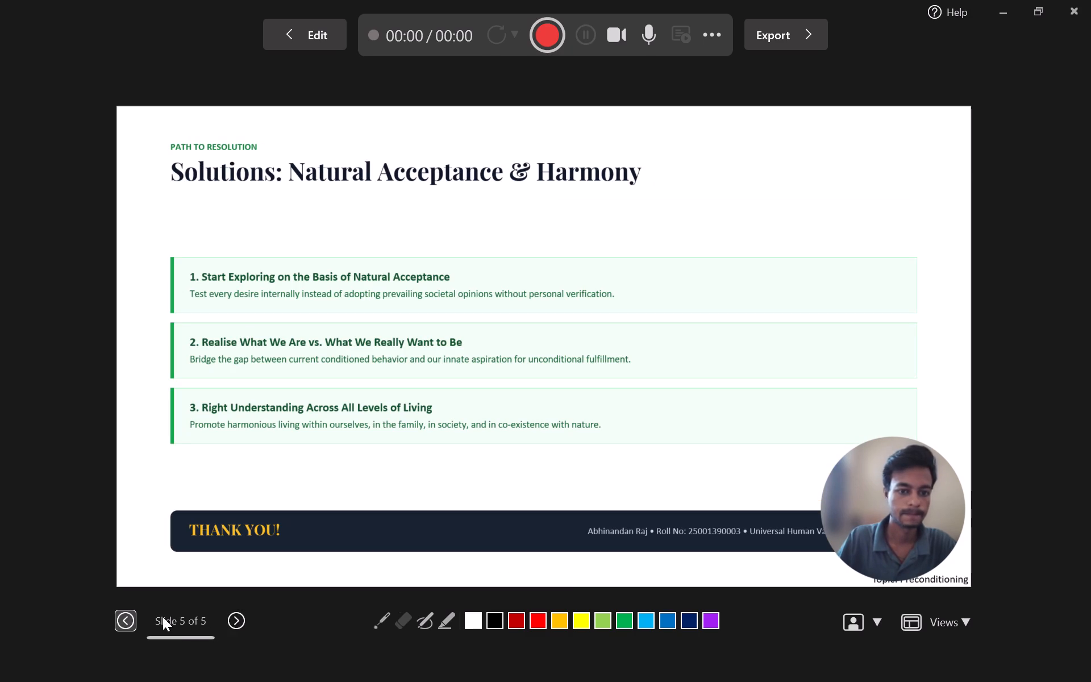
left_click(135, 619)
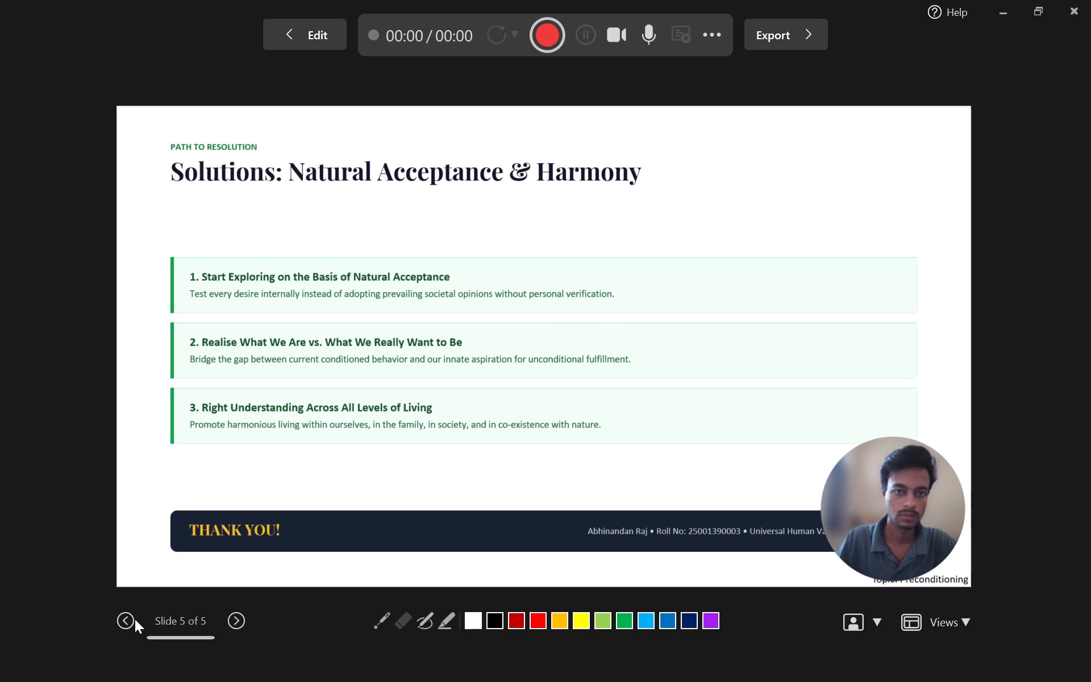
triple_click(120, 618)
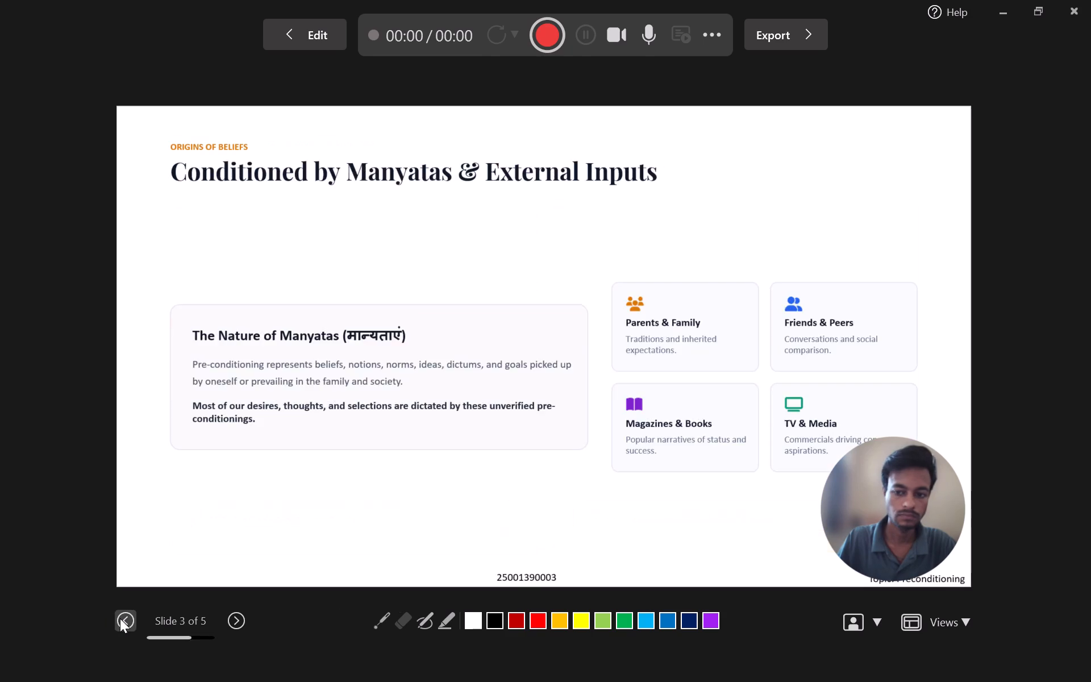
left_click(120, 618)
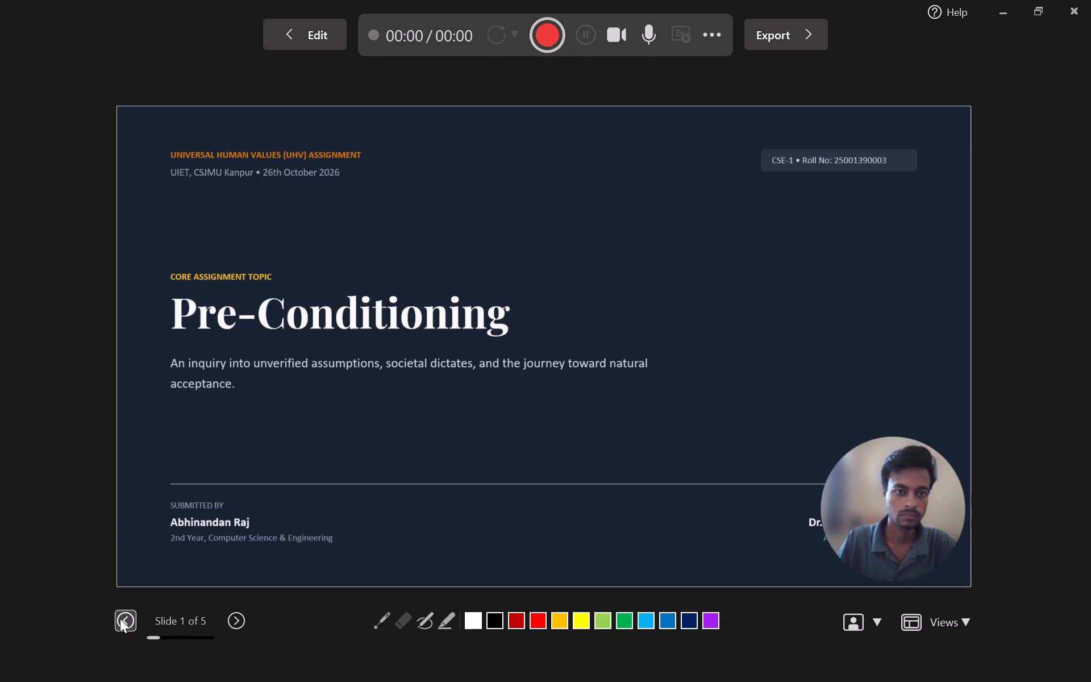
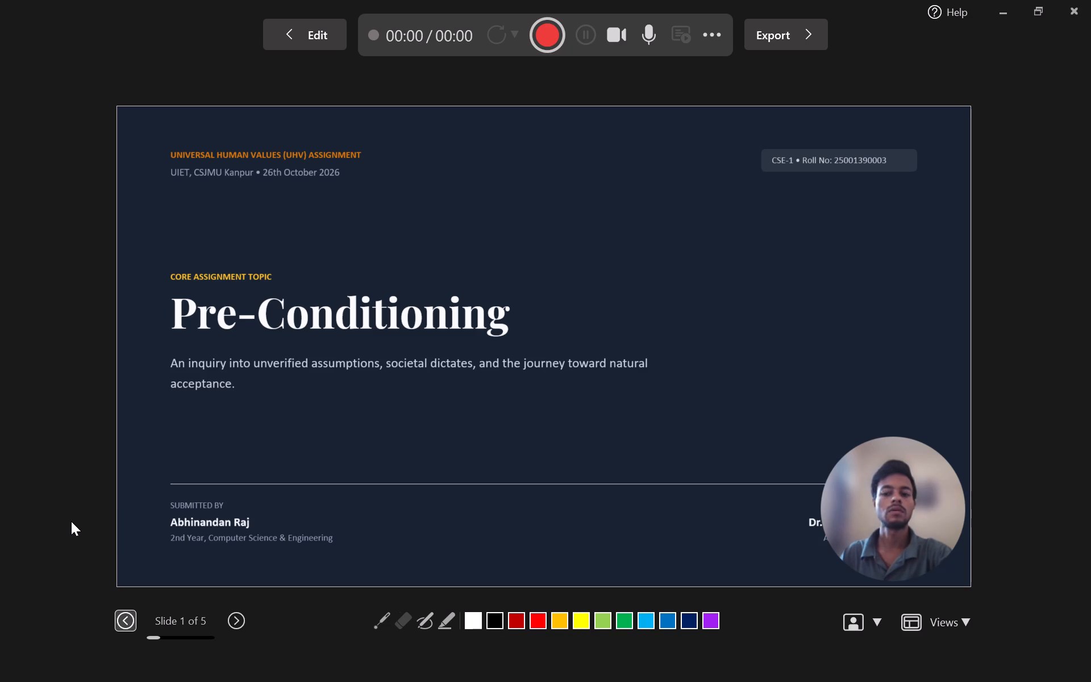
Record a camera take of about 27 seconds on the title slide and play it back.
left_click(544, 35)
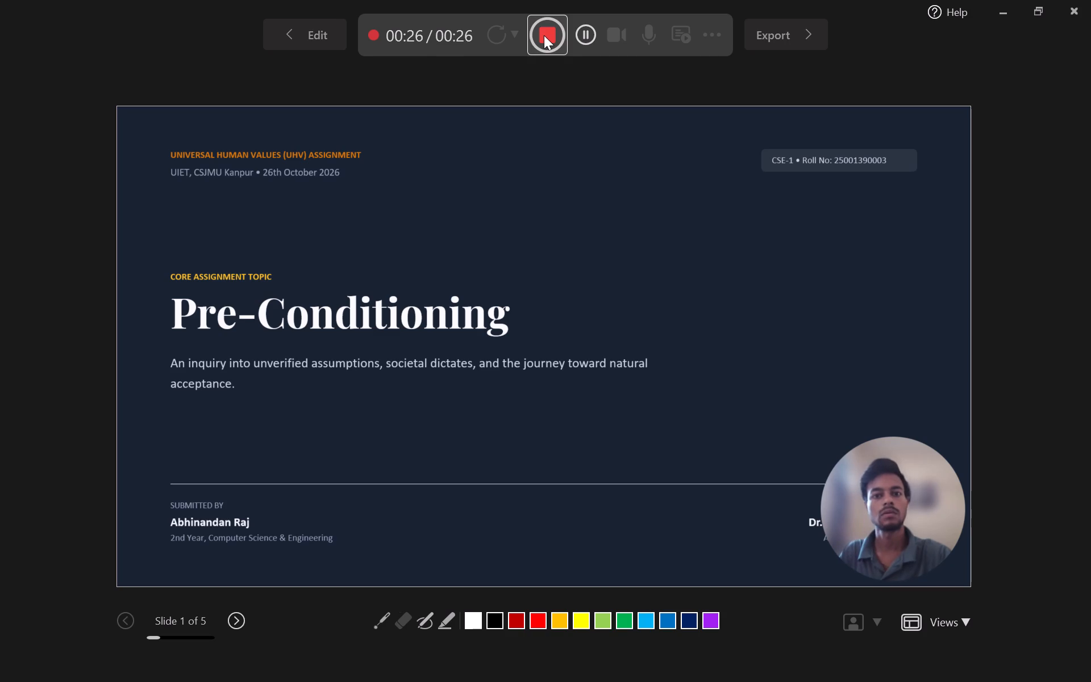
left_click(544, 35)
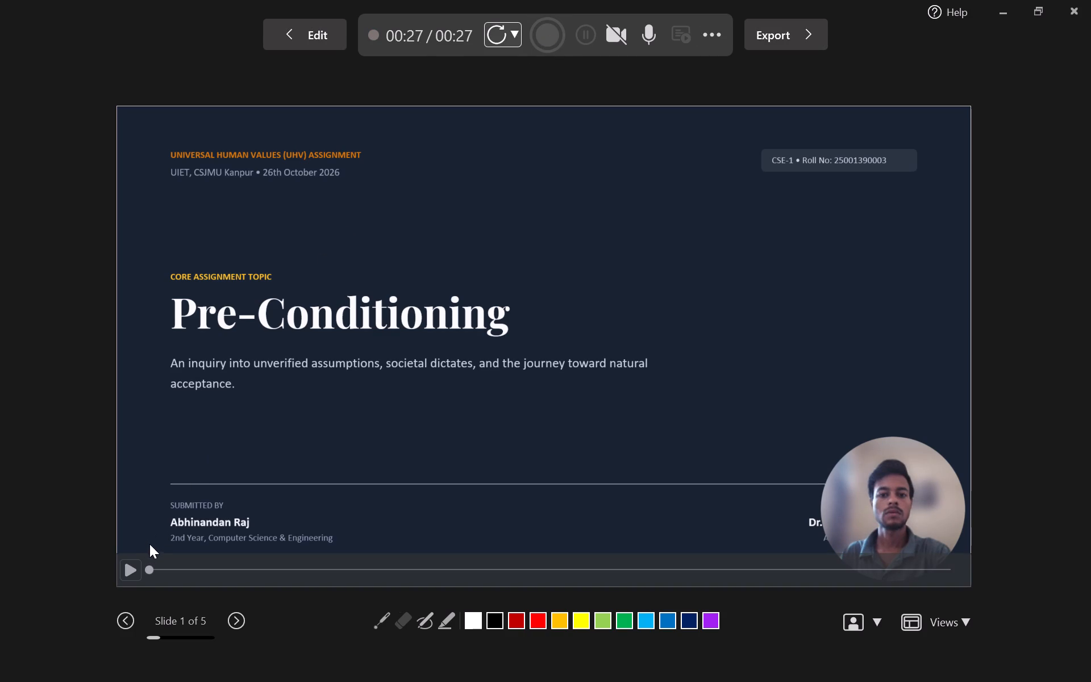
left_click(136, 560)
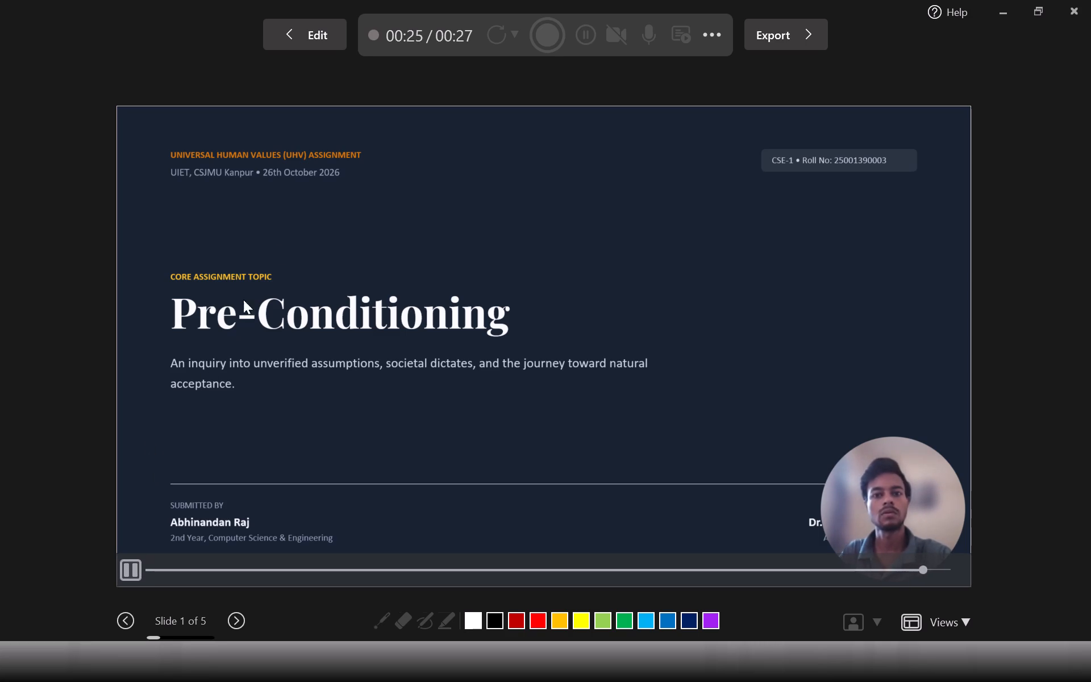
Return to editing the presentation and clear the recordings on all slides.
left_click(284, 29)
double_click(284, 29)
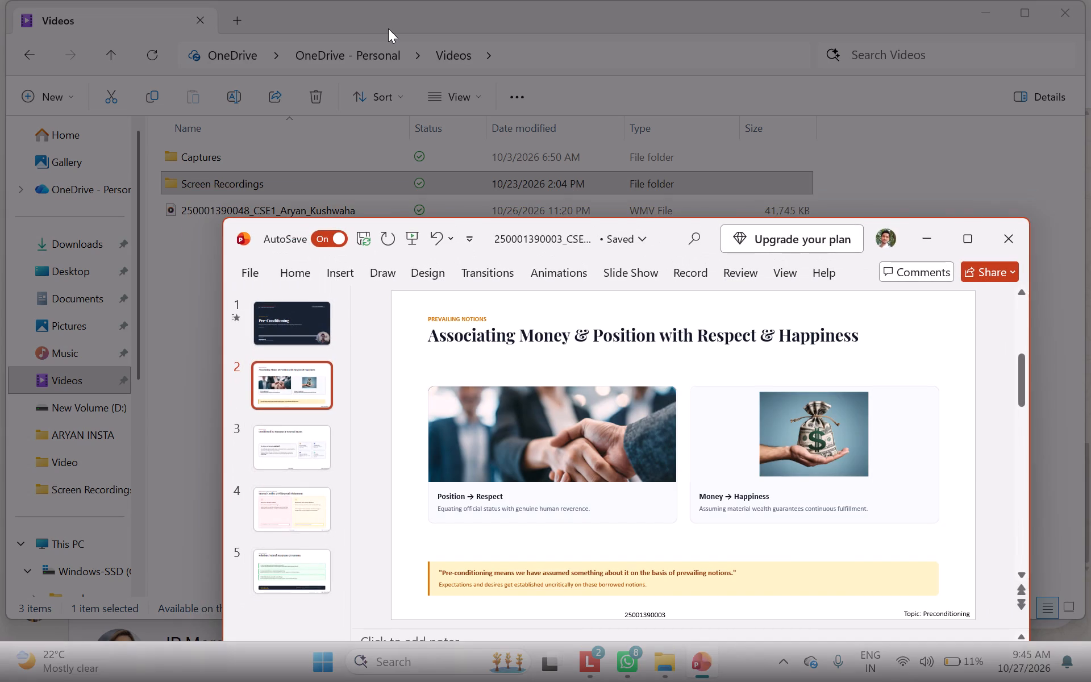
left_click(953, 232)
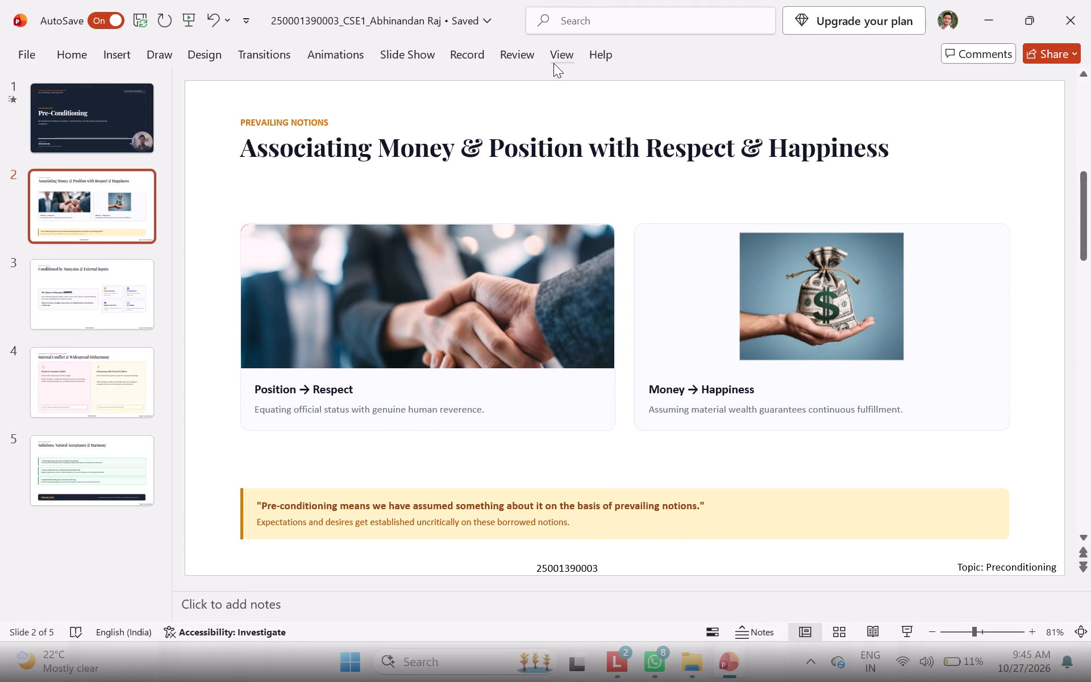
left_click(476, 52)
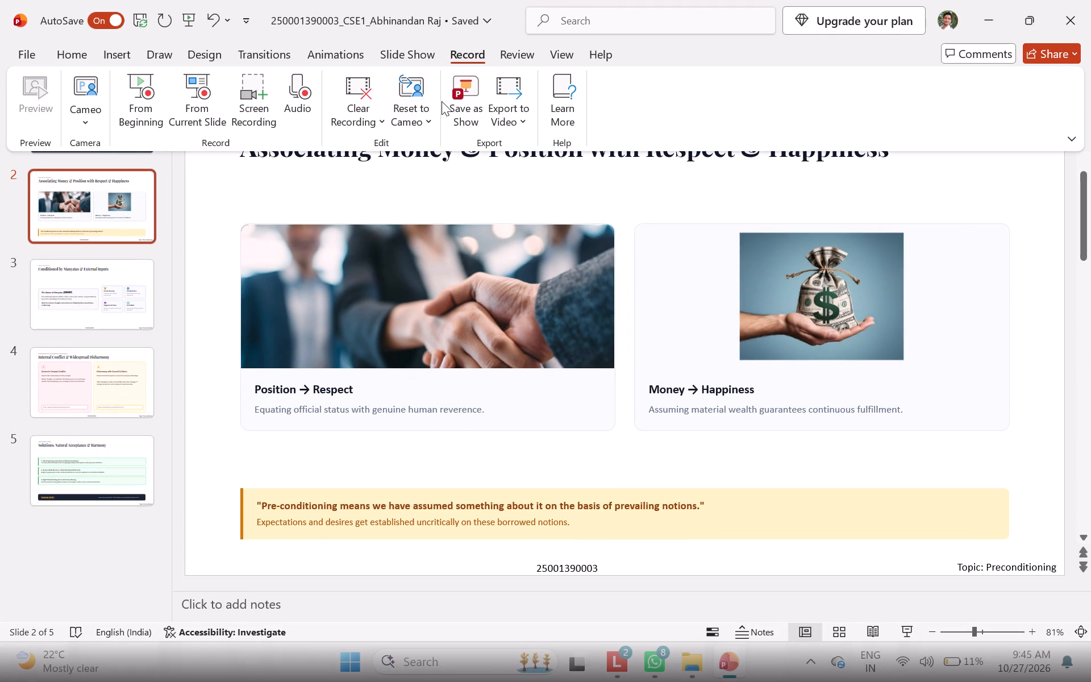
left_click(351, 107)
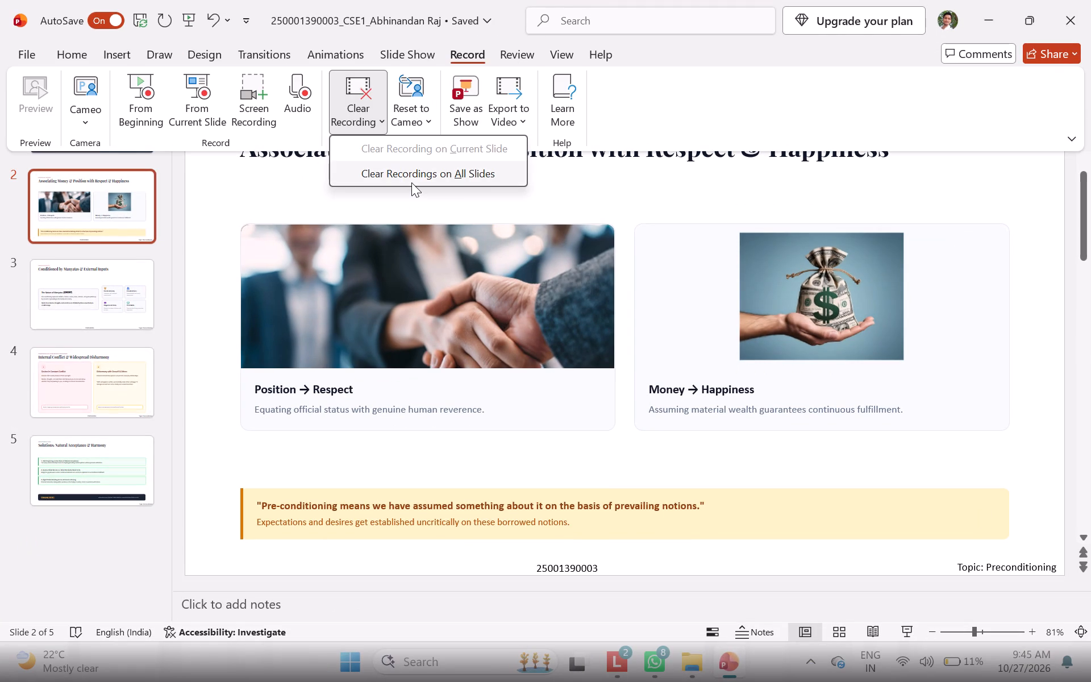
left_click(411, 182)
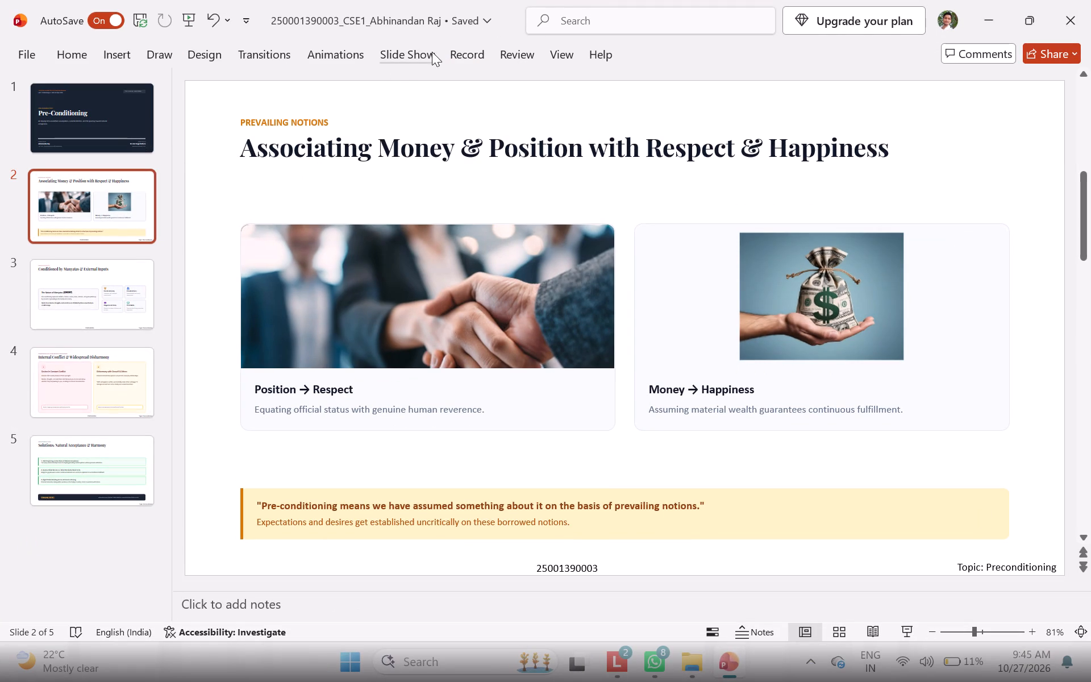
Open a new recording session from the beginning and start a fresh camera take on the title slide.
left_click(467, 48)
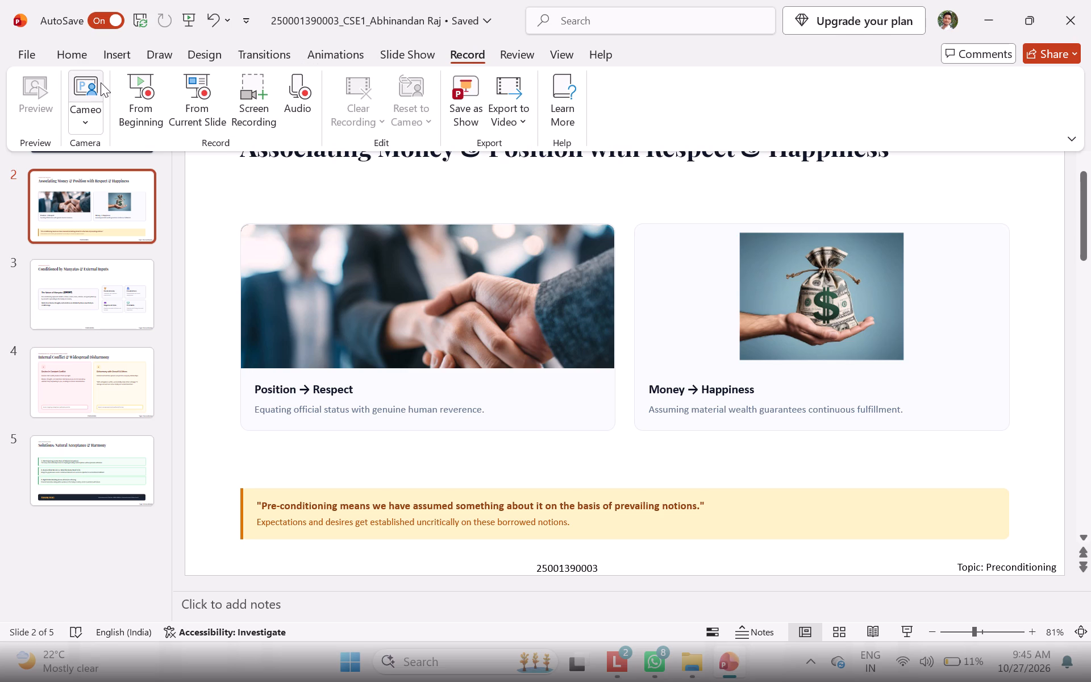
left_click(141, 94)
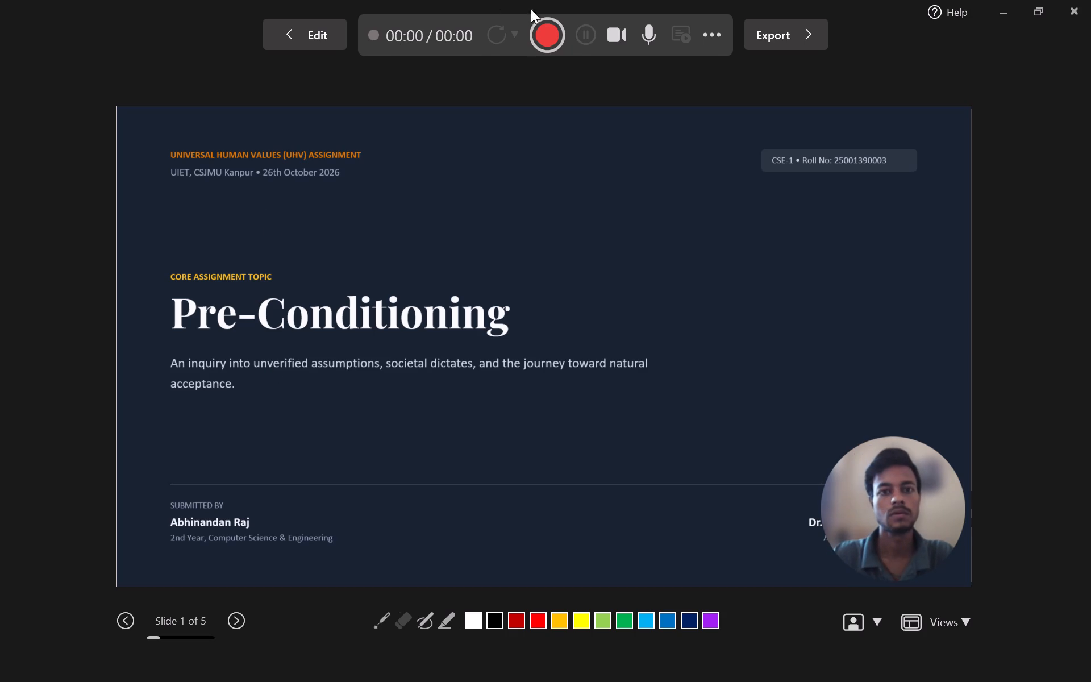
left_click(539, 28)
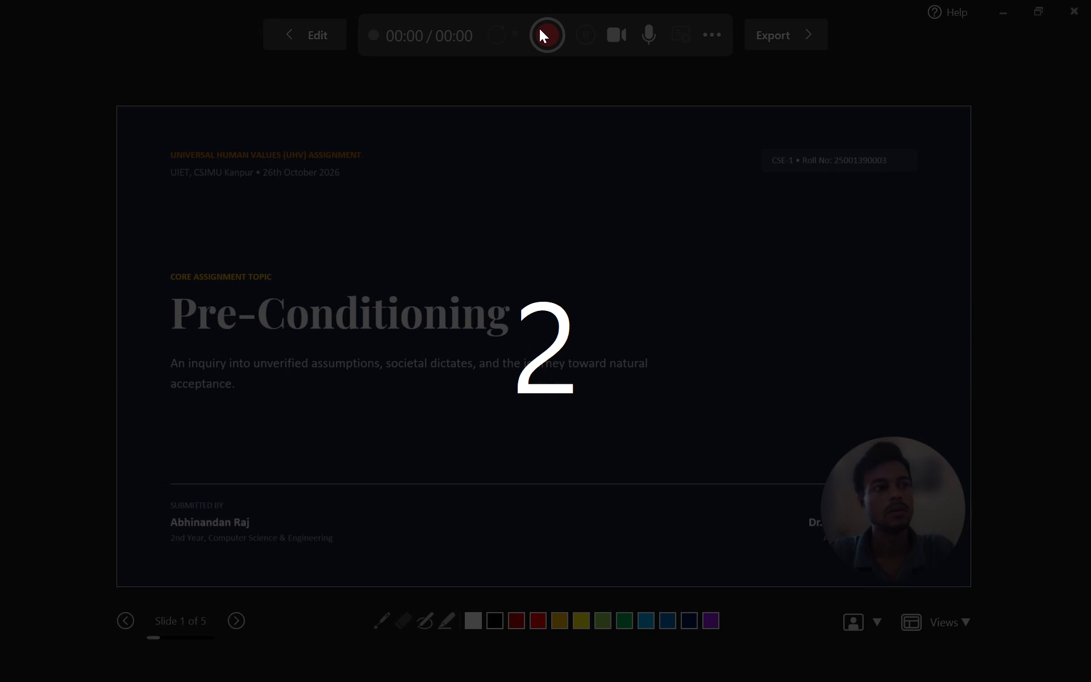
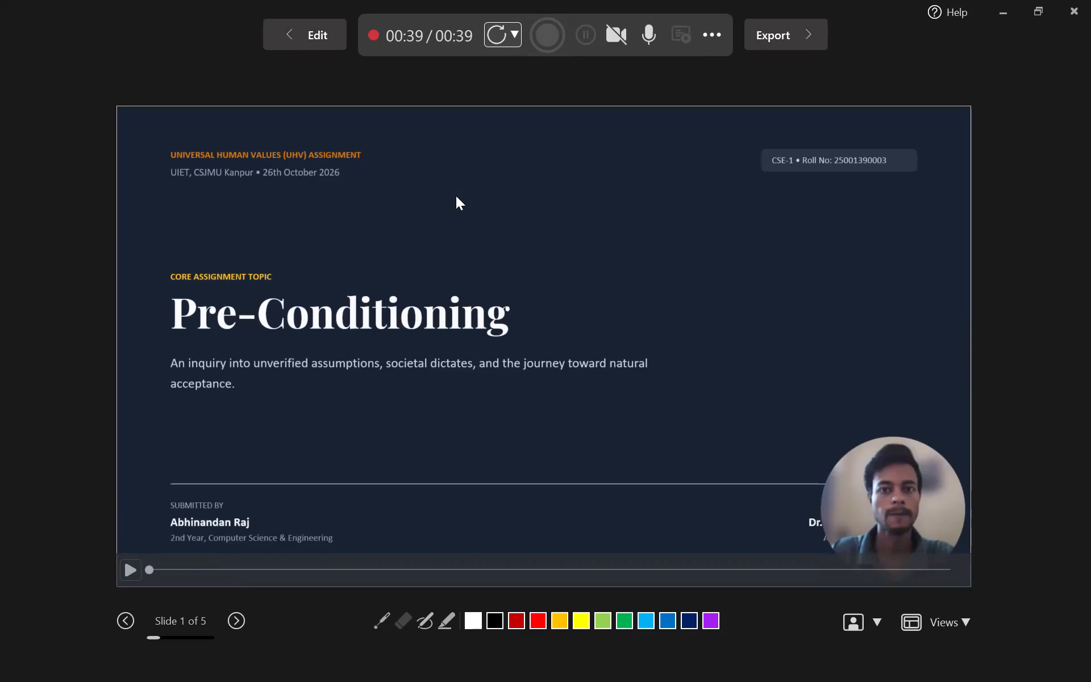
Play back the latest camera take on the title slide to review it.
left_click(127, 568)
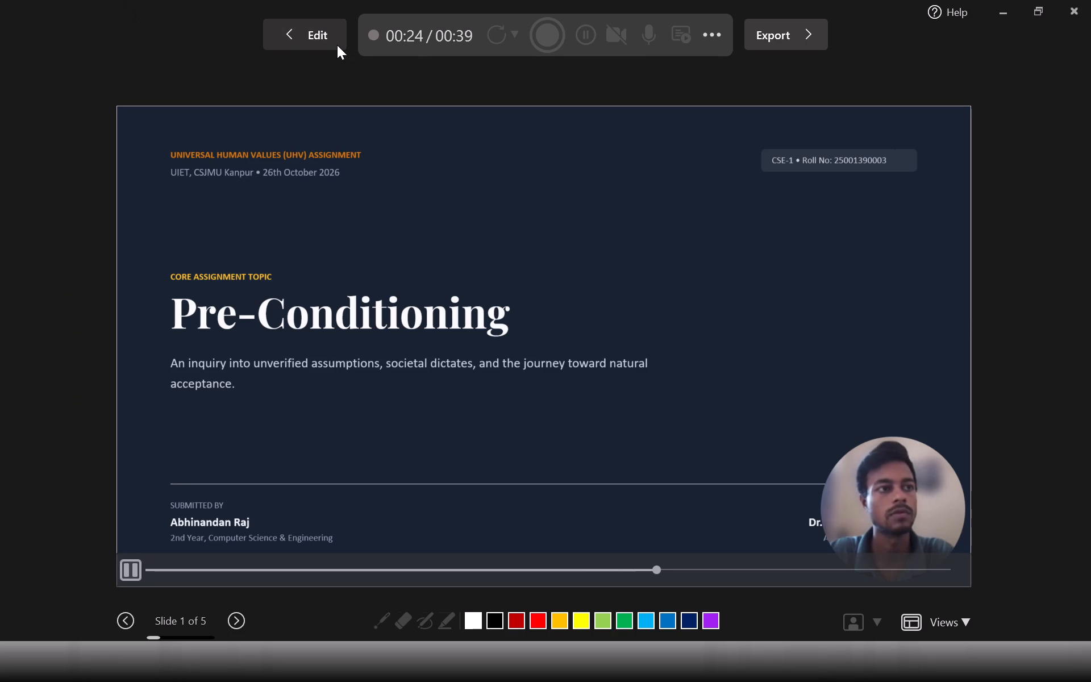
Leave the recording view for the slide editor and clear the recordings on all slides.
left_click(286, 27)
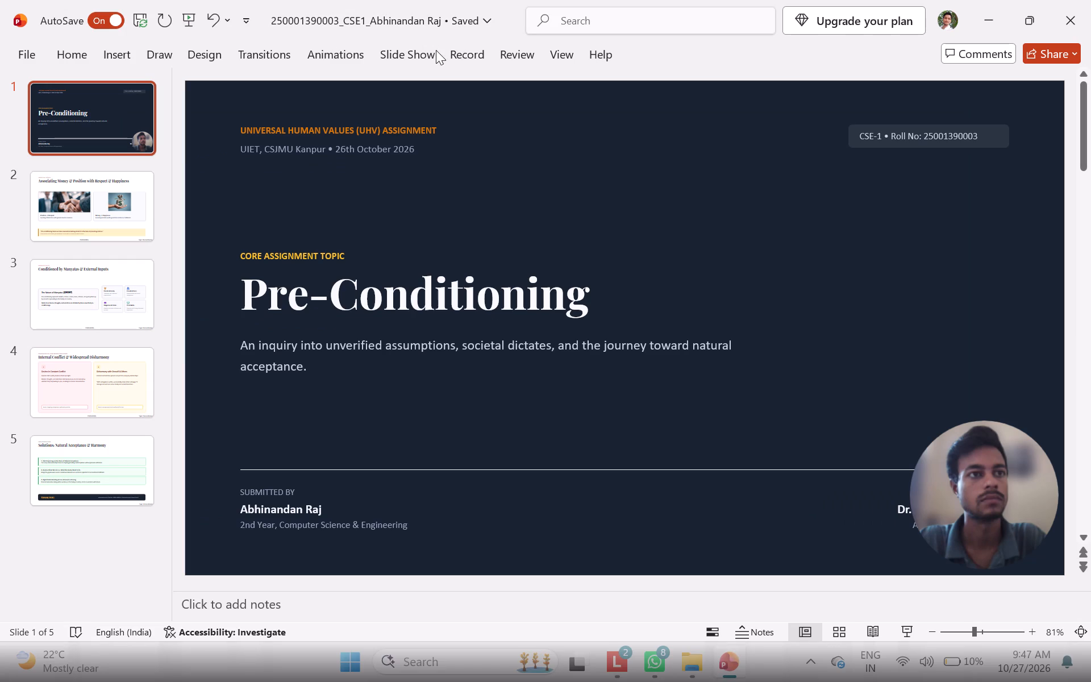
left_click(451, 55)
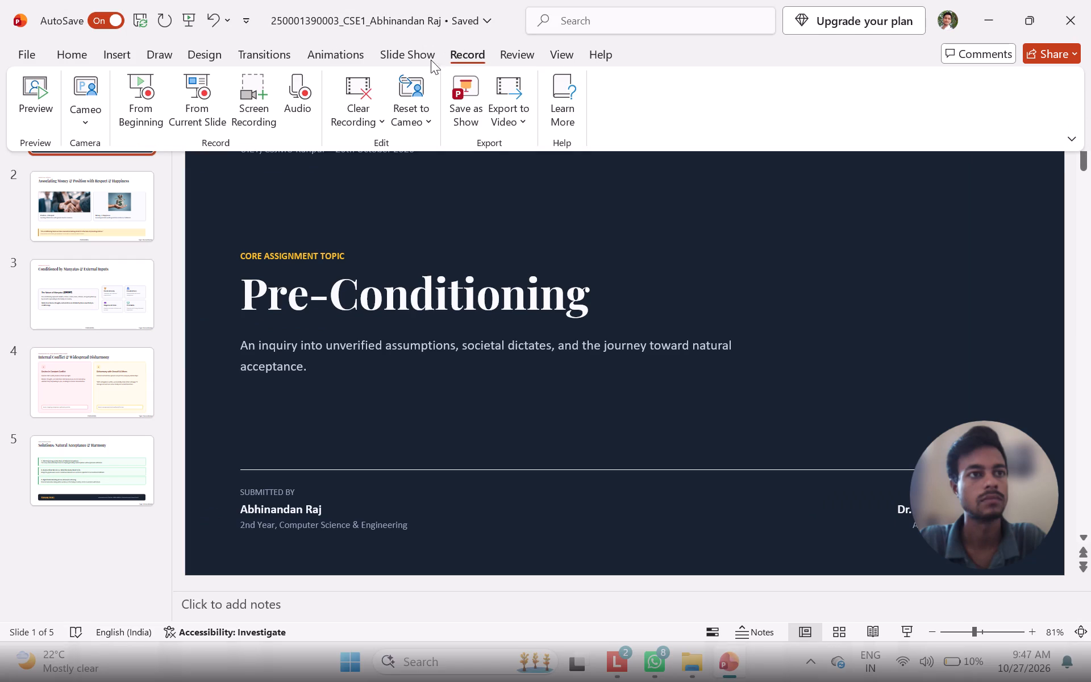
left_click(351, 97)
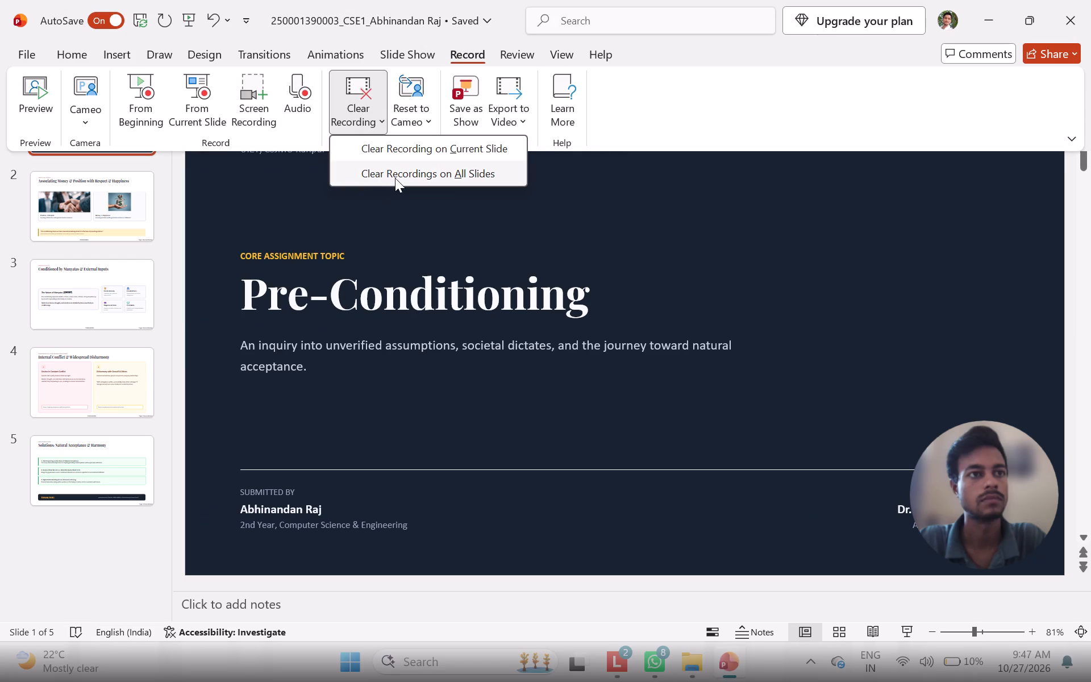
left_click(395, 178)
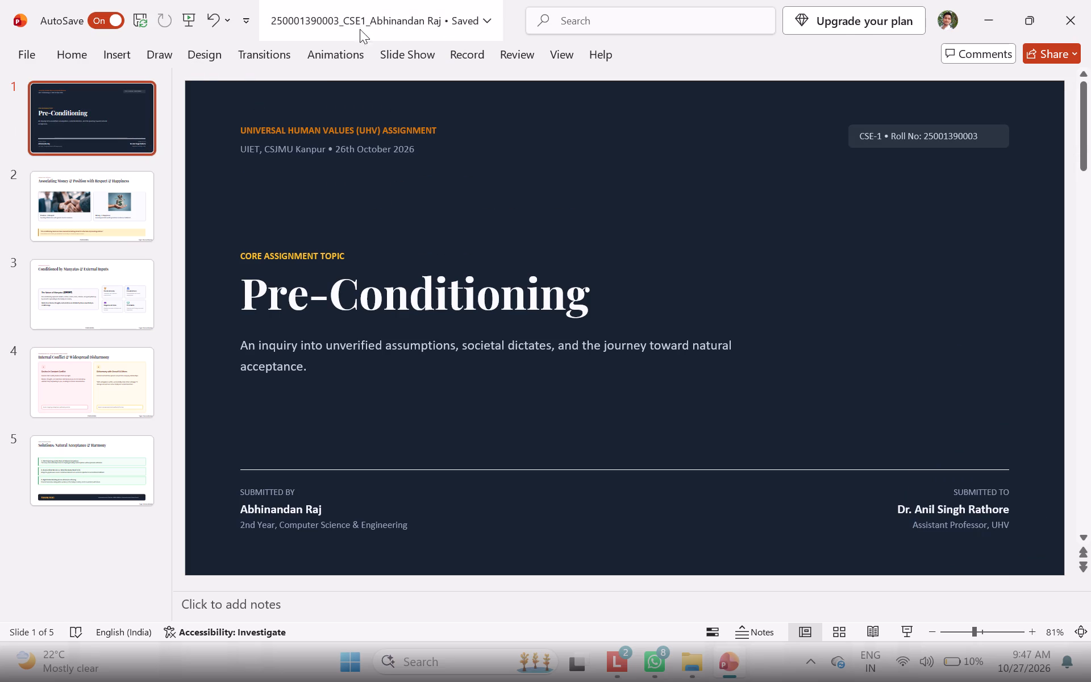
Start setting up a new recording session for the presentation.
left_click(473, 48)
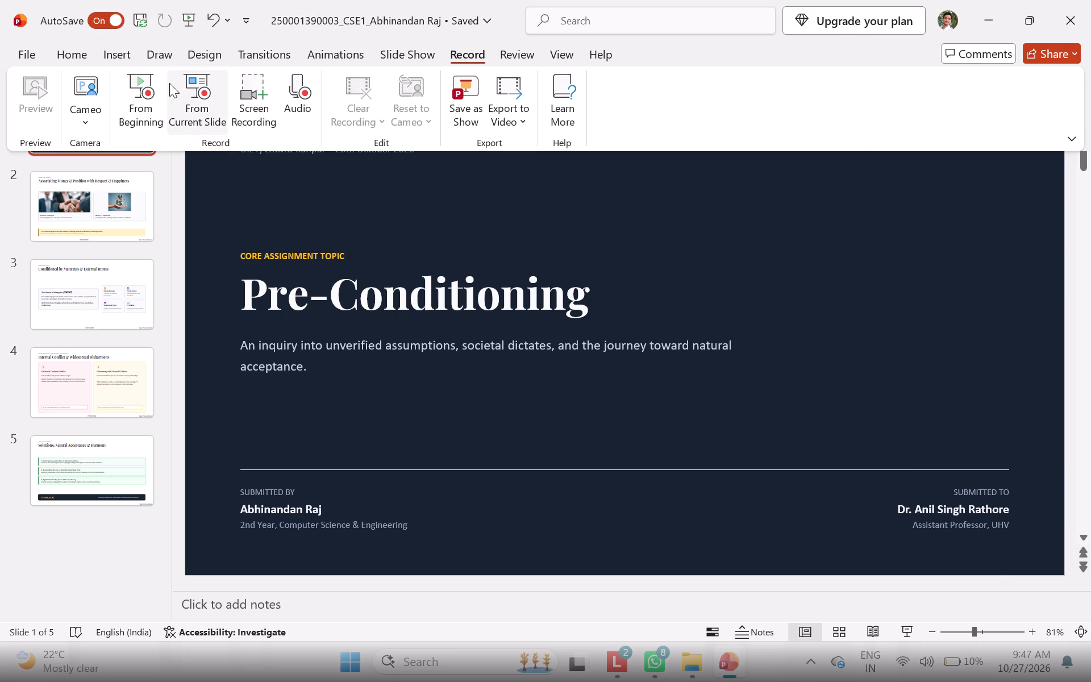
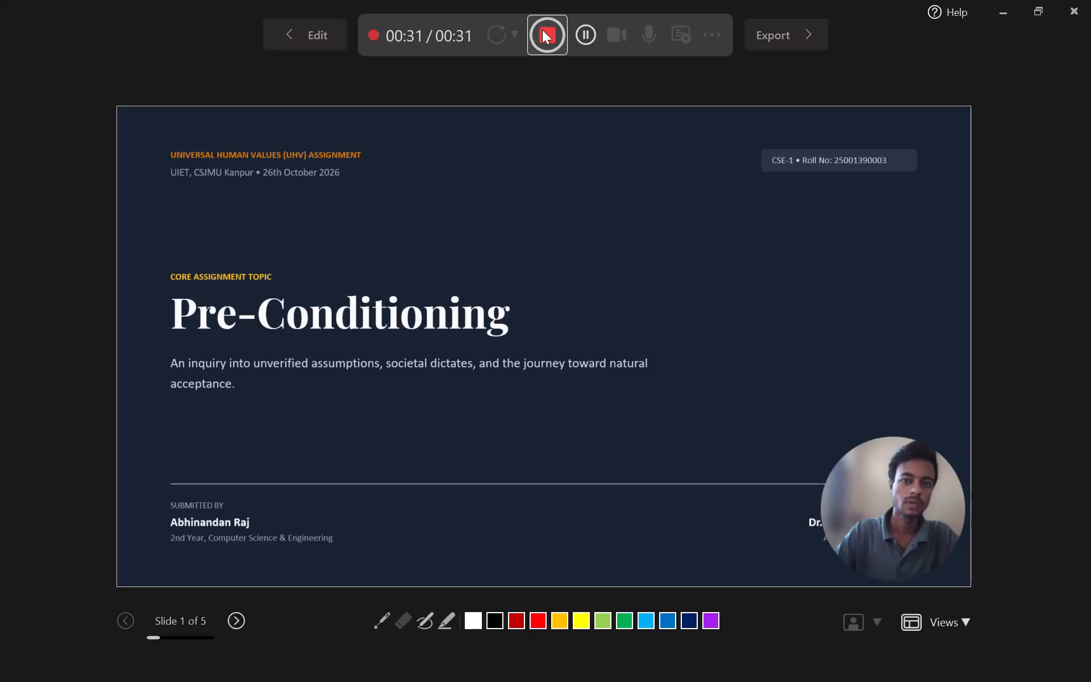
Play back the newly recorded camera take on the Pre-Conditioning title slide to review it.
left_click(130, 567)
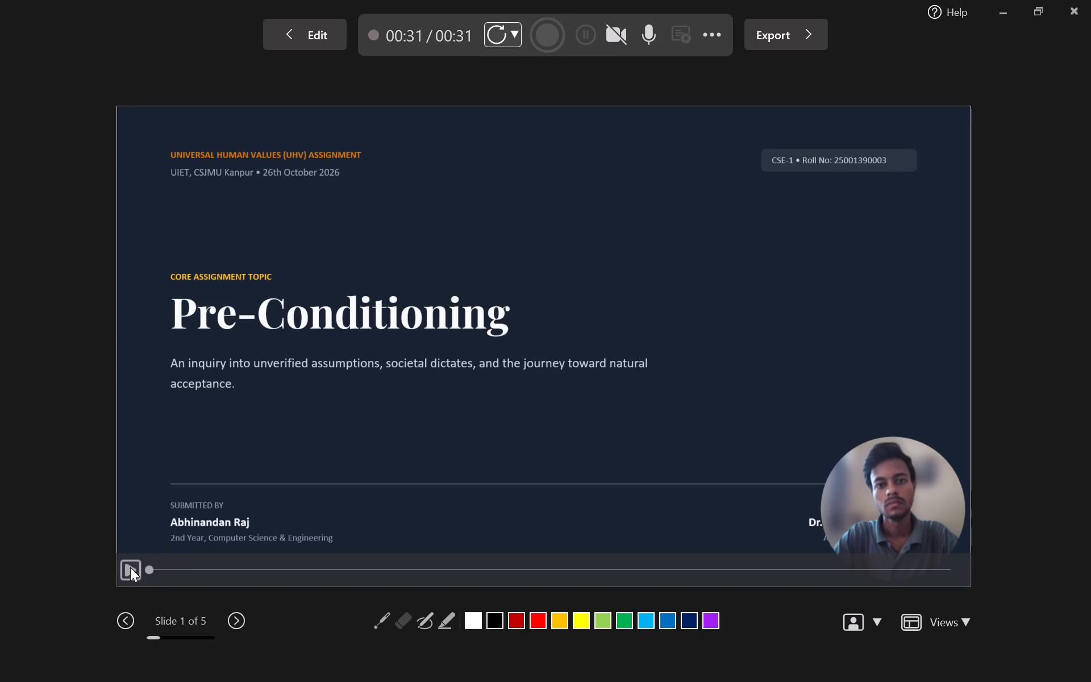
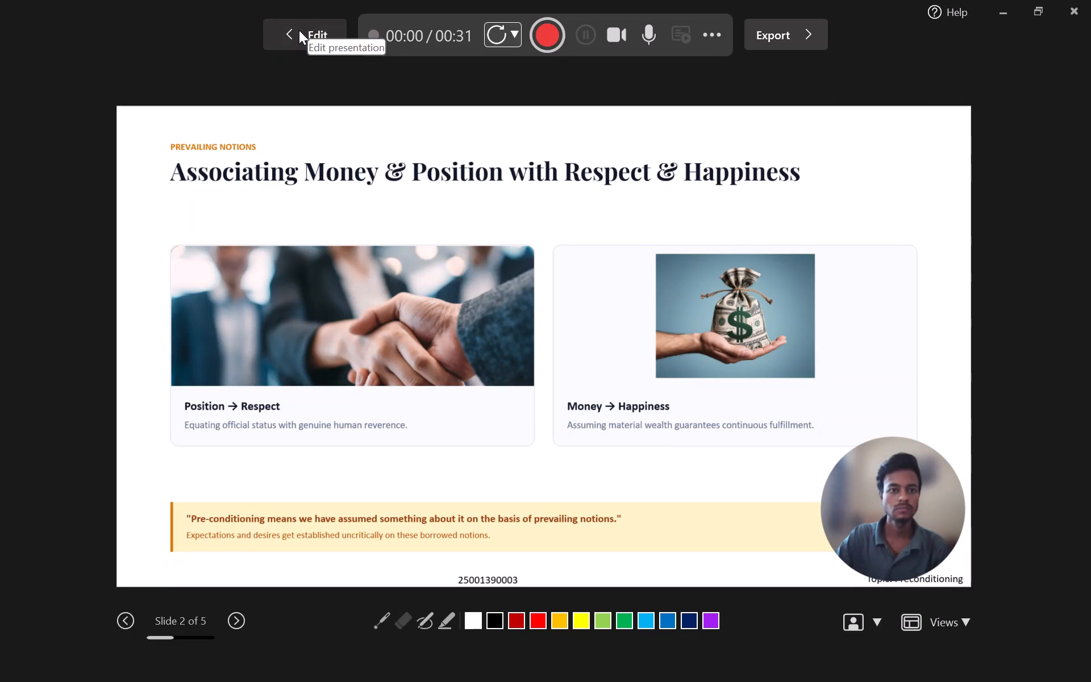
Leave the recording view and clear the recordings on all slides of the presentation.
left_click(299, 30)
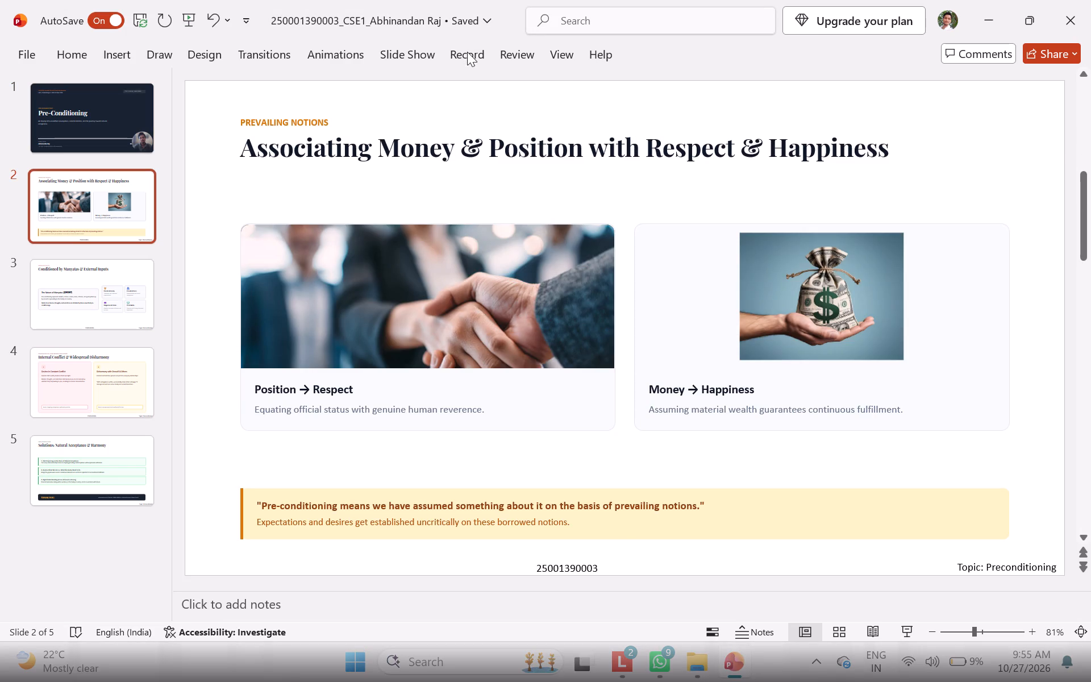
left_click(467, 52)
left_click(369, 95)
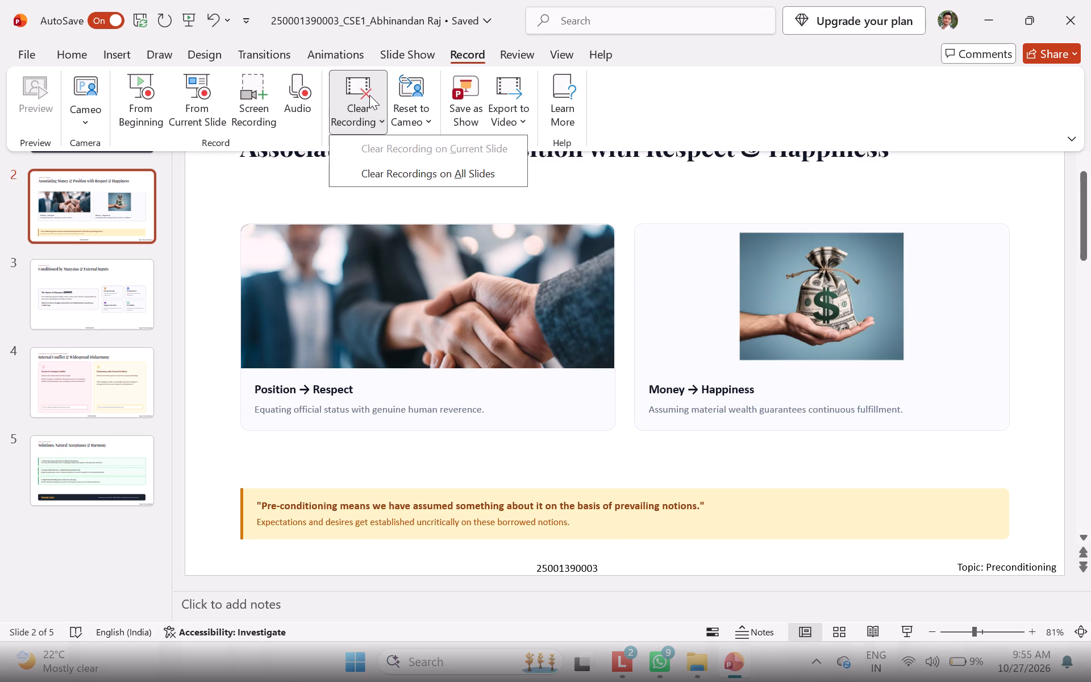
left_click(409, 176)
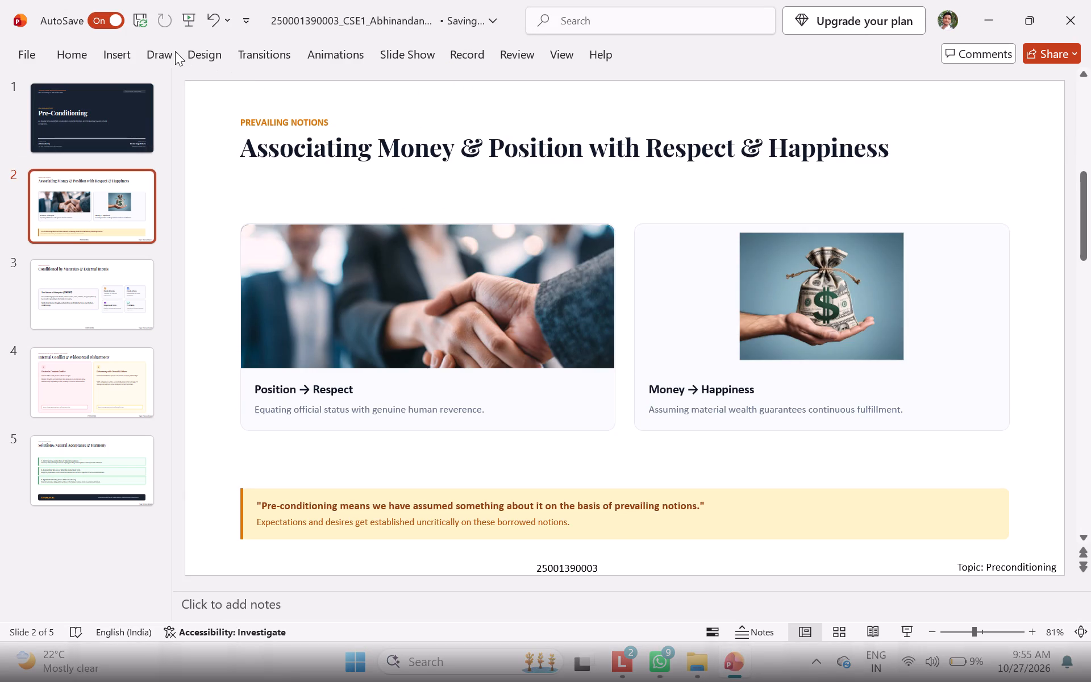
Open a new recording session from the beginning of the presentation.
left_click(449, 44)
left_click(143, 122)
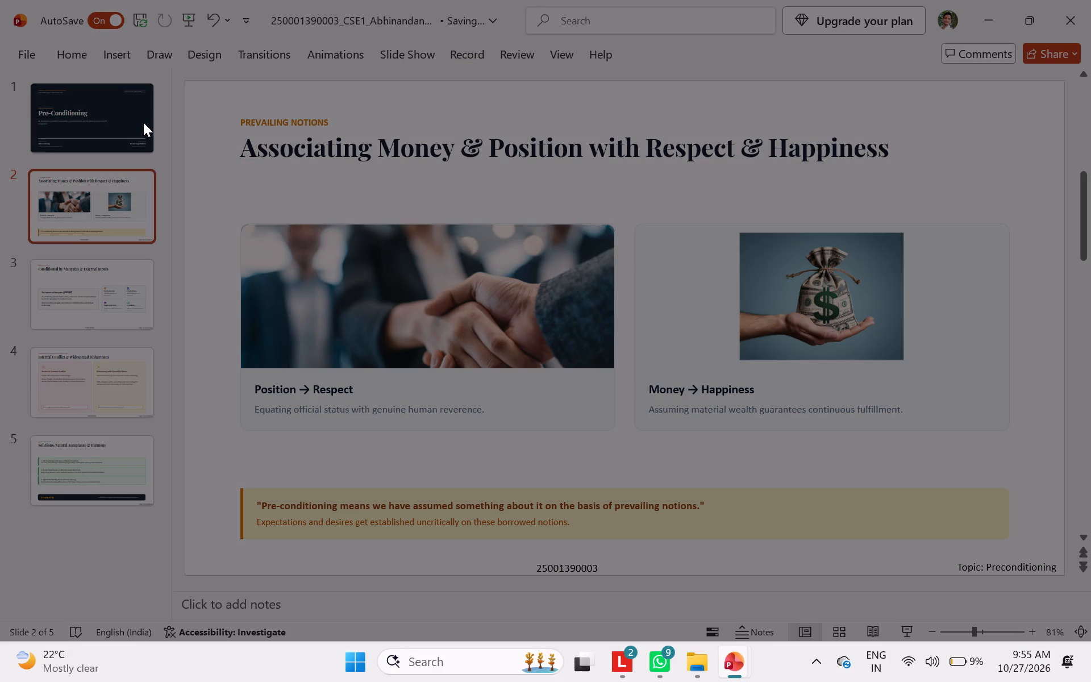
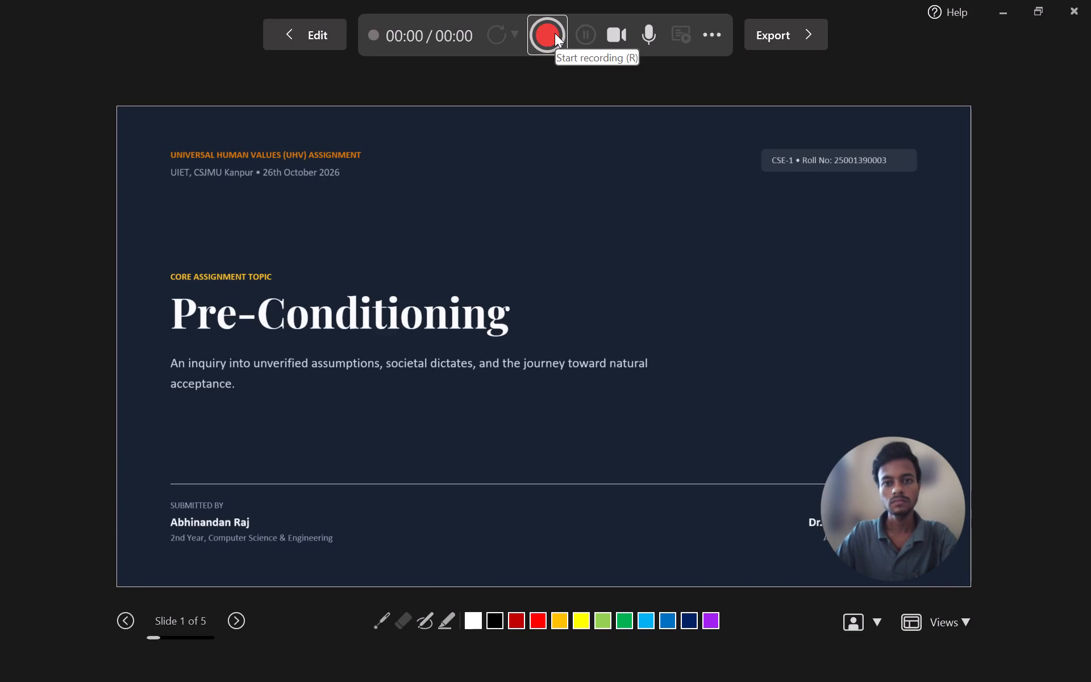
Start recording the narrated camera video on the Pre-Conditioning title slide.
left_click(555, 33)
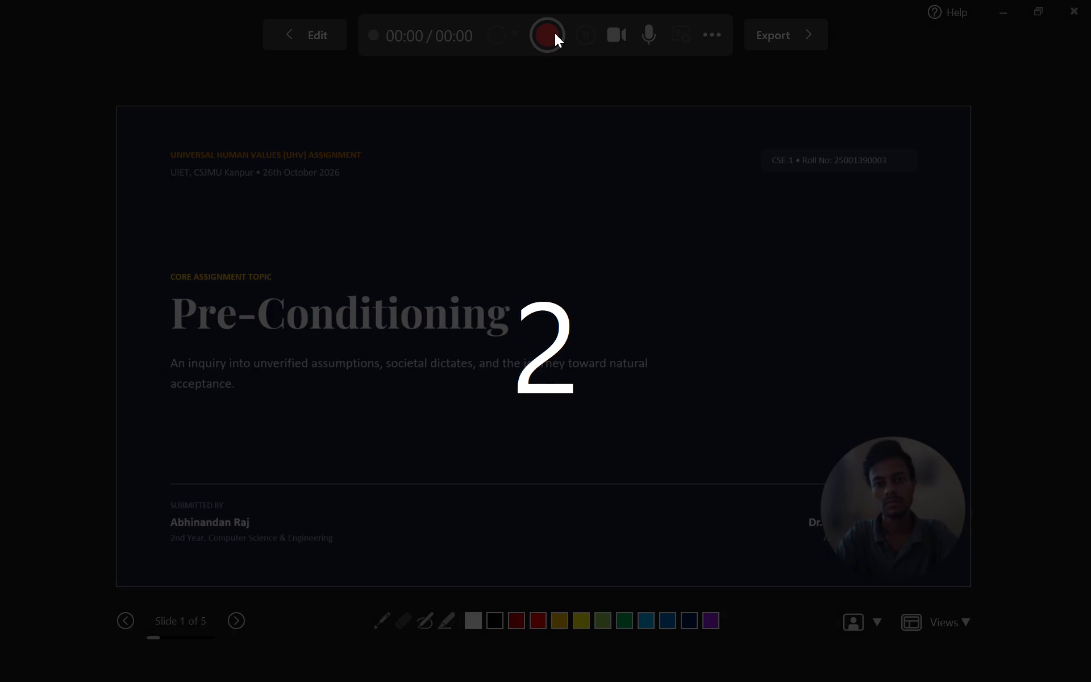
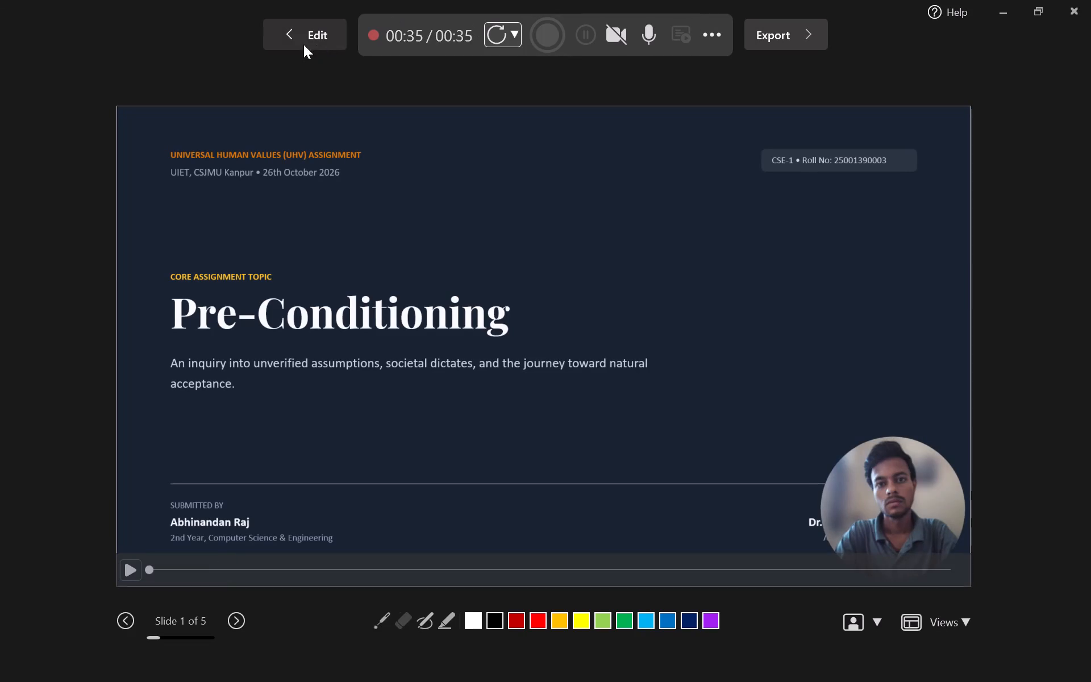
Leave the recording view and clear the recorded camera take from the Pre-Conditioning title slide.
left_click(295, 31)
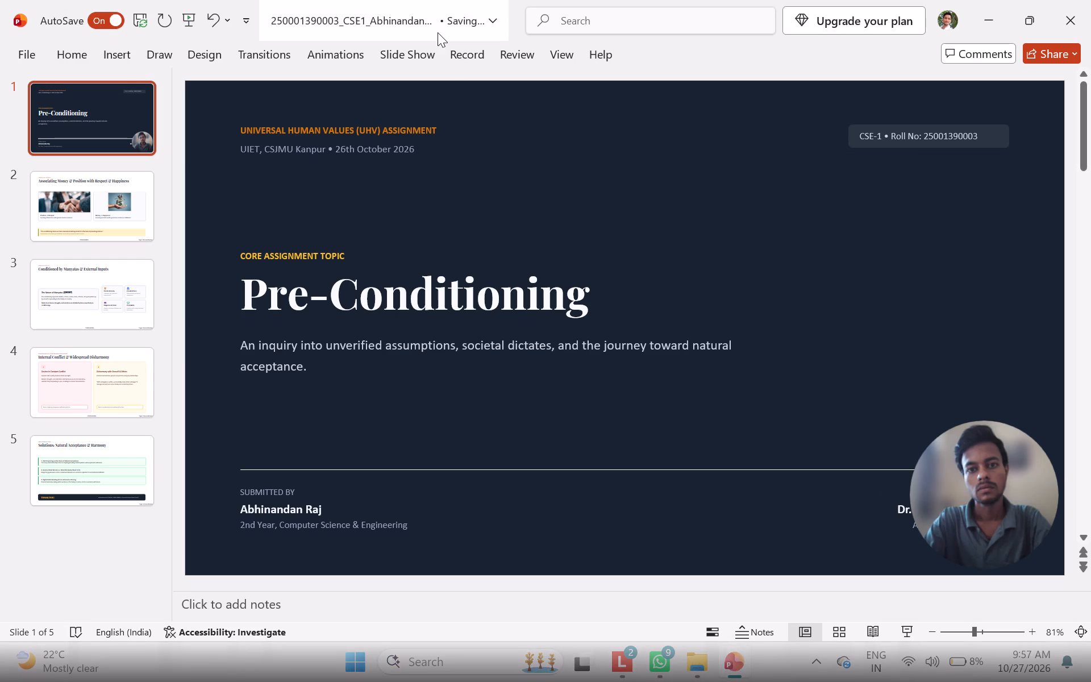
left_click(458, 51)
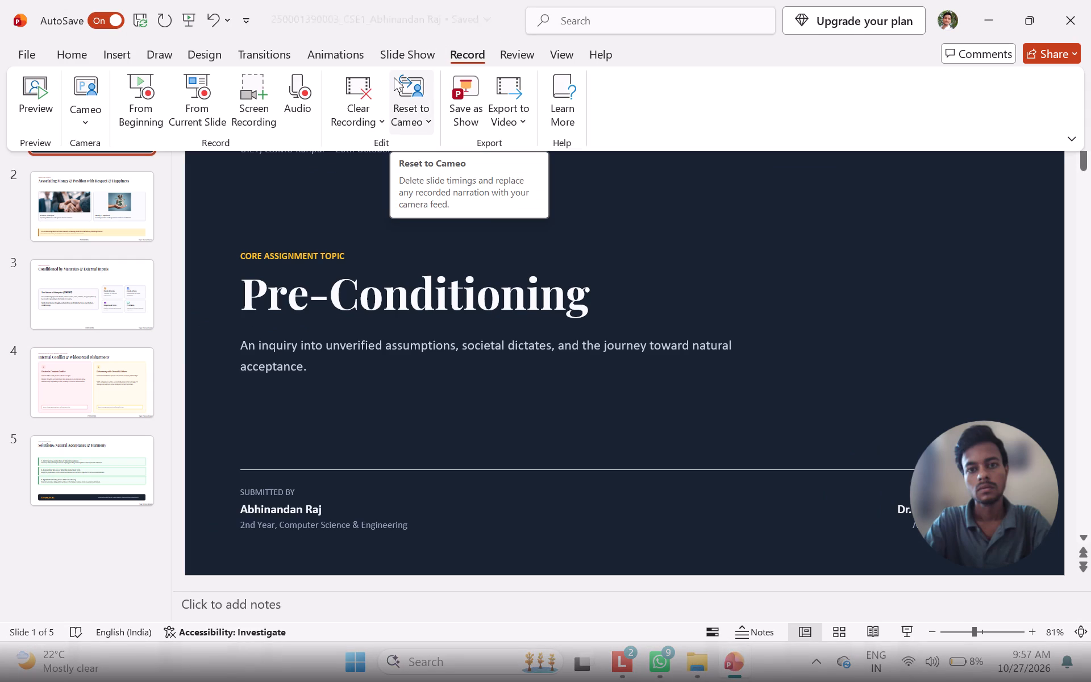
left_click(363, 91)
left_click(411, 166)
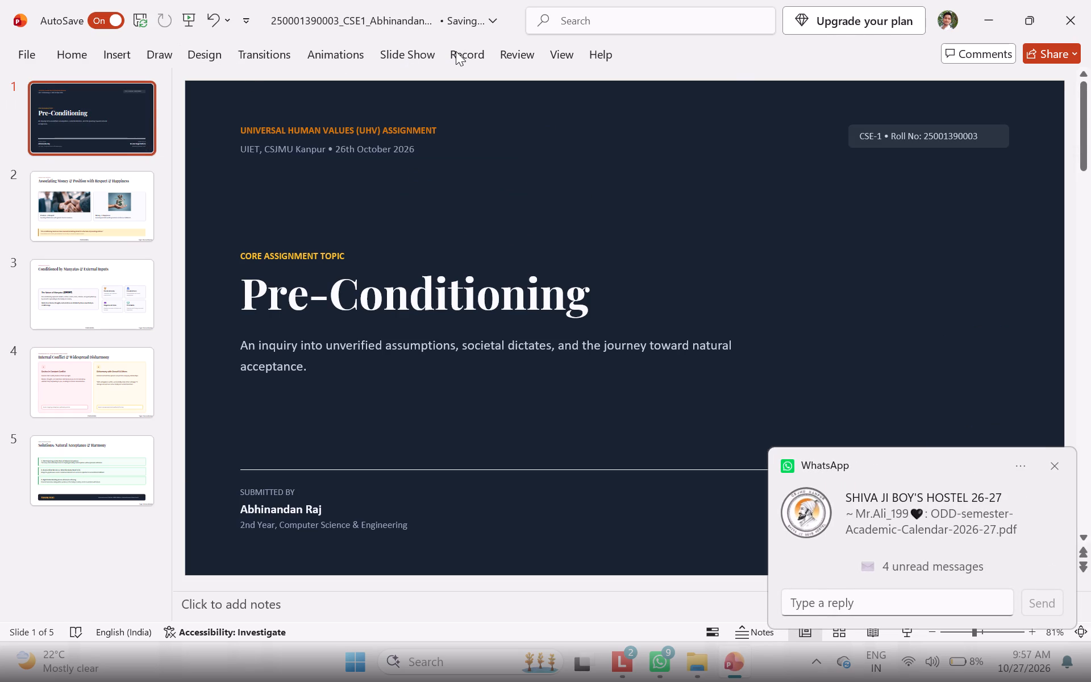
Open a new recording session from the beginning of the presentation and start recording the camera video on the title slide.
left_click(456, 51)
left_click(147, 113)
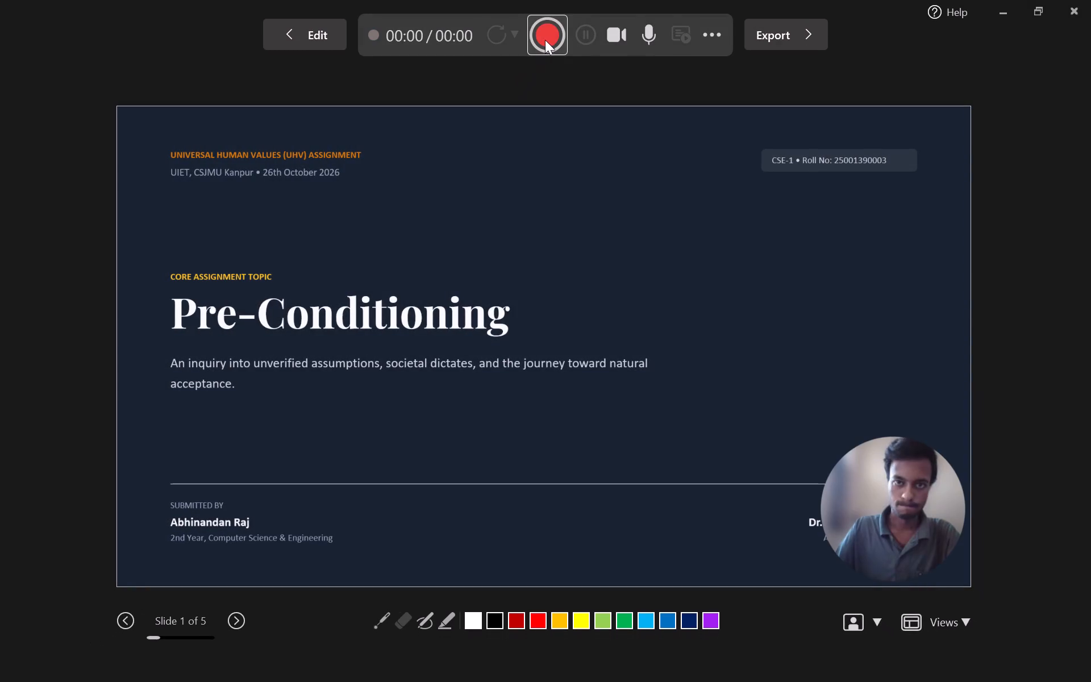
left_click(544, 41)
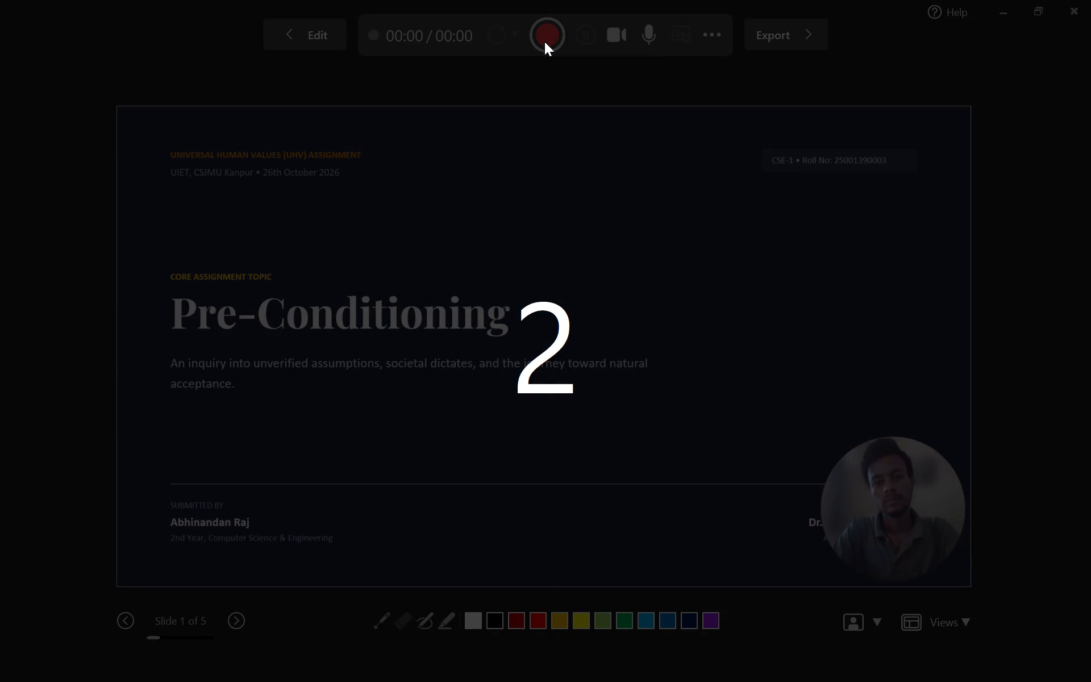
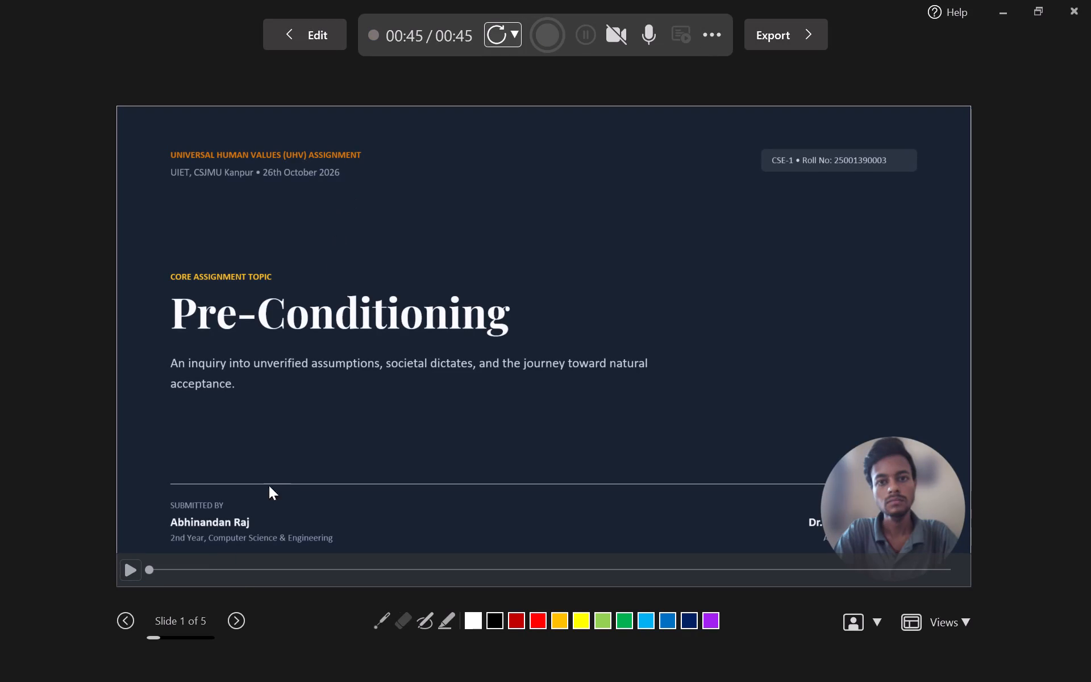
Play back the recorded narration video on the Pre-Conditioning title slide to review the take.
left_click(125, 573)
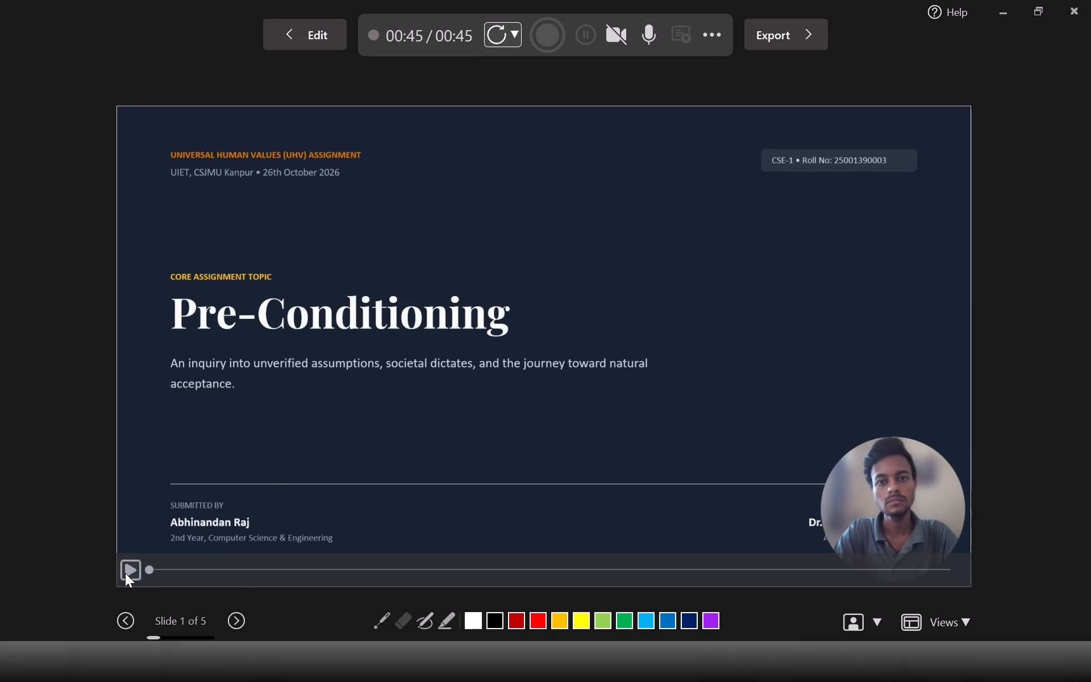
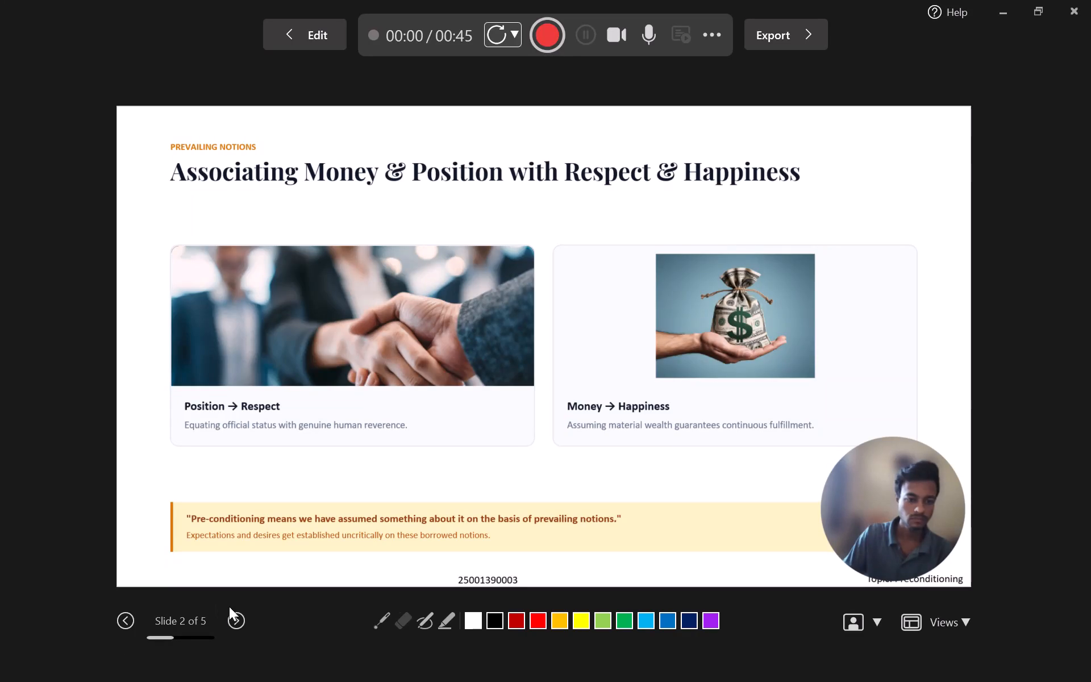
Page ahead to the Conditioned by Manyatas & External Inputs slide in the recording view and return to the Money & Position slide.
left_click(232, 616)
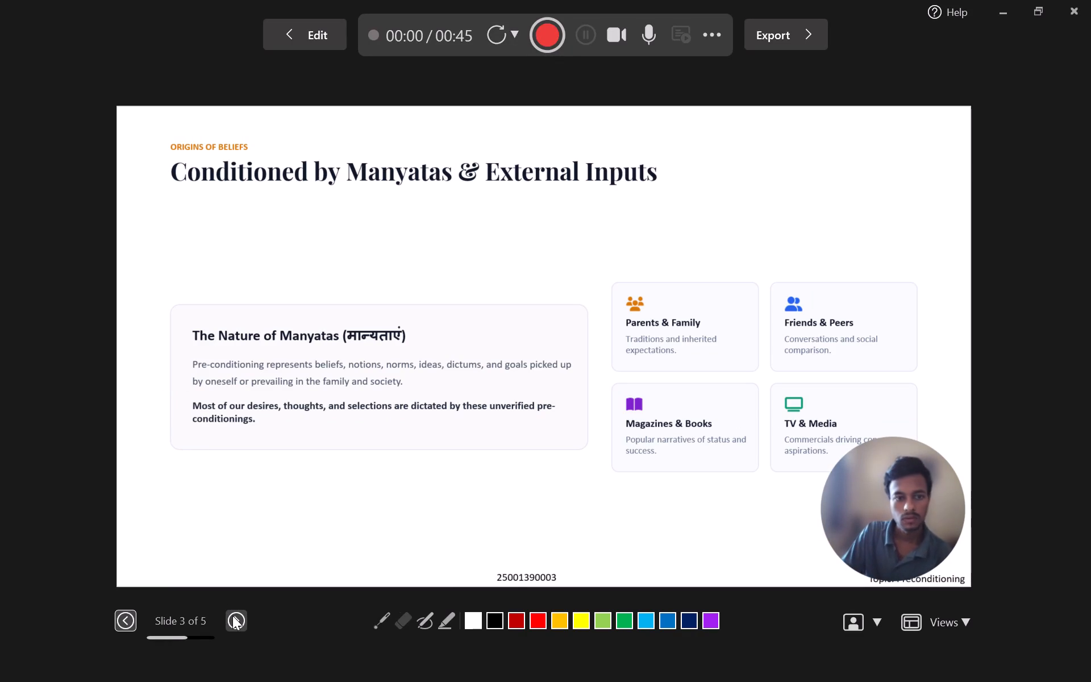
left_click(232, 616)
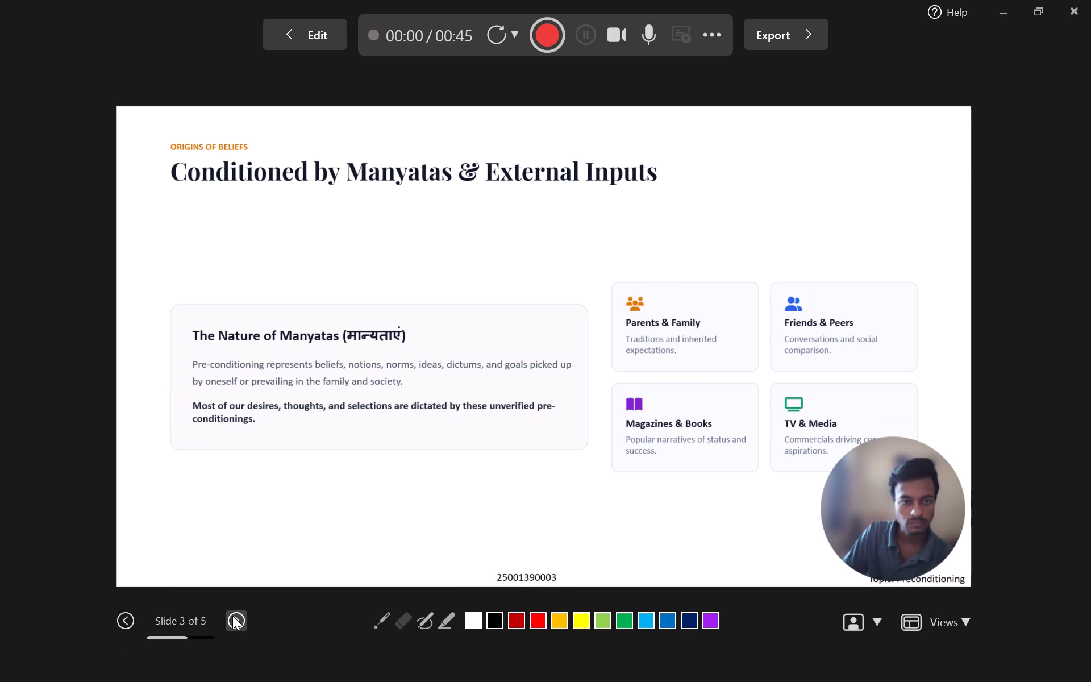
left_click(120, 619)
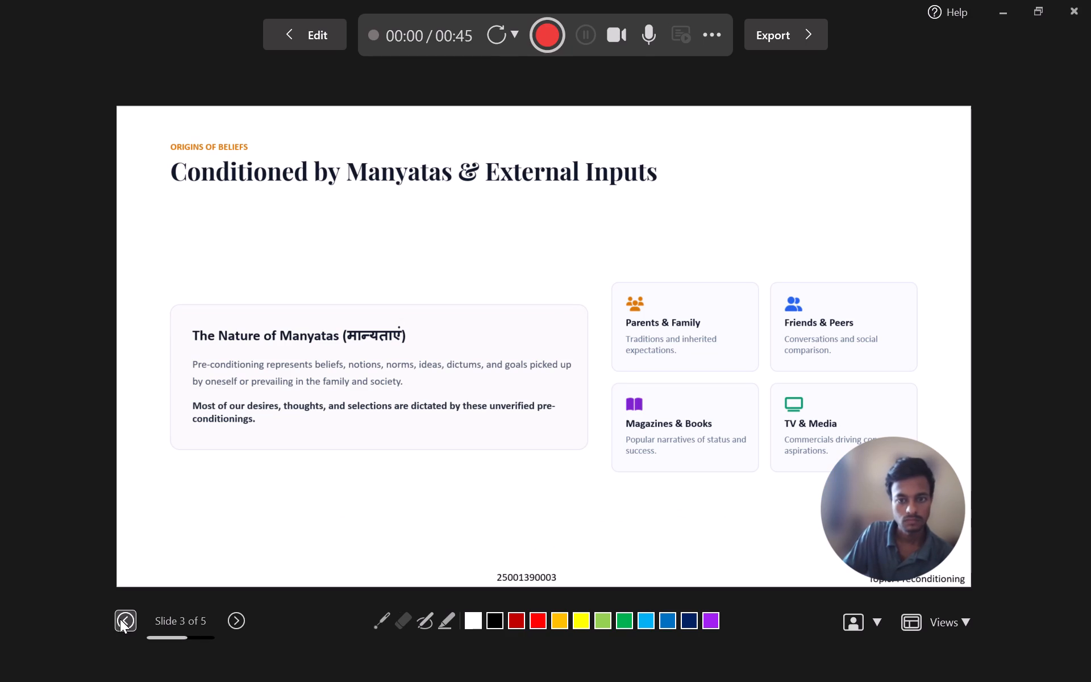
left_click(120, 619)
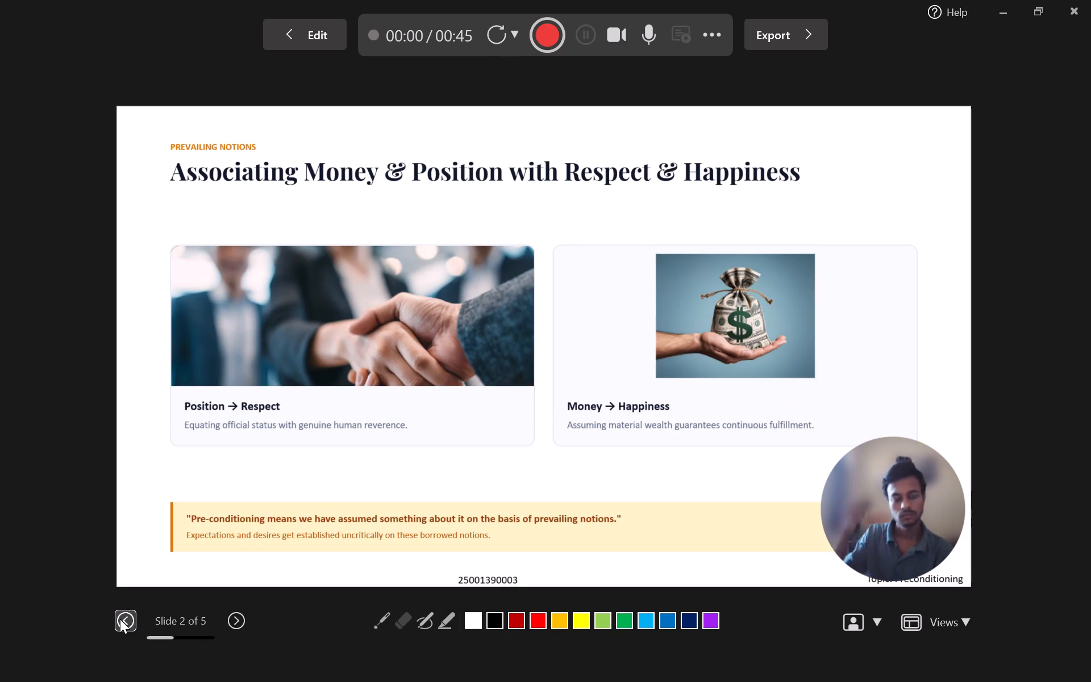
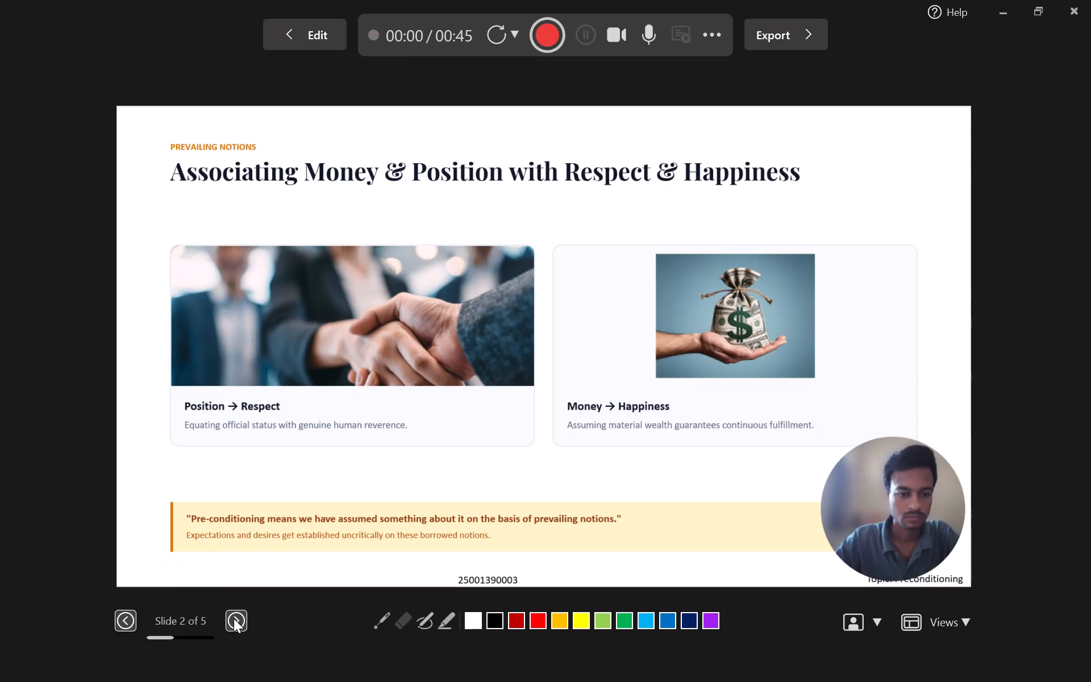
Advance the recording view to the Conditioned by Manyatas & External Inputs slide.
left_click(234, 618)
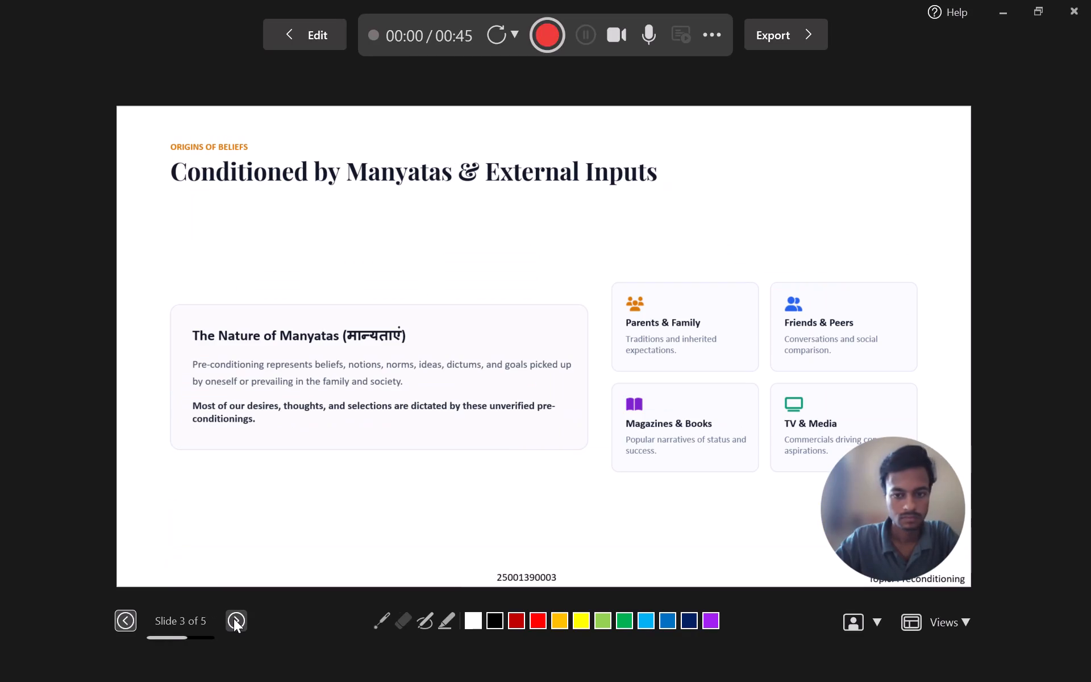
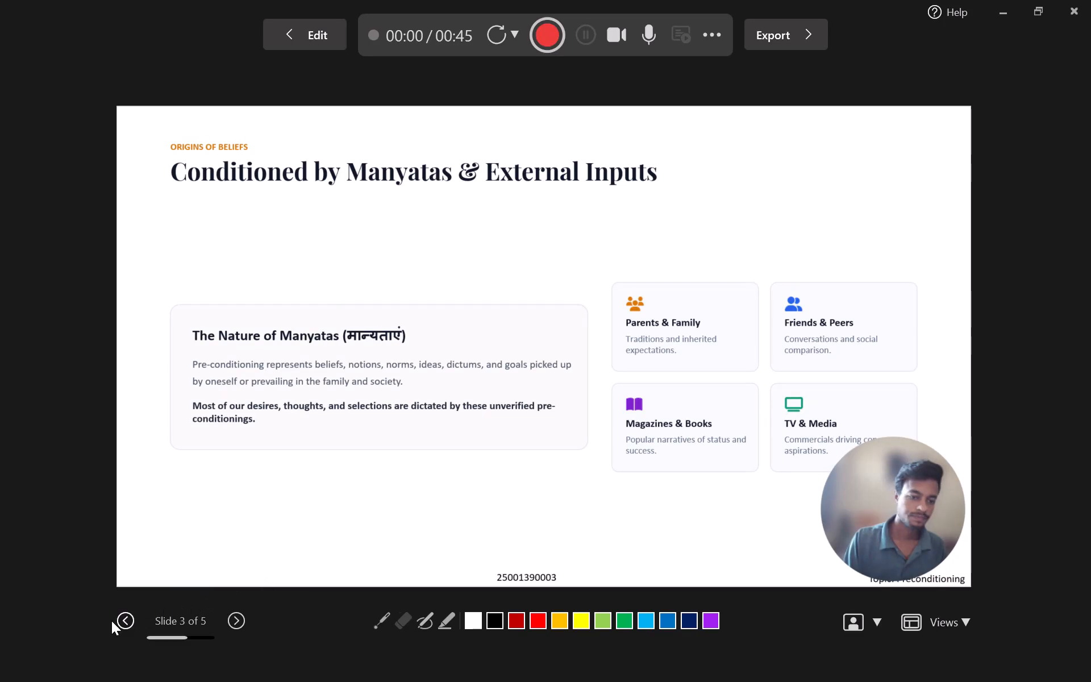
Go back to the Associating Money & Position with Respect & Happiness slide in the recording view.
left_click(131, 619)
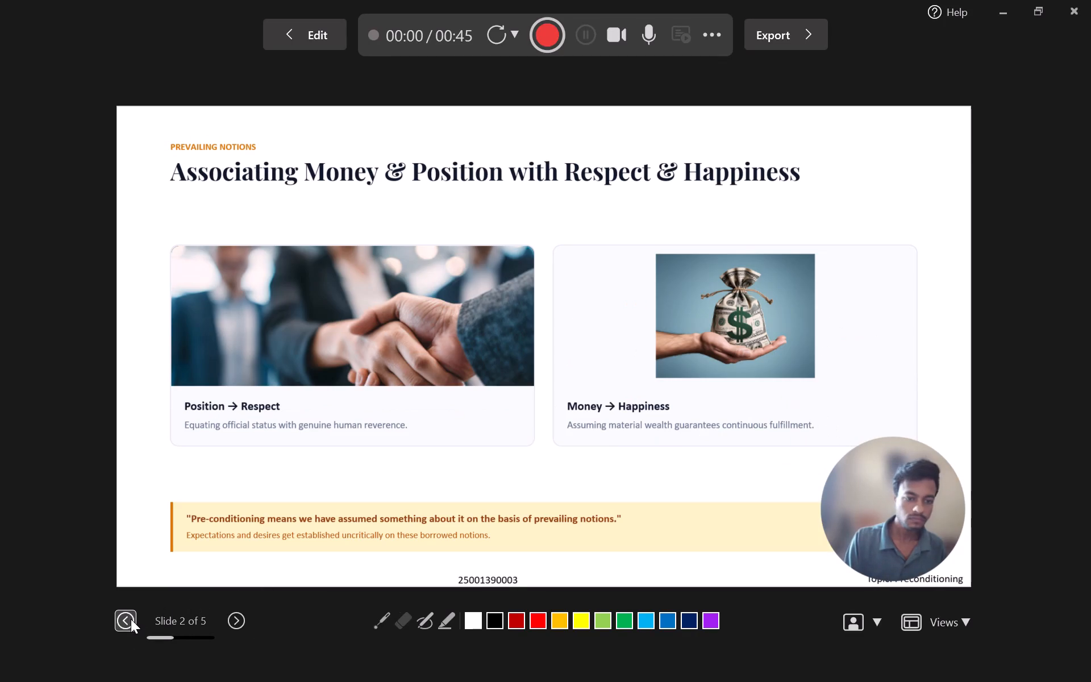
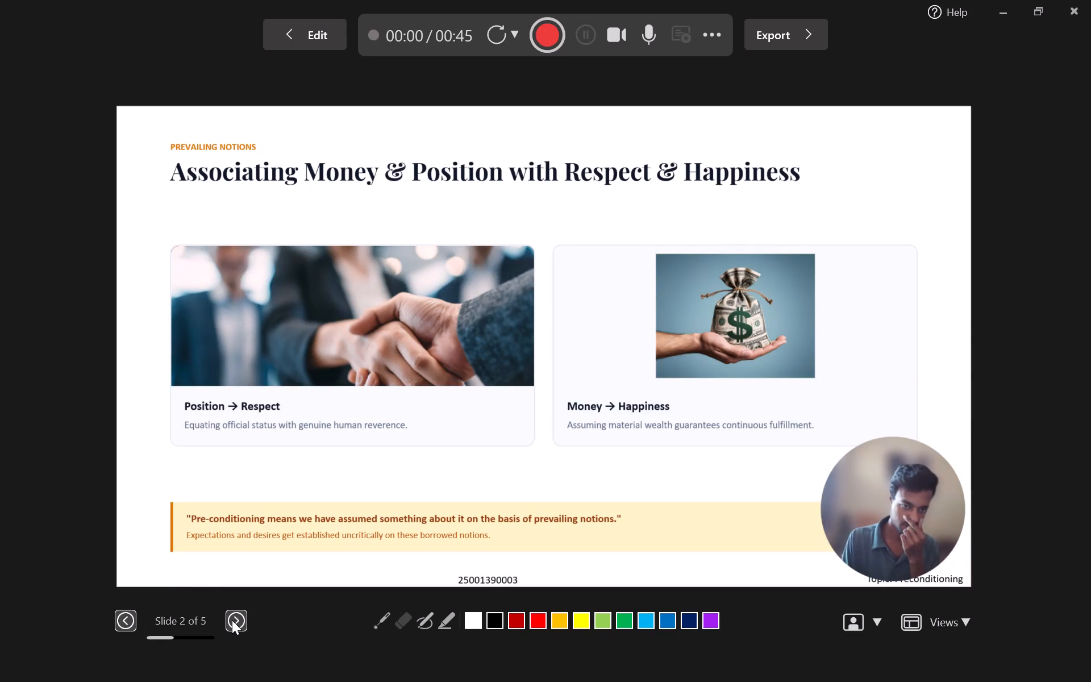
Review the slides from Conditioned by Manyatas & External Inputs to Internal Conflict & Widespread Disharmony, returning to the Associating Money & Position slide.
left_click(232, 620)
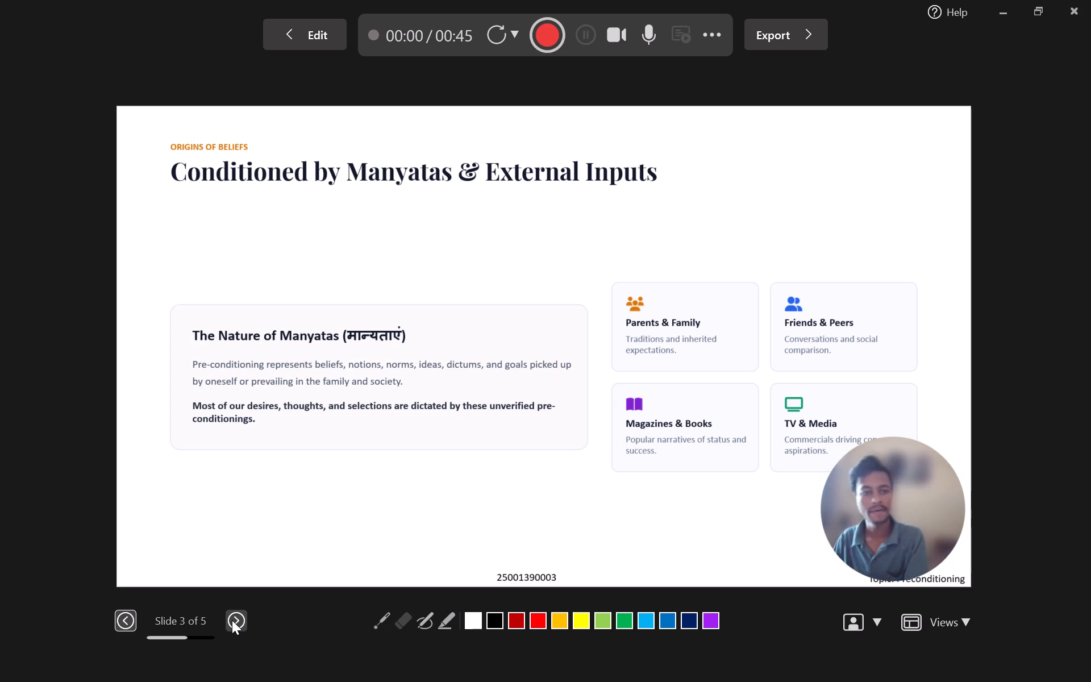
left_click(232, 620)
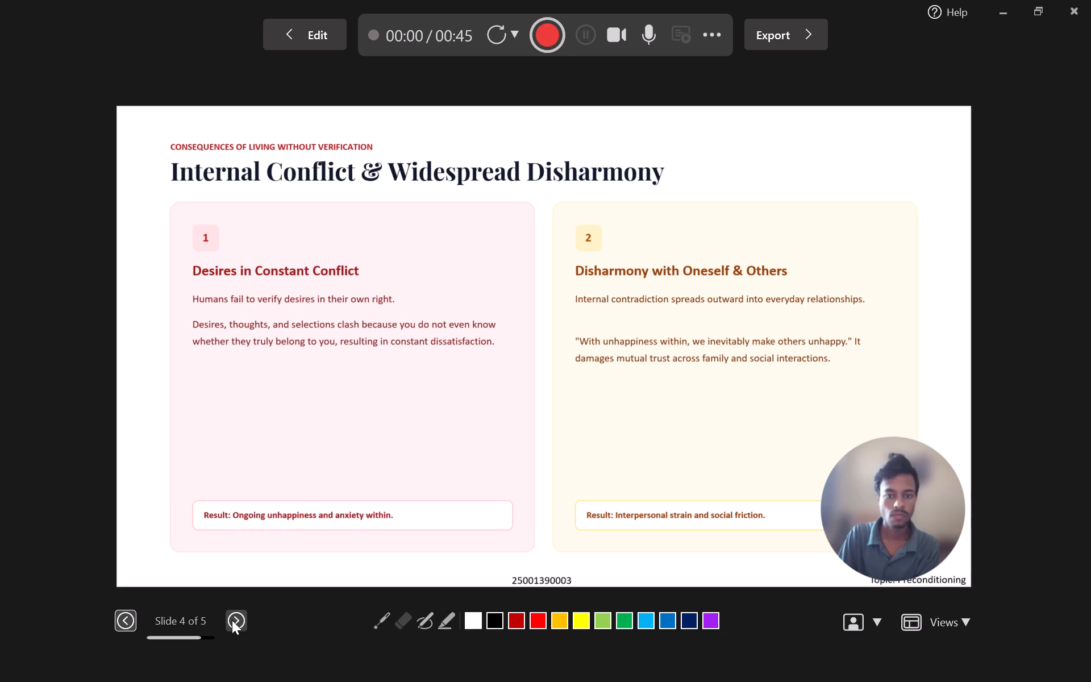
left_click(124, 614)
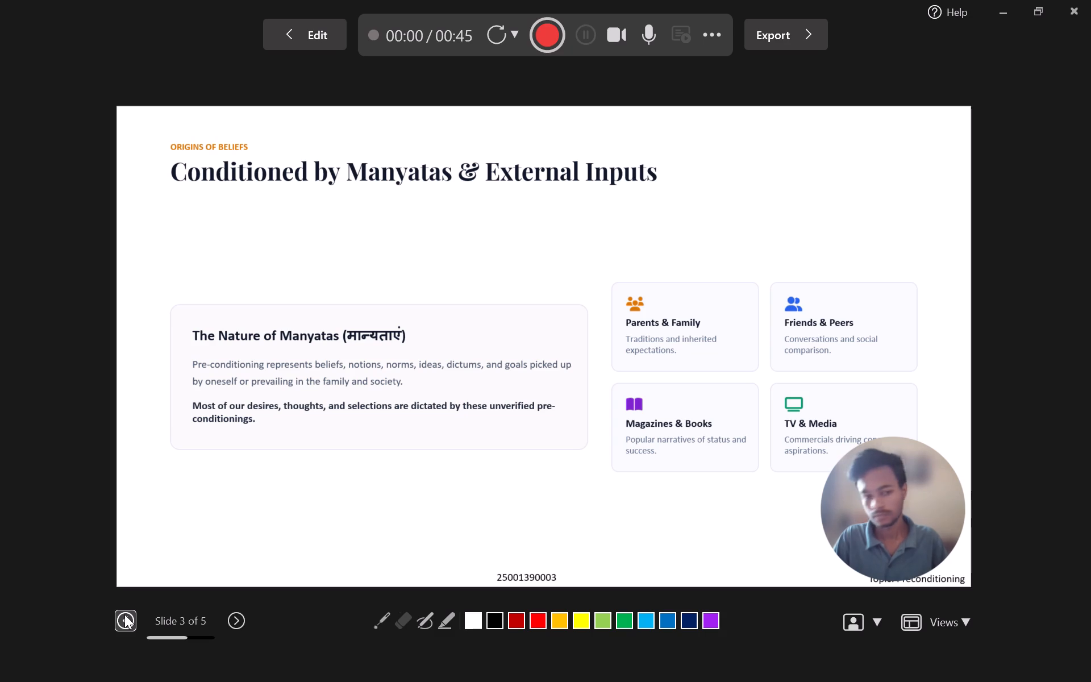
left_click(124, 614)
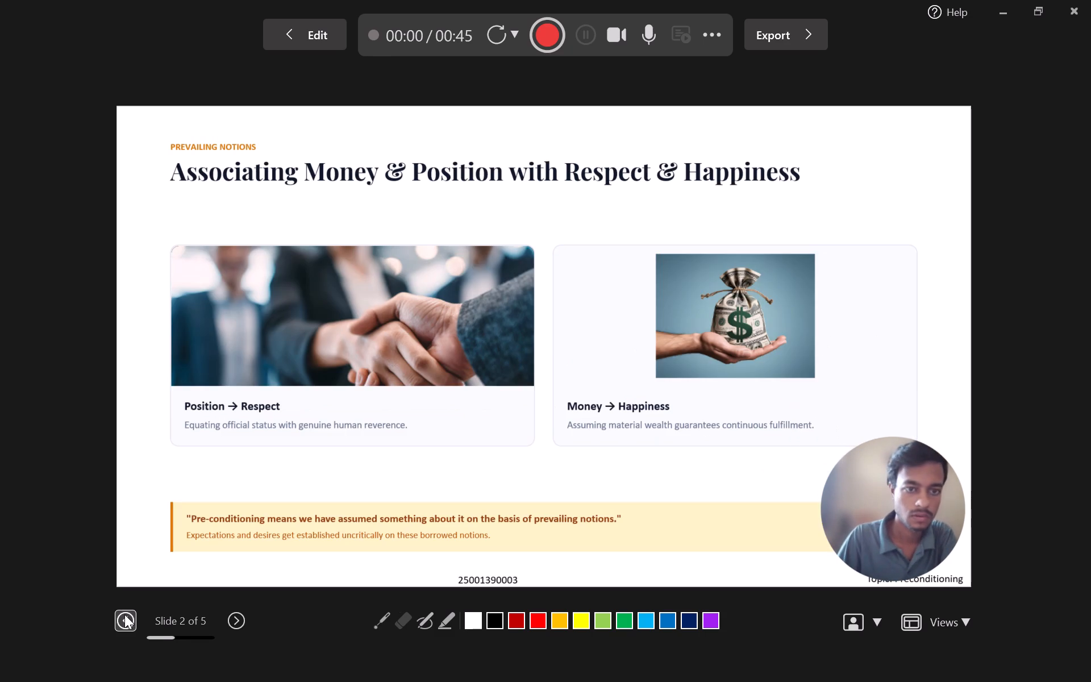
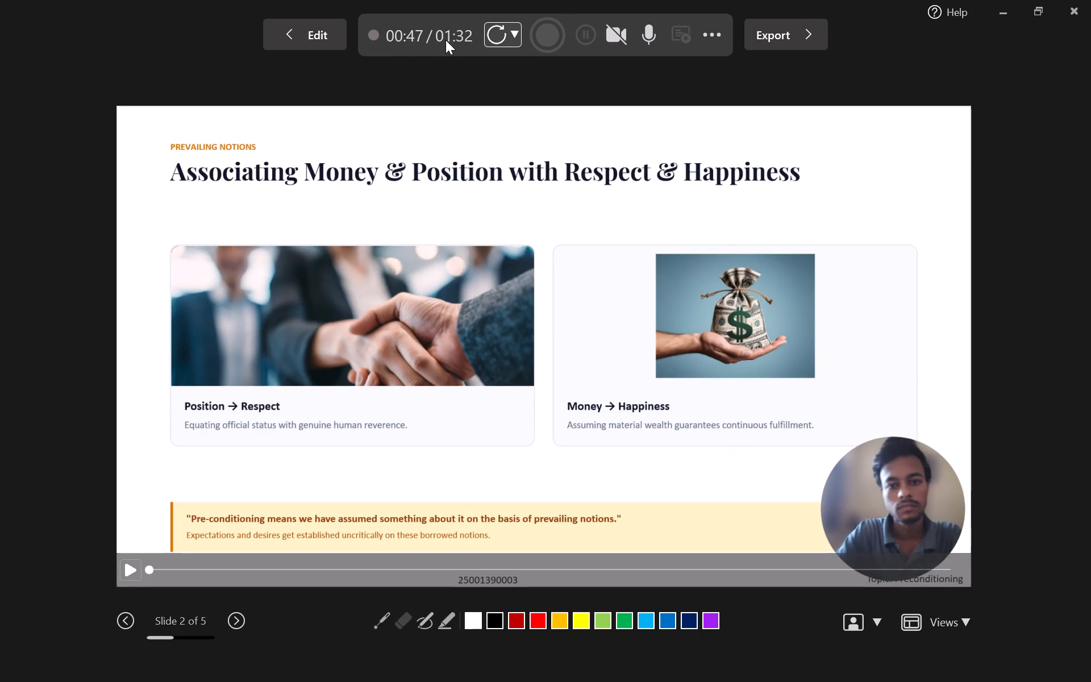
Return to editing the presentation and clear the recording on the Associating Money & Position slide only.
left_click(288, 38)
left_click(451, 48)
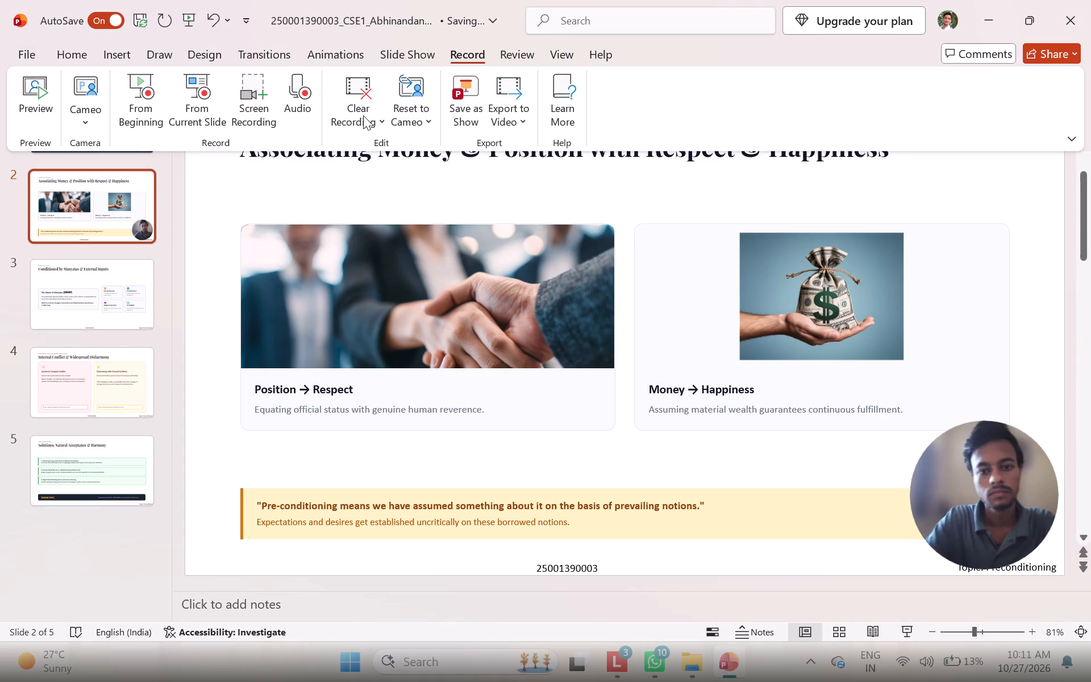
left_click(363, 115)
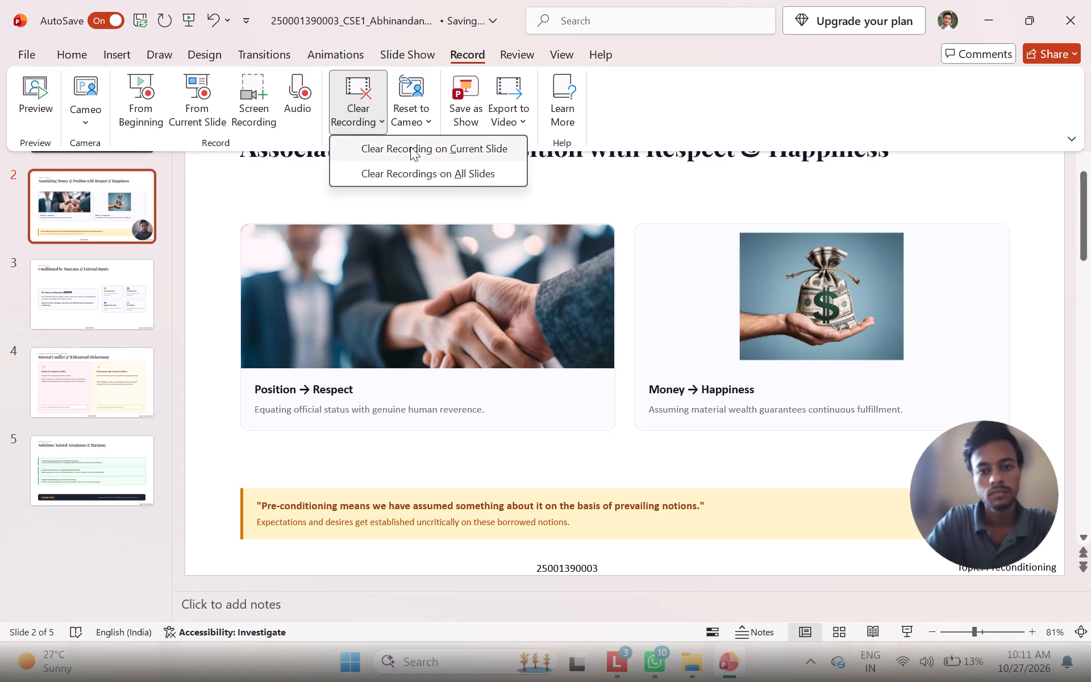
left_click(410, 147)
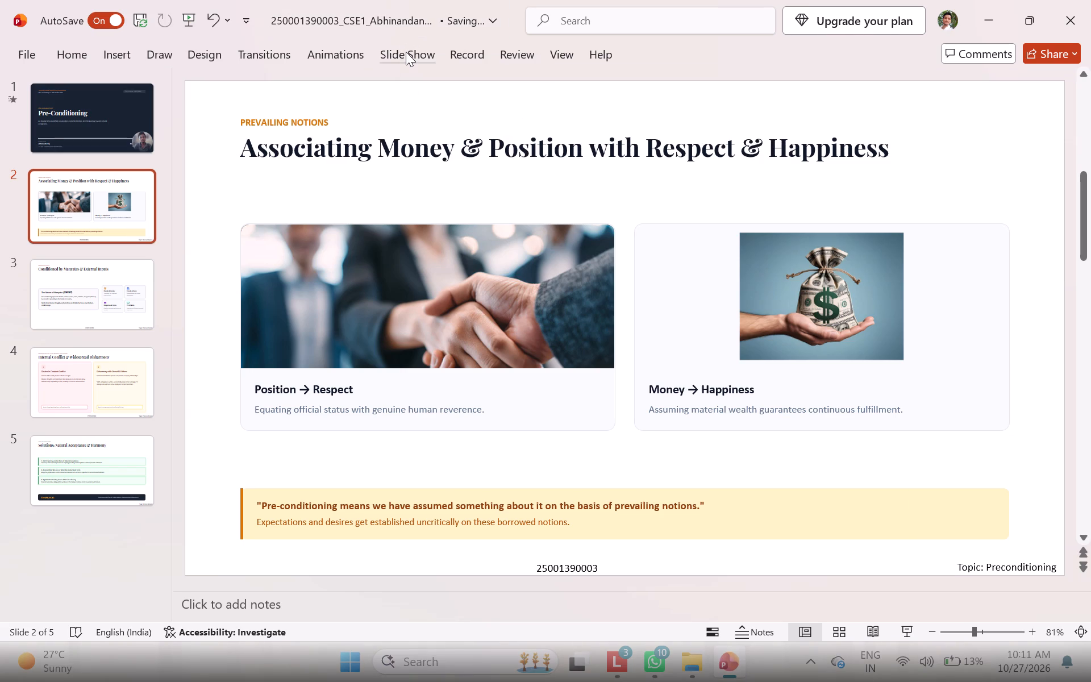
Start a new narrated camera recording from the current Associating Money & Position slide.
left_click(460, 44)
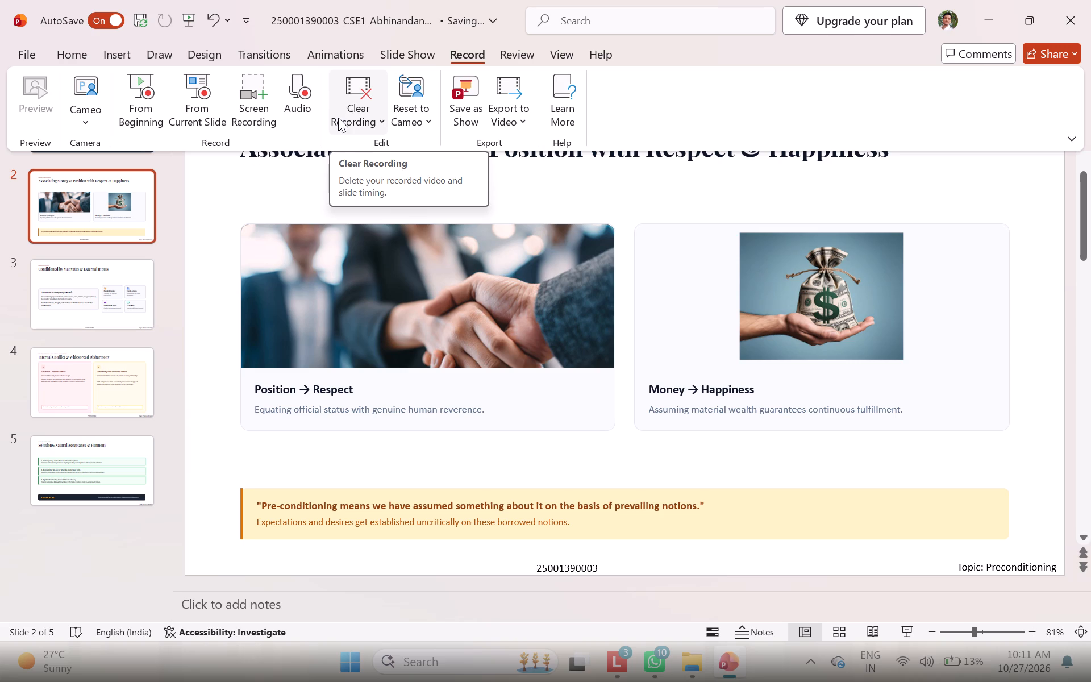
left_click(195, 122)
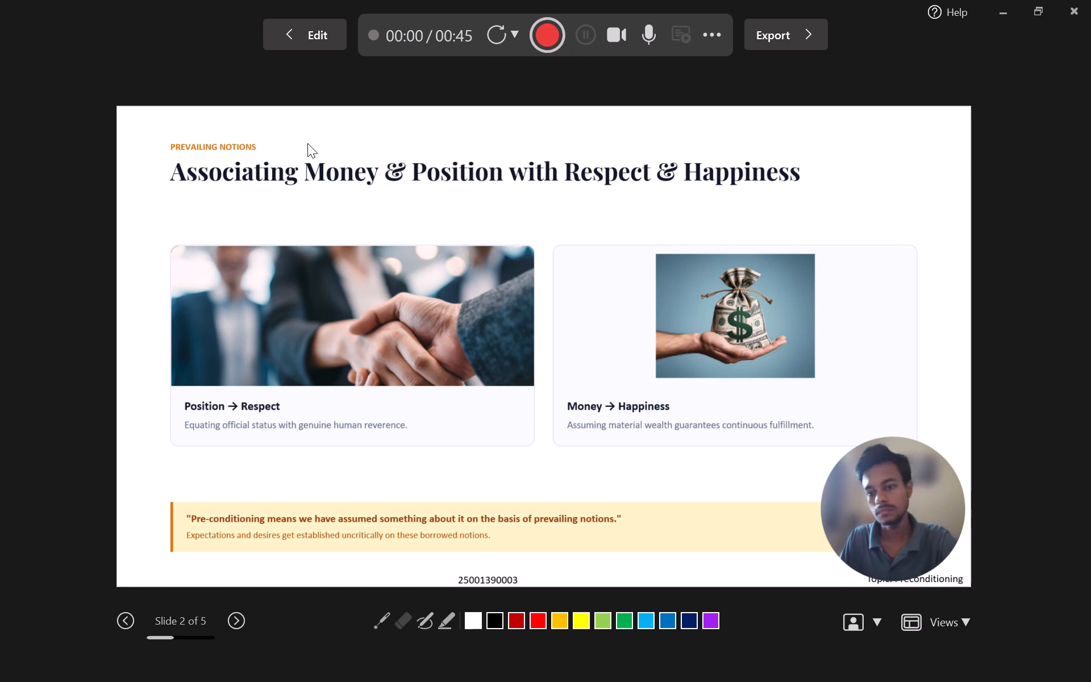
left_click(558, 21)
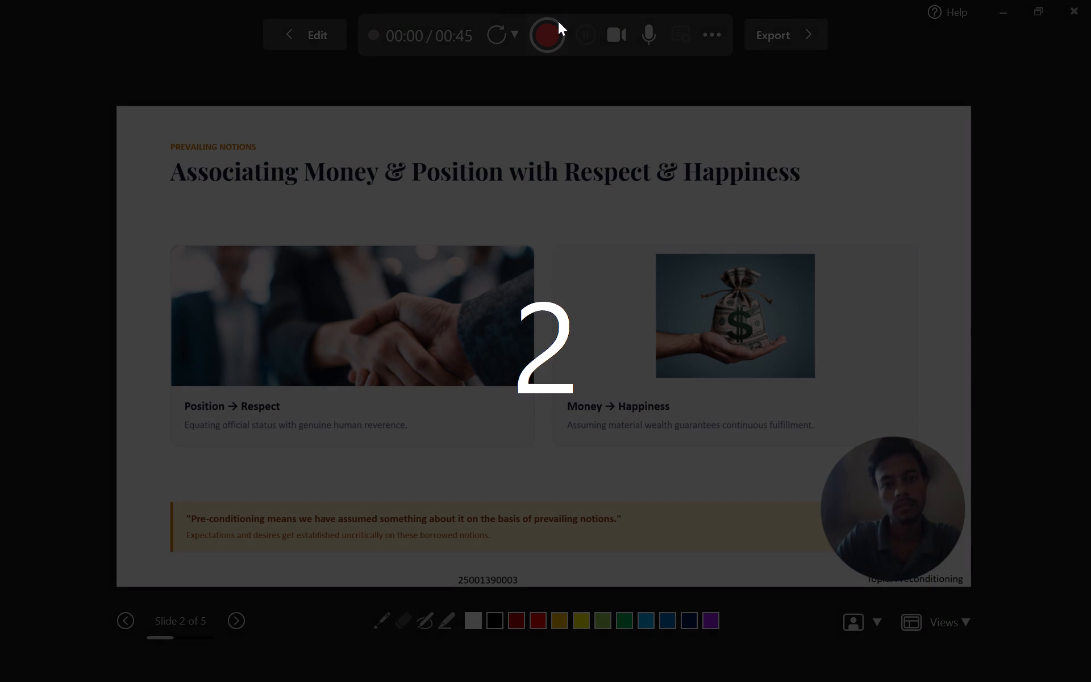
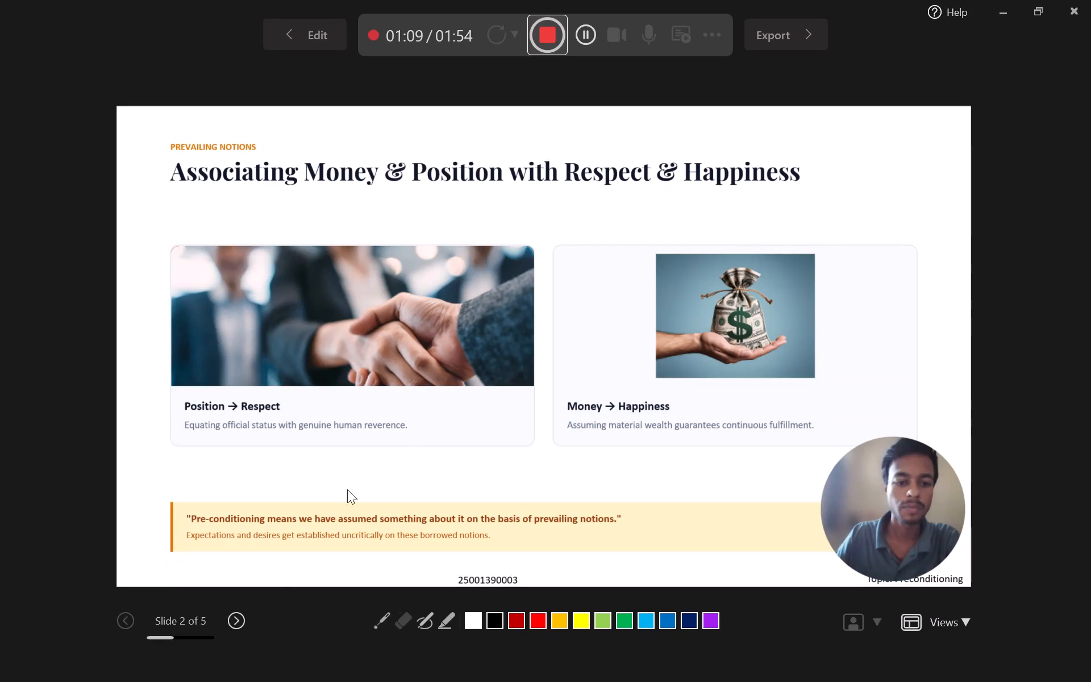
Advance the running narrated recording to the Conditioned by Manyatas & External Inputs slide.
left_click(238, 617)
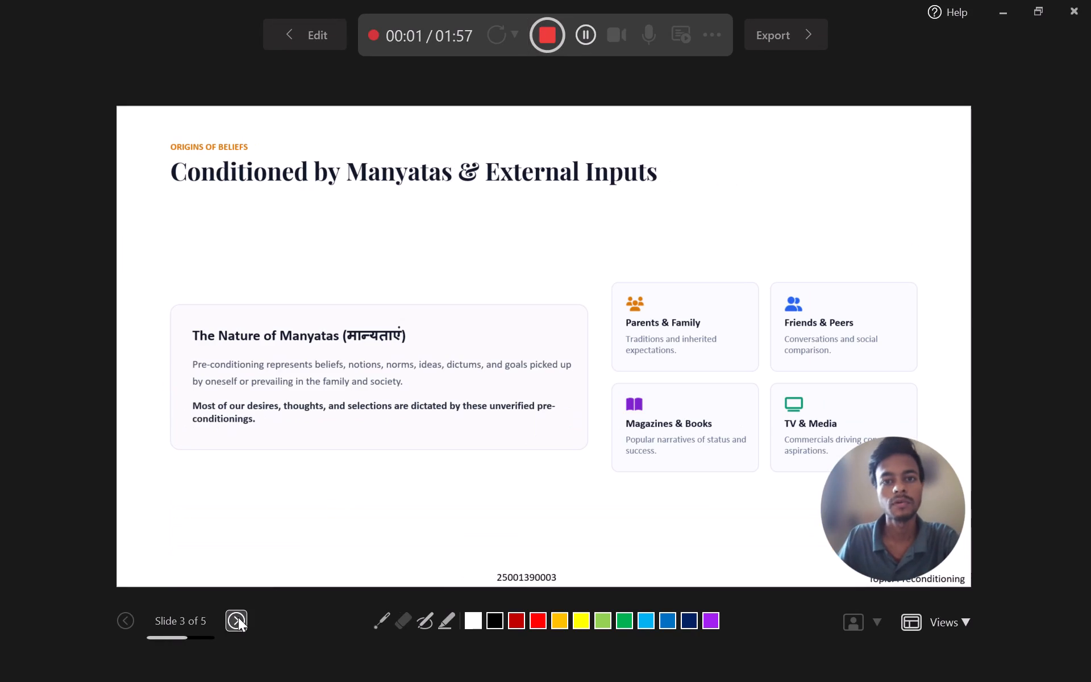
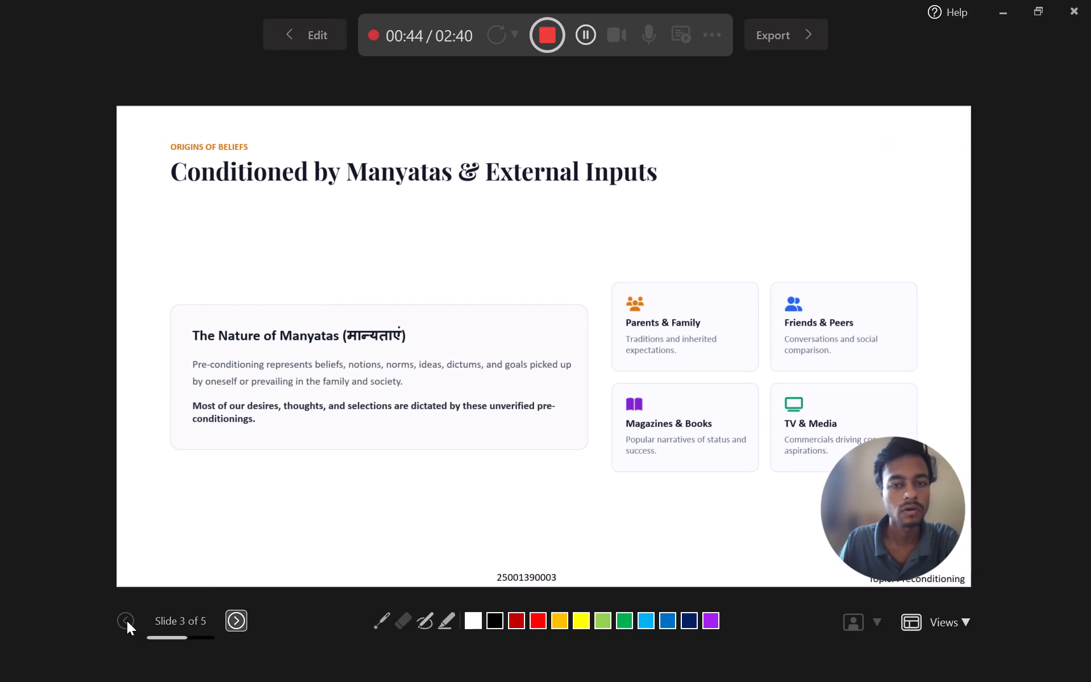
Stop the narrated recording on the Conditioned by Manyatas & External Inputs slide.
left_click(127, 621)
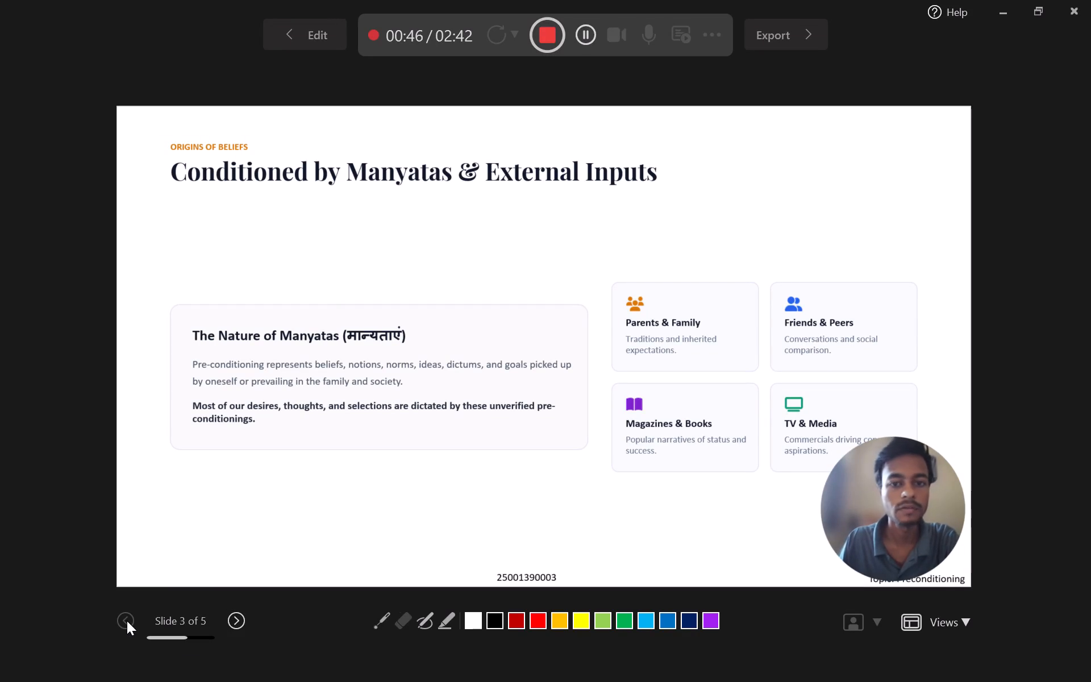
left_click(127, 621)
left_click(127, 621)
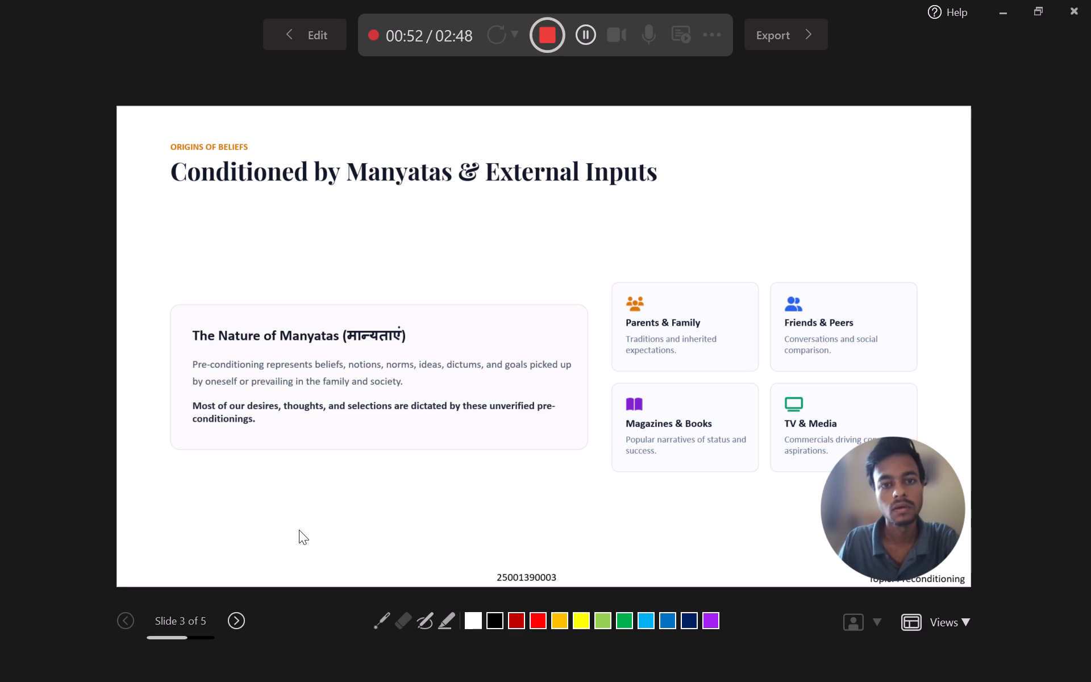
left_click(539, 35)
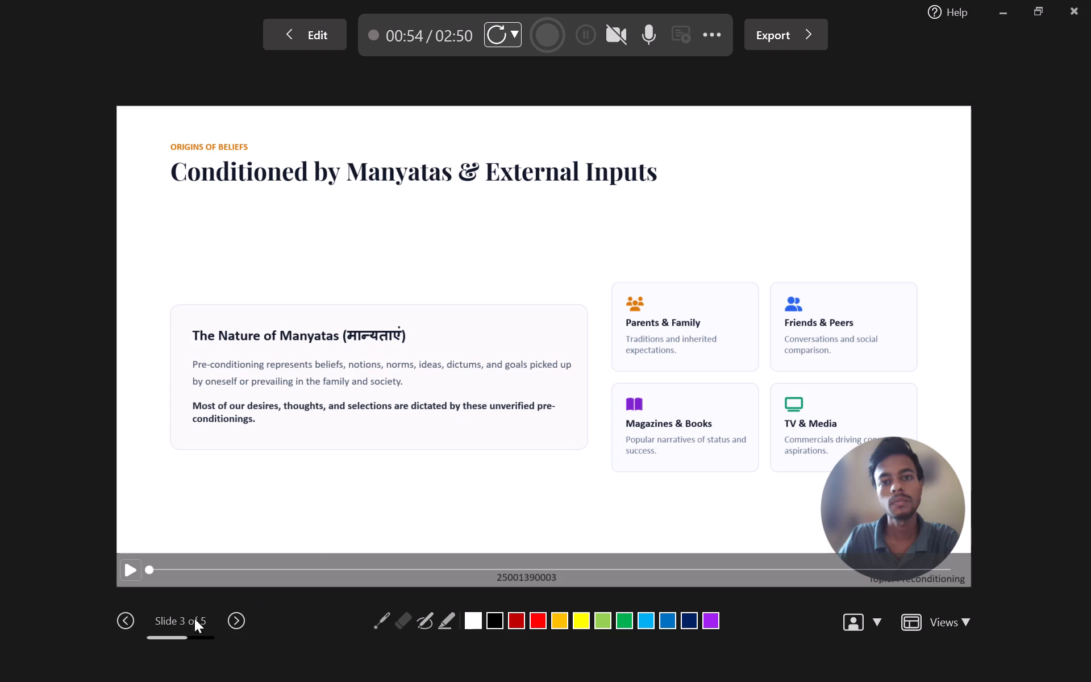
Check the recorded slides back to the Pre-Conditioning title slide, ending on slide 4, Internal Conflict & Widespread Disharmony.
left_click(231, 620)
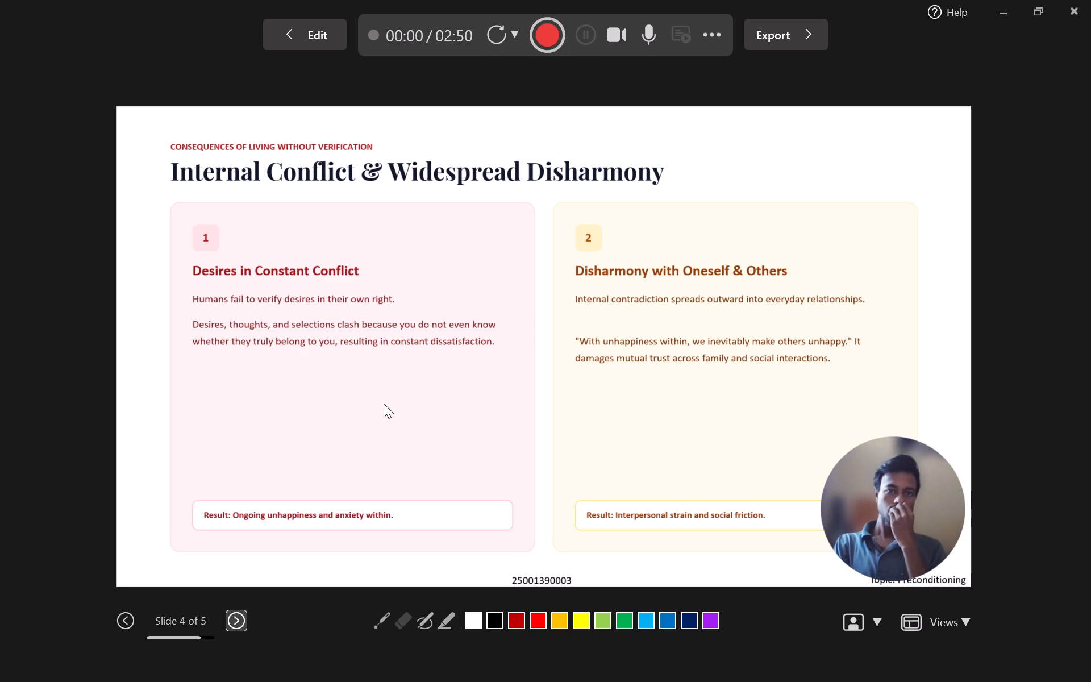
left_click(123, 619)
left_click(123, 619)
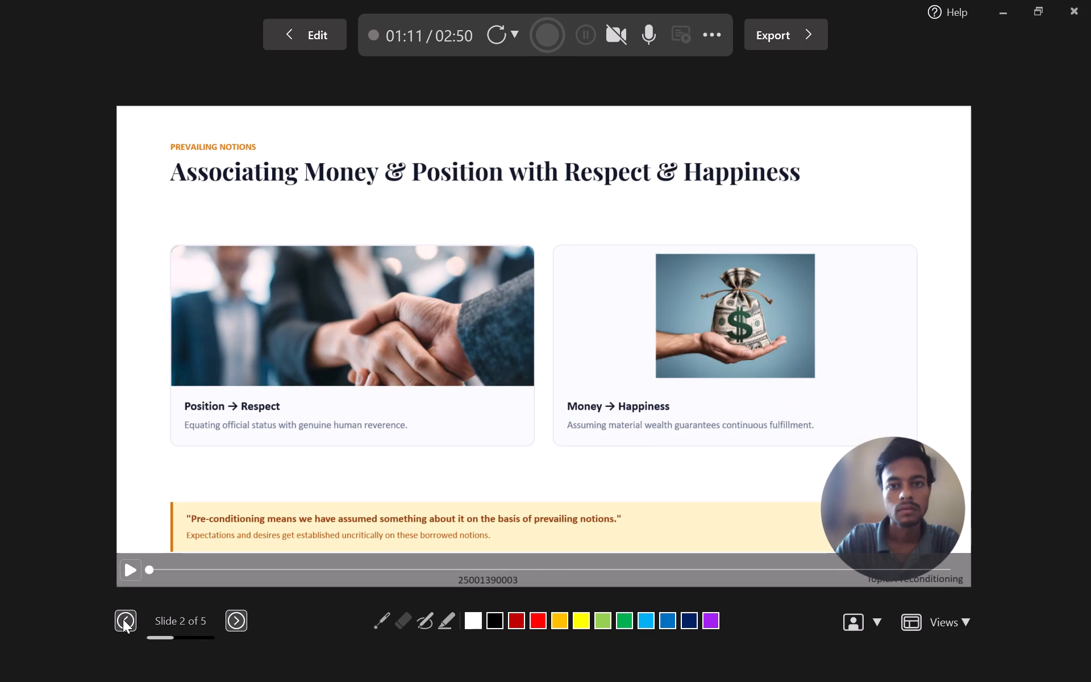
left_click(123, 619)
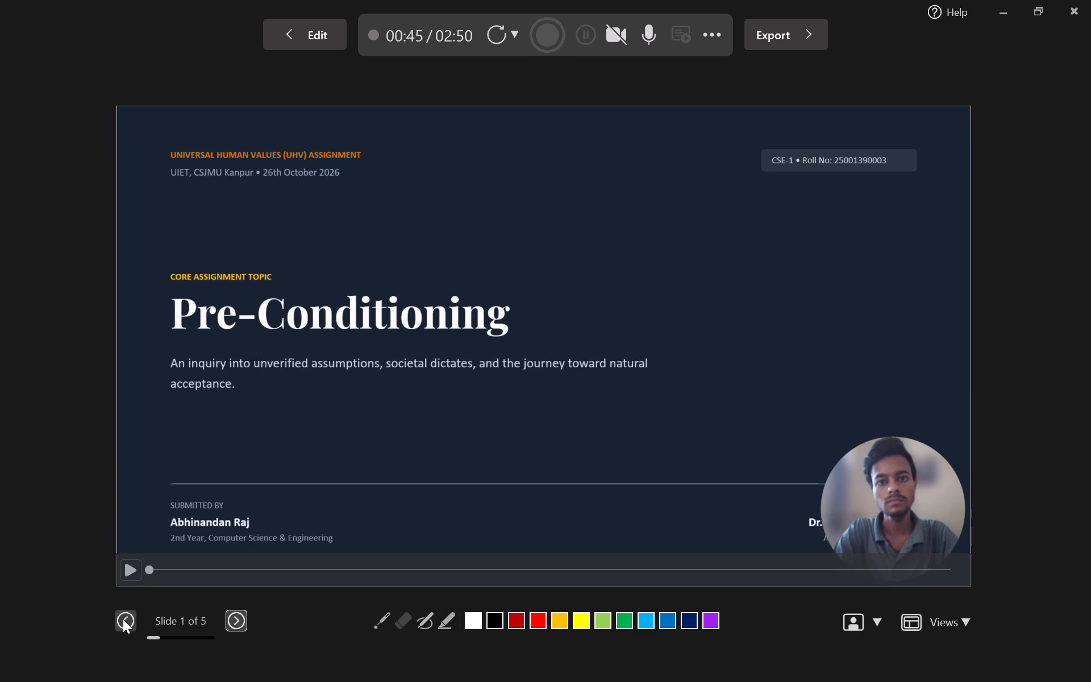
left_click(236, 617)
left_click(236, 617)
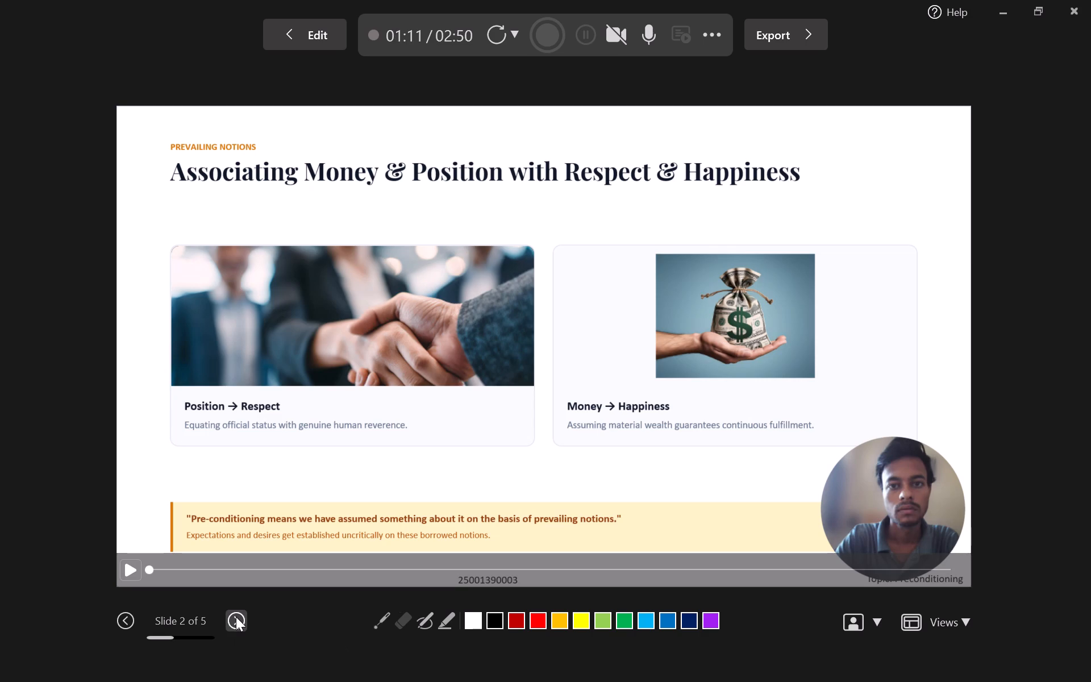
left_click(236, 617)
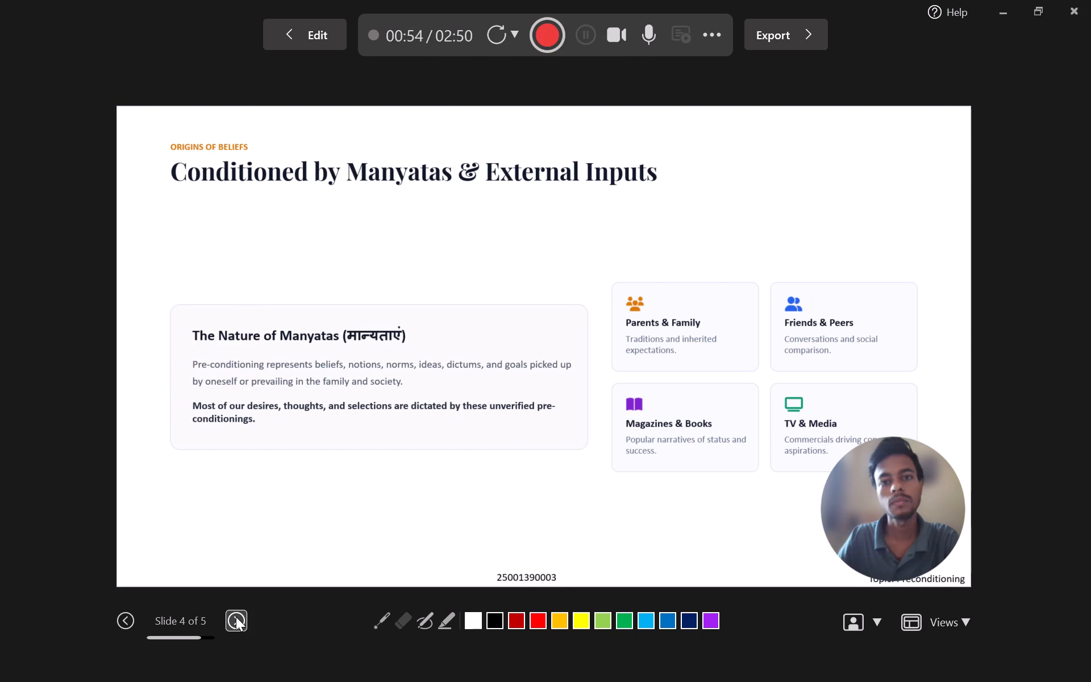
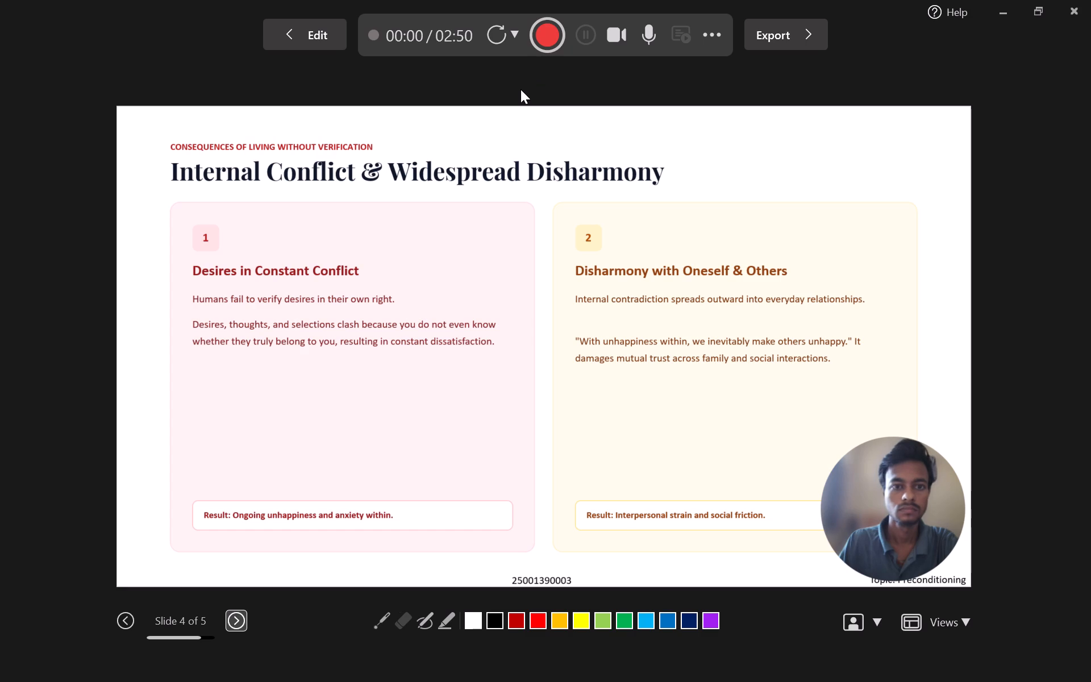
Start the narrated camera recording on slide 4, Internal Conflict & Widespread Disharmony.
left_click(547, 40)
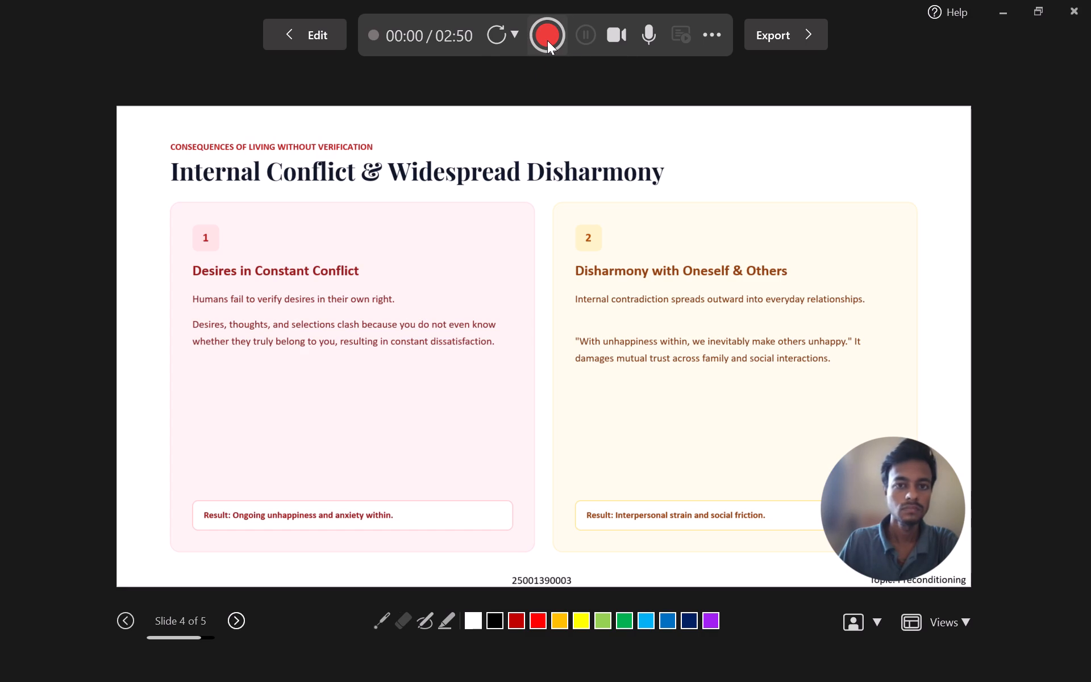
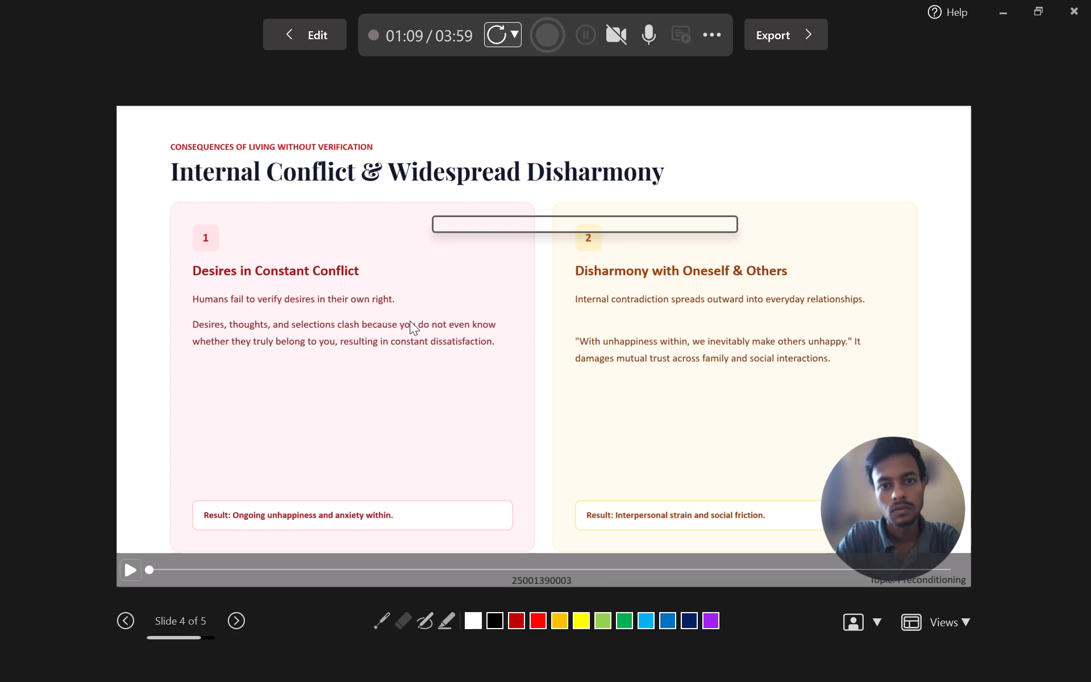
Advance from slide 4, Internal Conflict & Widespread Disharmony, to slide 5 in the recording view.
left_click(238, 624)
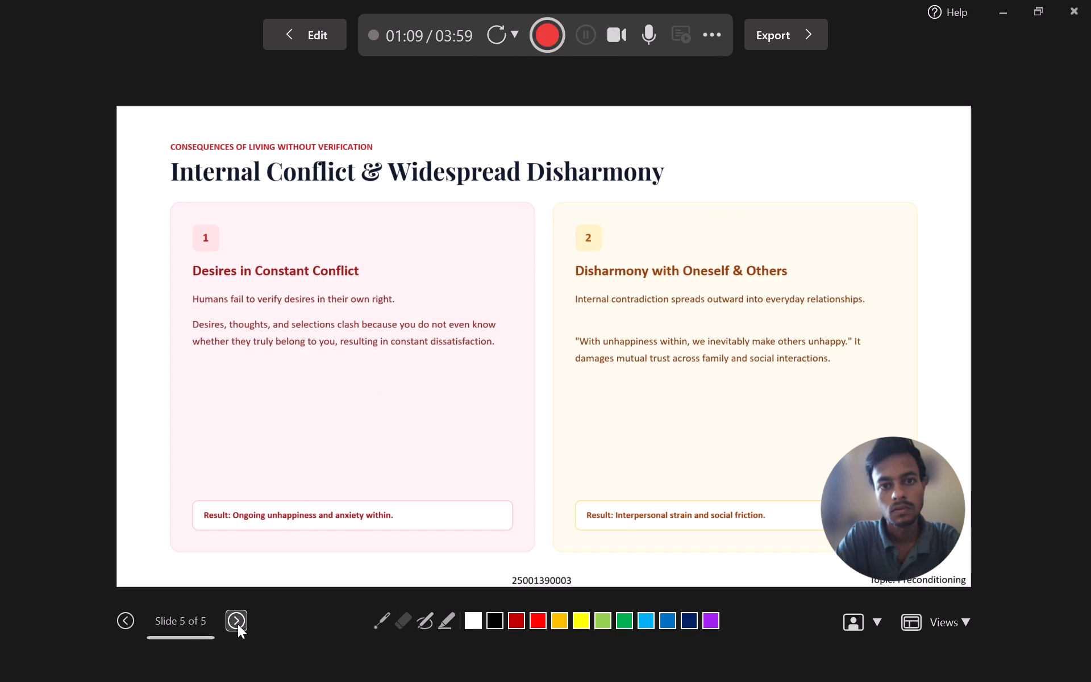
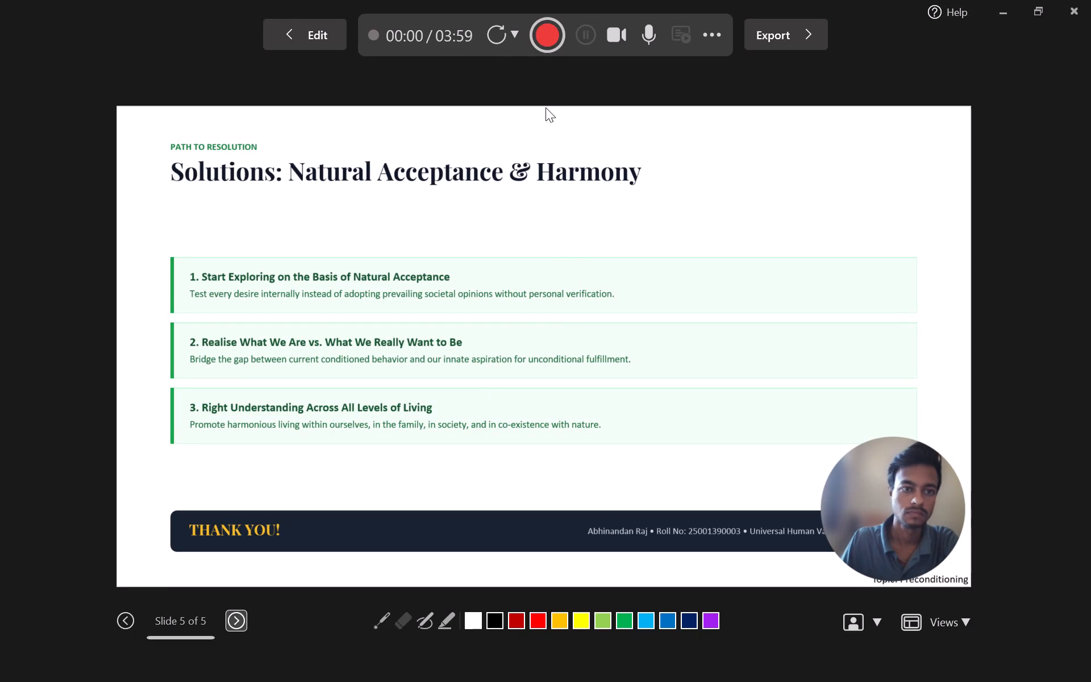
Start recording the narrated camera video for slide 5, Solutions: Natural Acceptance & Harmony.
left_click(547, 43)
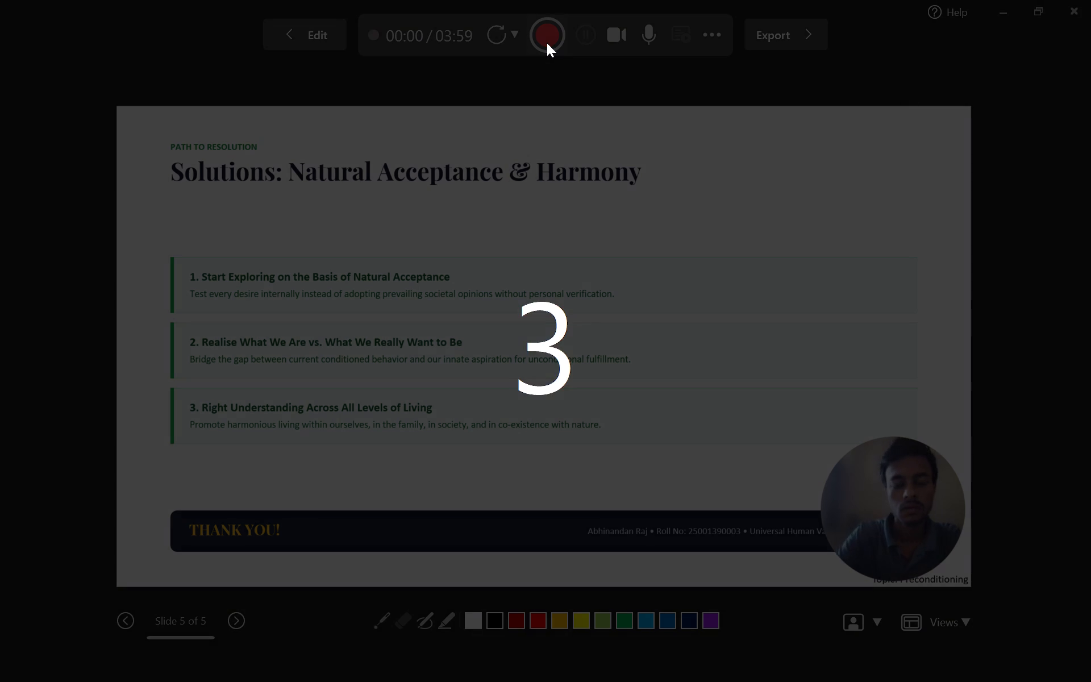
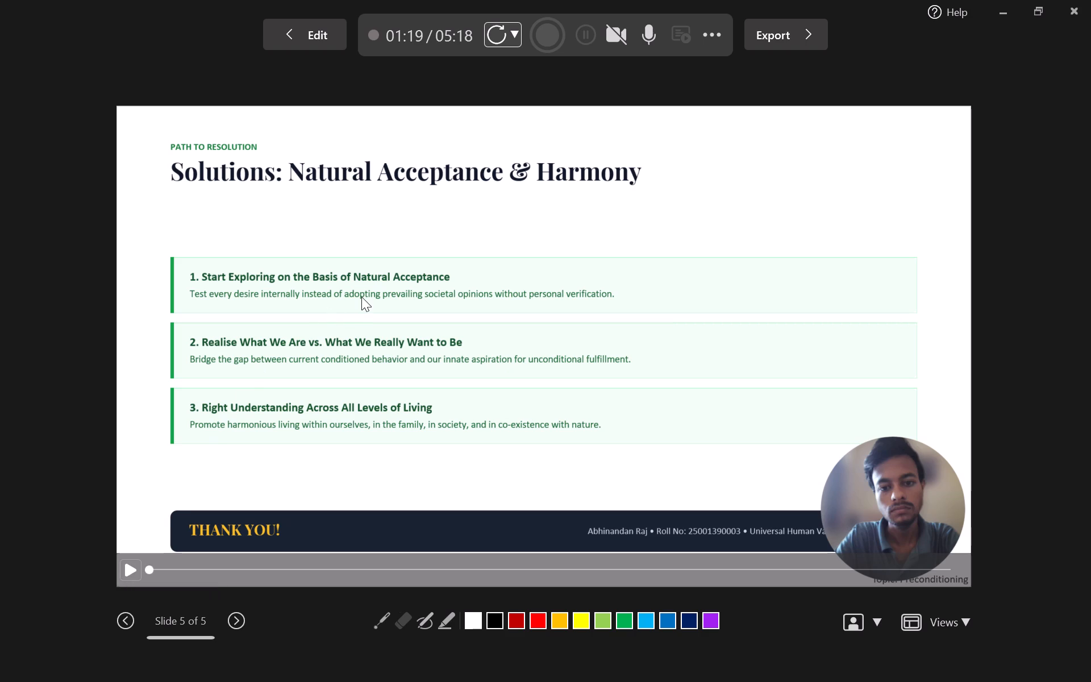
Export the recorded presentation as a Windows Media Video to the OneDrive Documents folder, keeping the suggested file name.
left_click(810, 46)
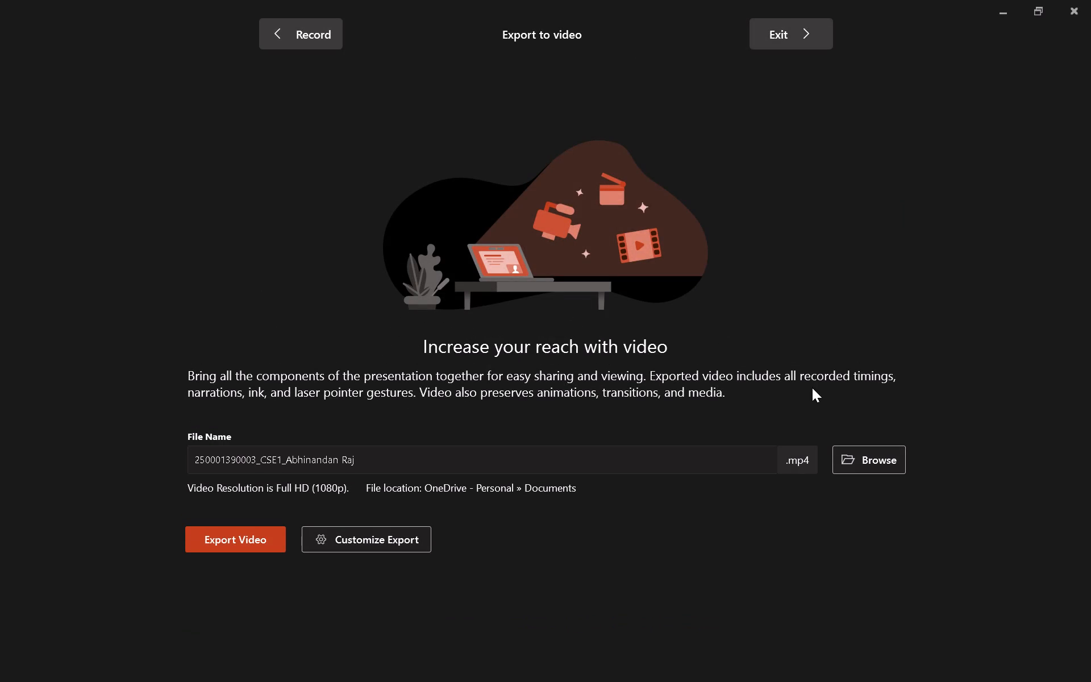
left_click(869, 468)
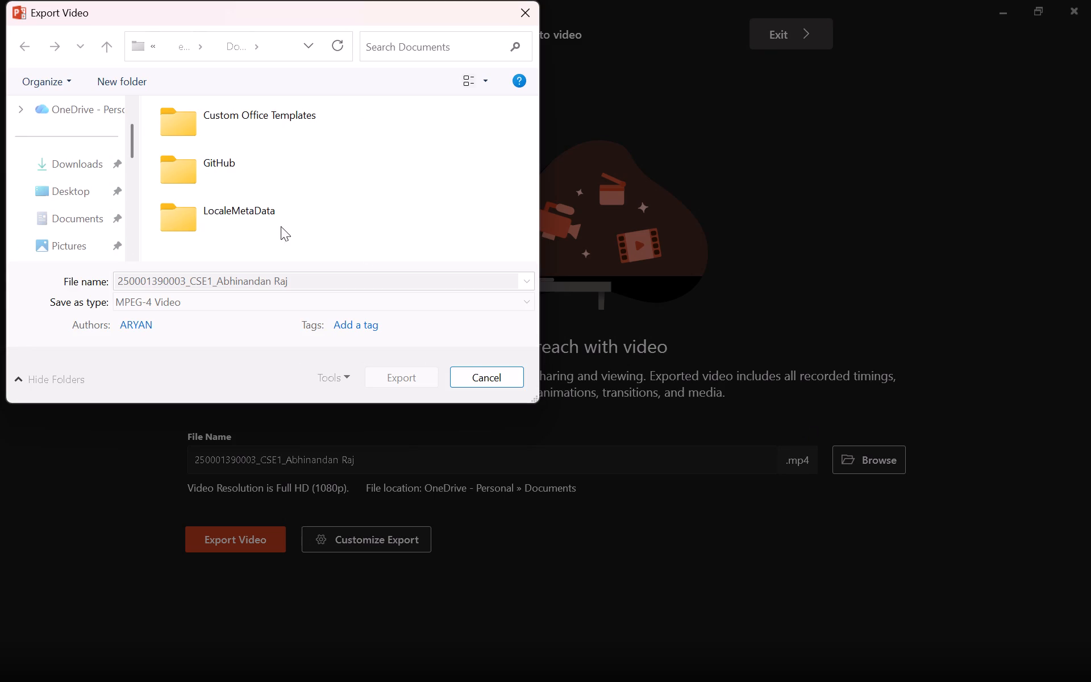
left_click(245, 301)
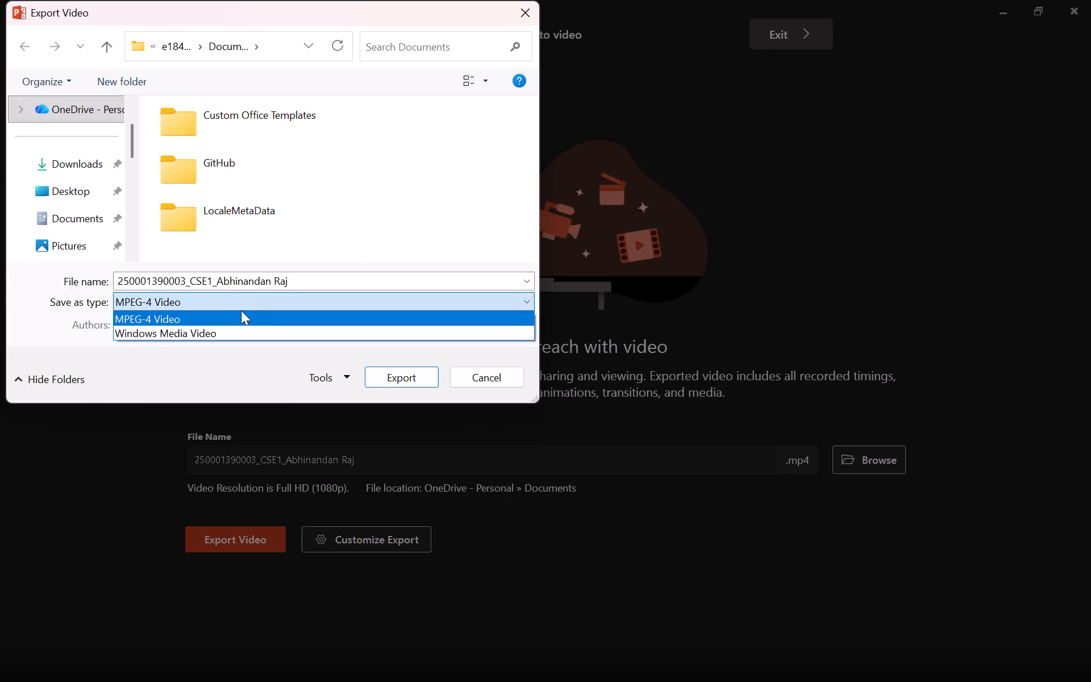
left_click(226, 331)
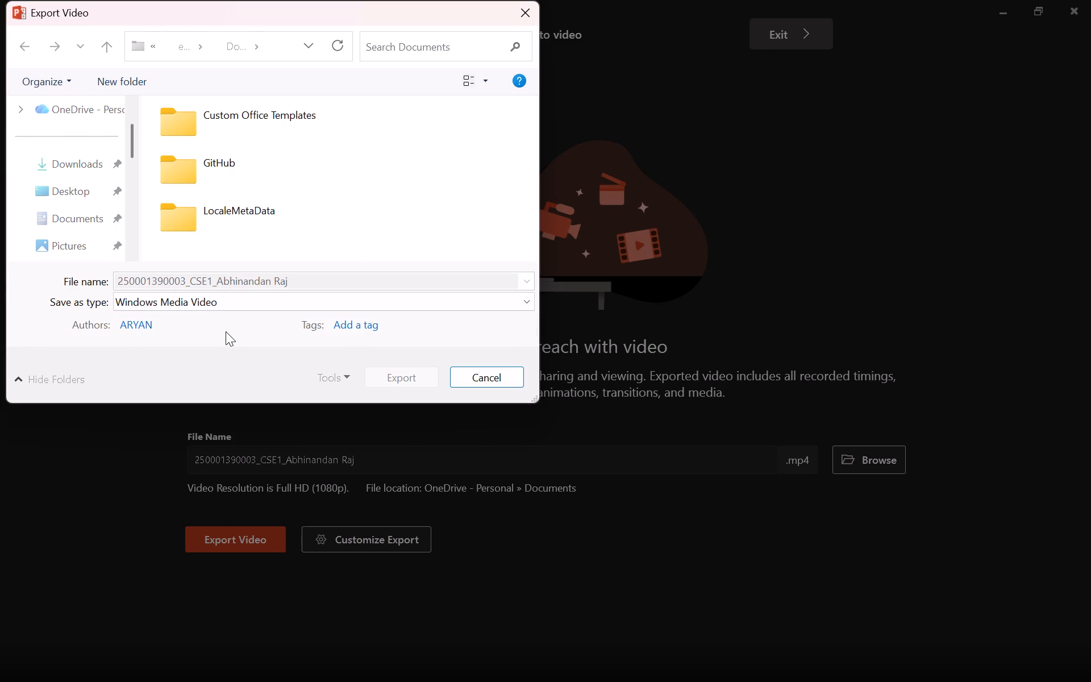
left_click(247, 297)
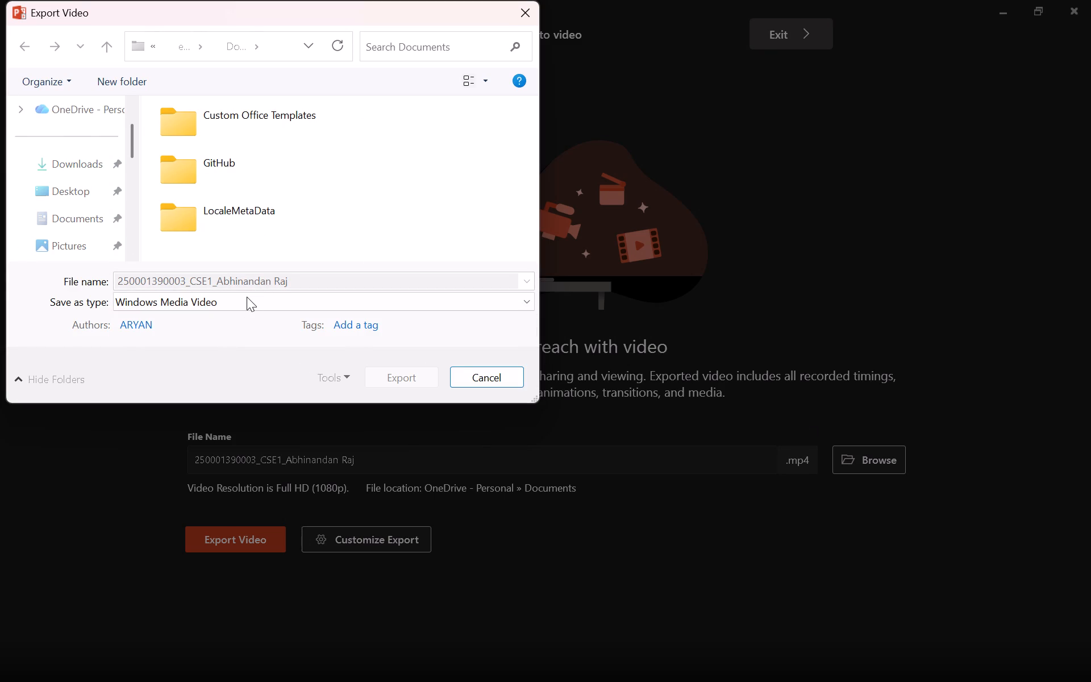
left_click(247, 297)
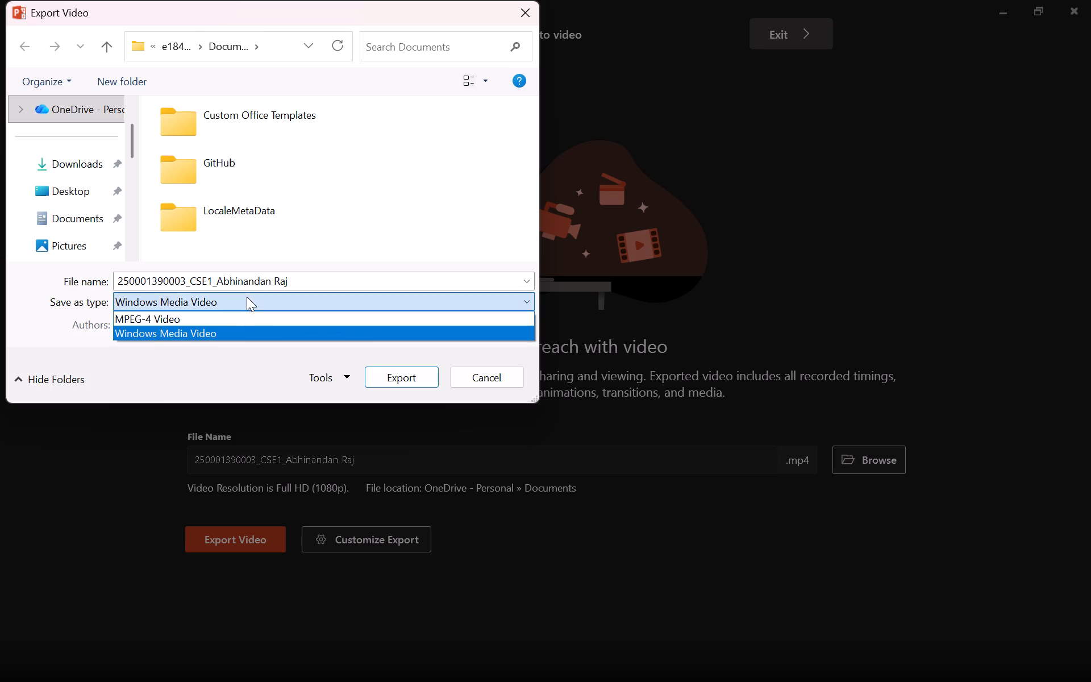
left_click(272, 384)
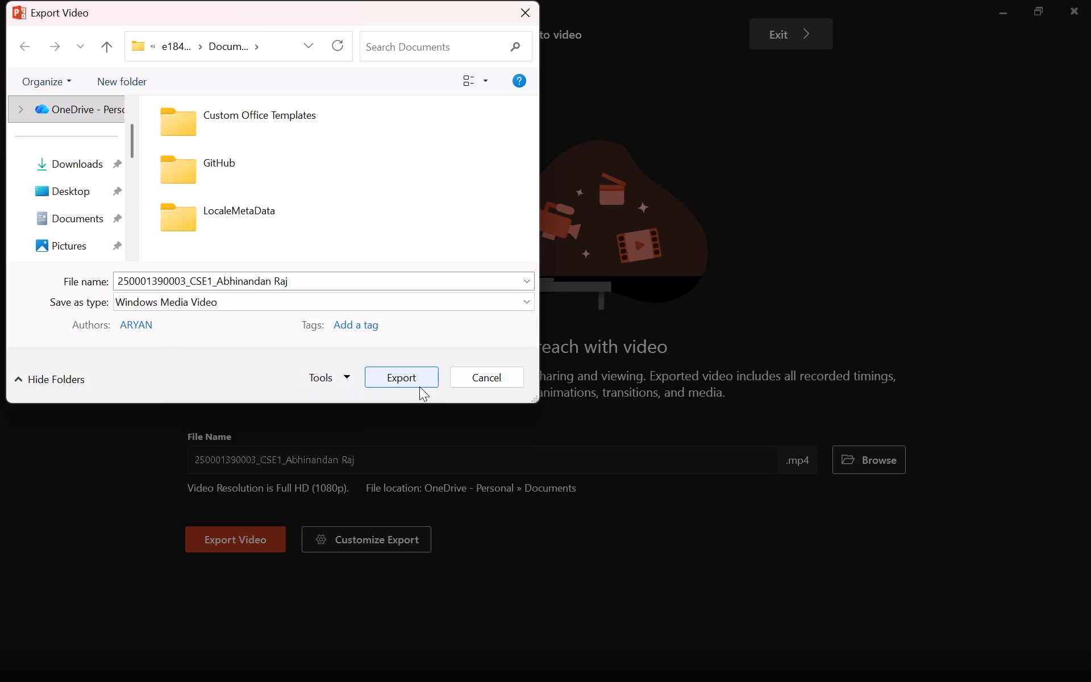
left_click(416, 385)
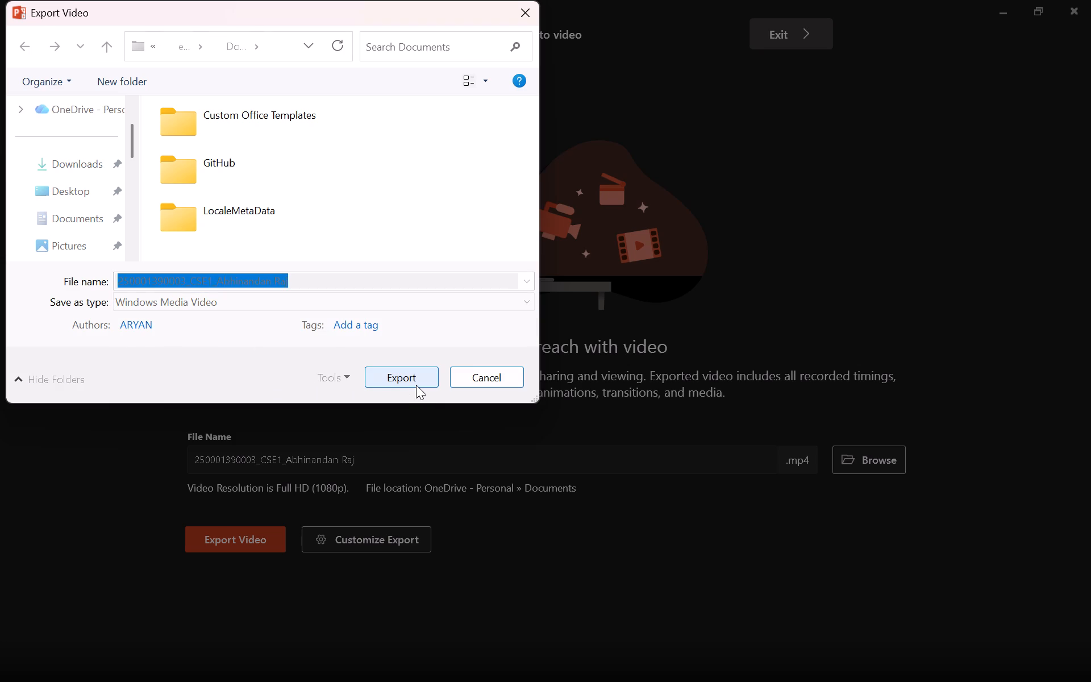
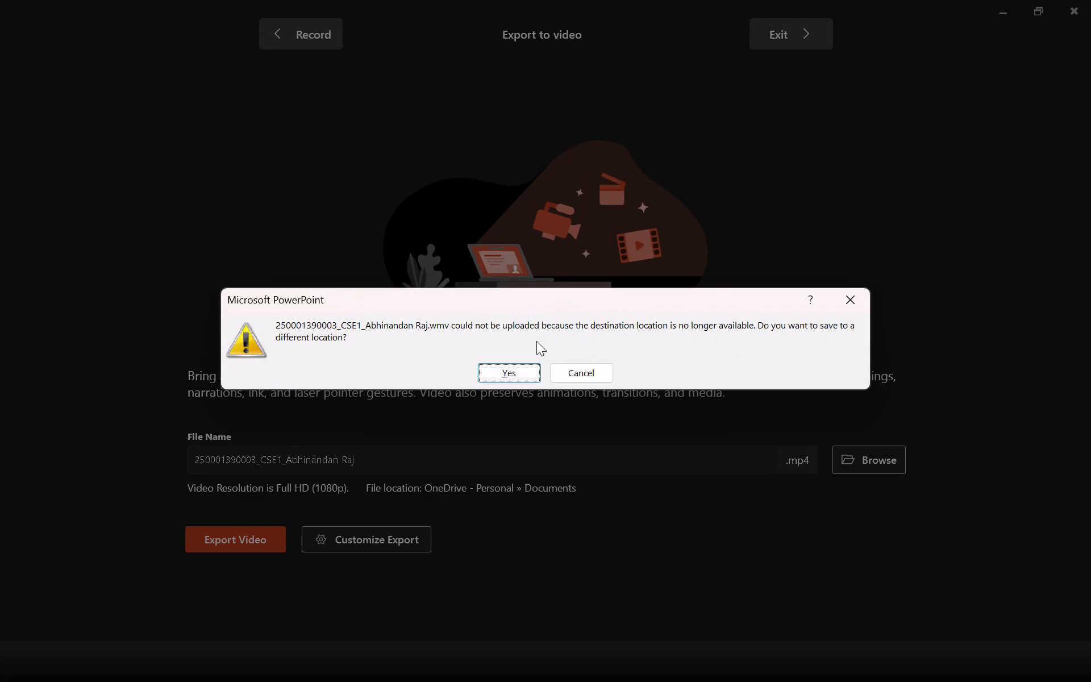
Save the video that could not be uploaded to the Downloads folder instead, as an MPEG-4 Video named dgbgfh.
left_click(520, 371)
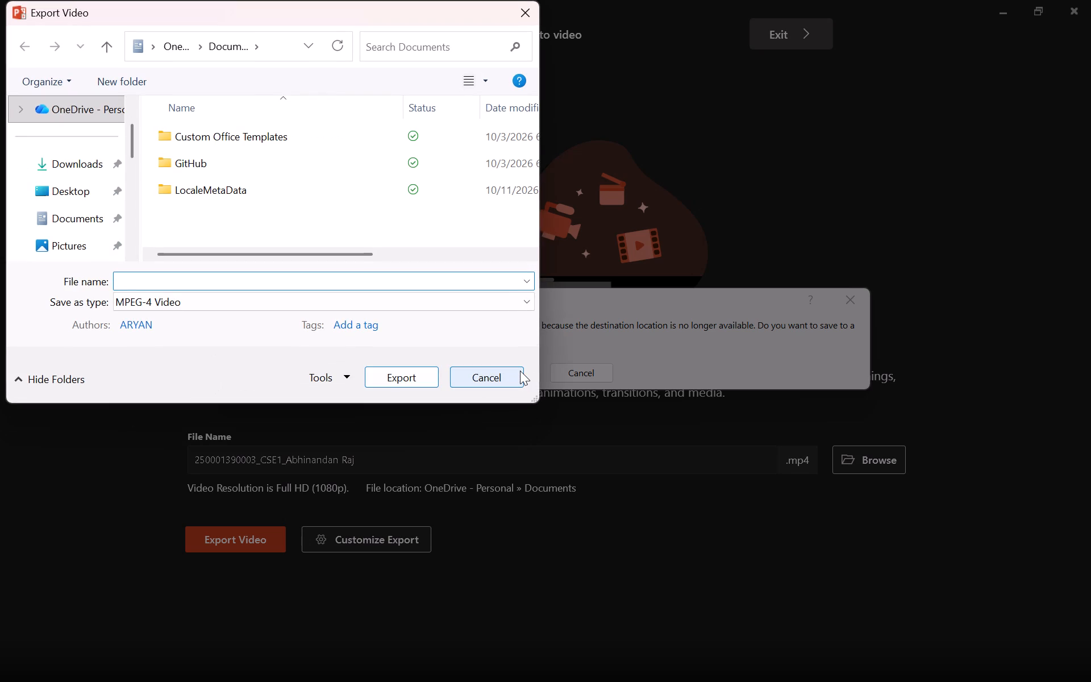
type("dg")
type("bgfh")
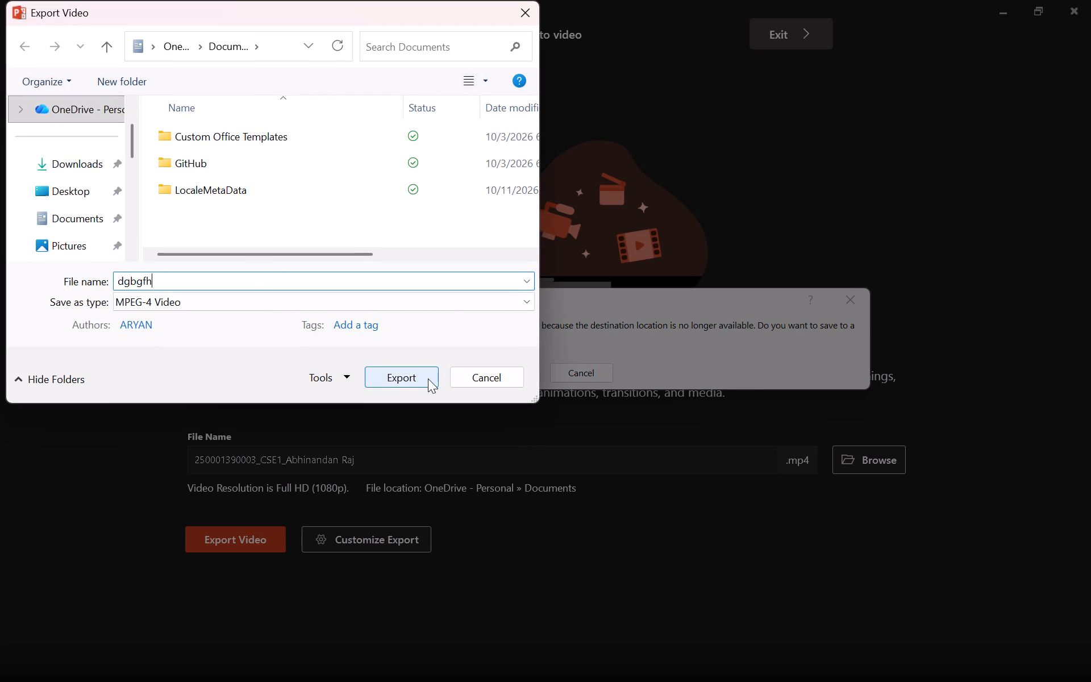
left_click(90, 163)
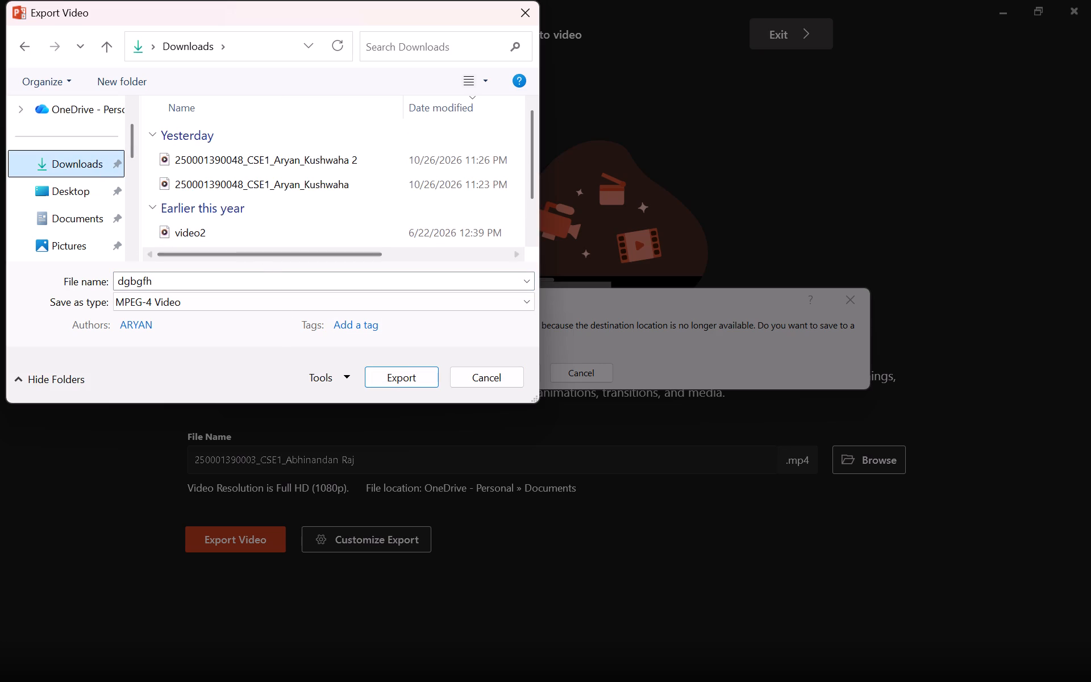
left_click(388, 382)
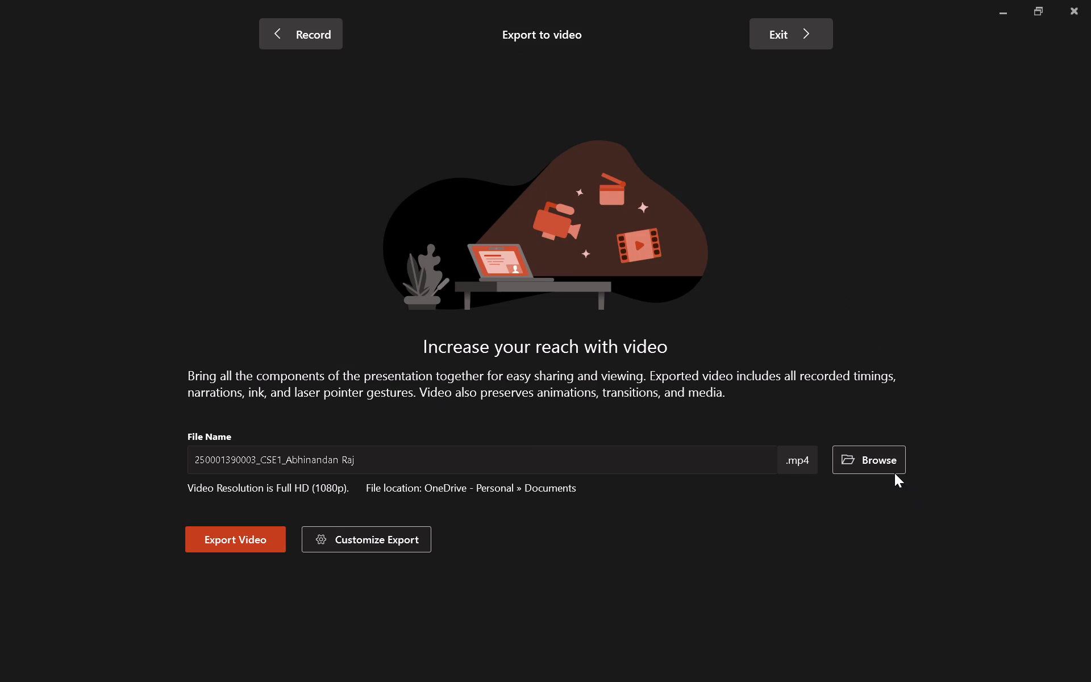
Export the recorded presentation to the Downloads folder as a Windows Media Video, keeping the suggested file name.
left_click(883, 460)
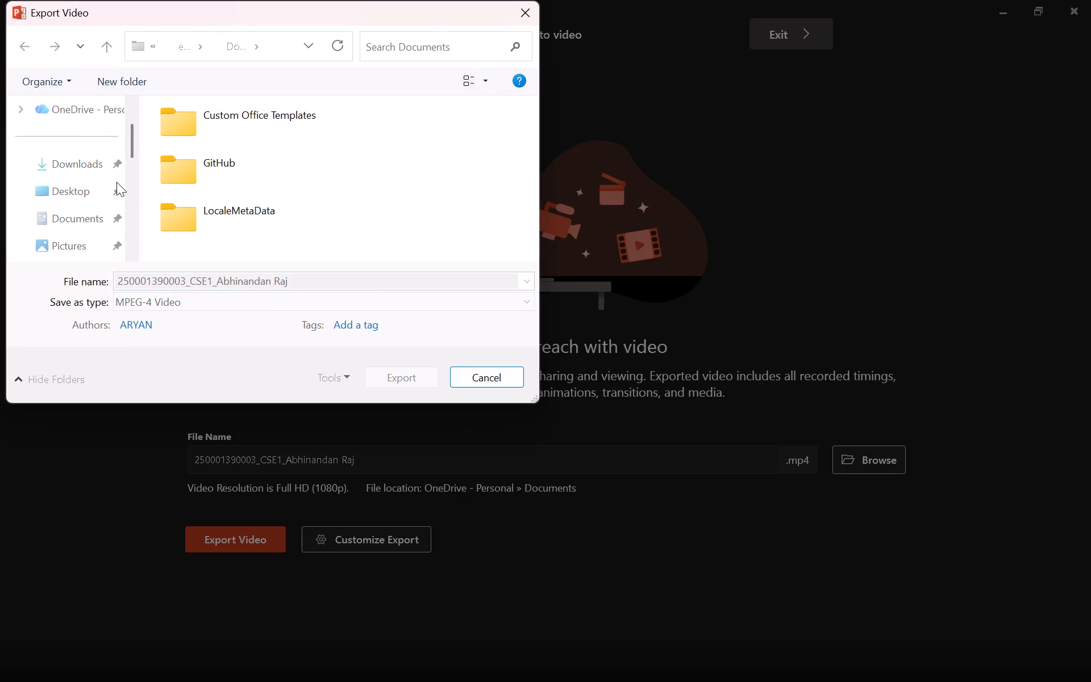
scroll(103, 172, "up", 2)
left_click(65, 175)
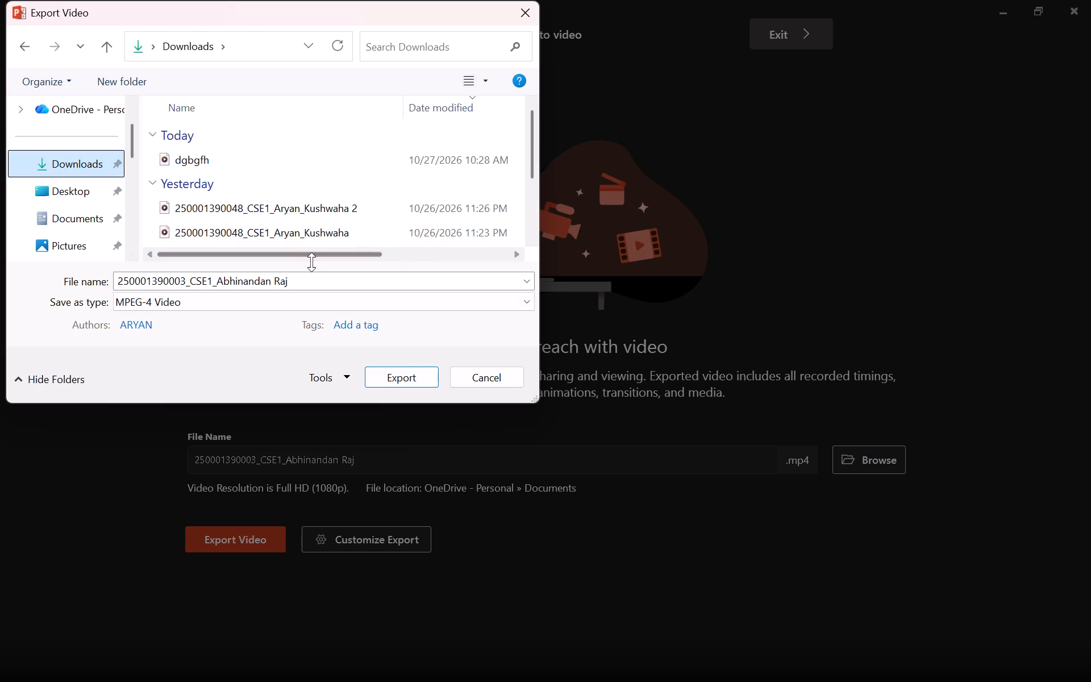
left_click(296, 303)
left_click(269, 336)
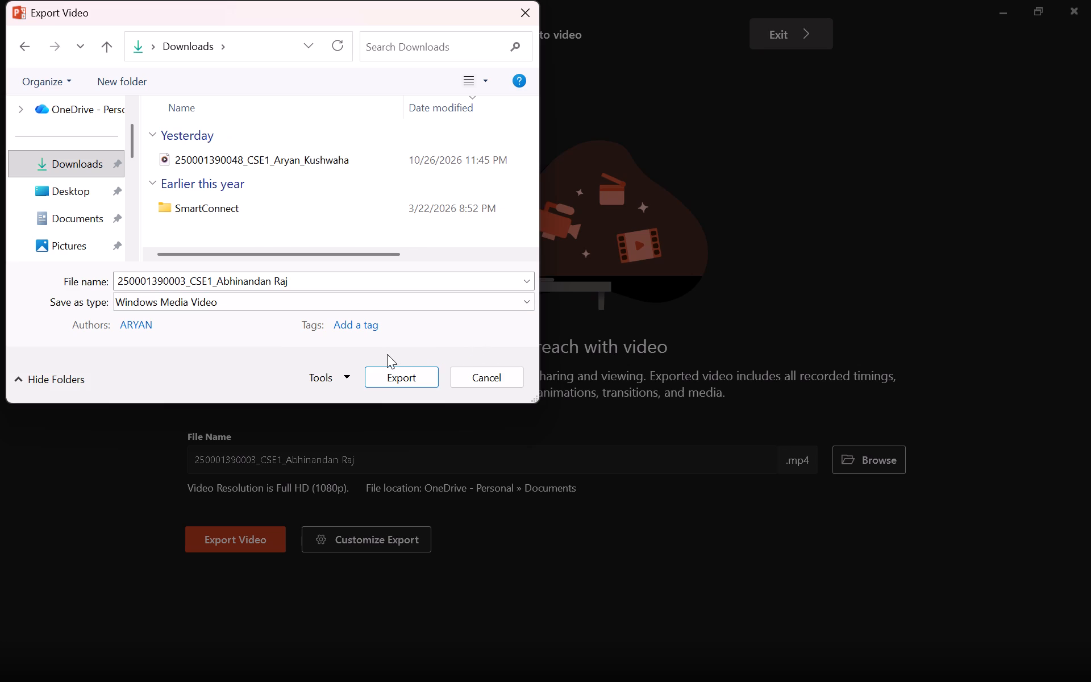
left_click(398, 379)
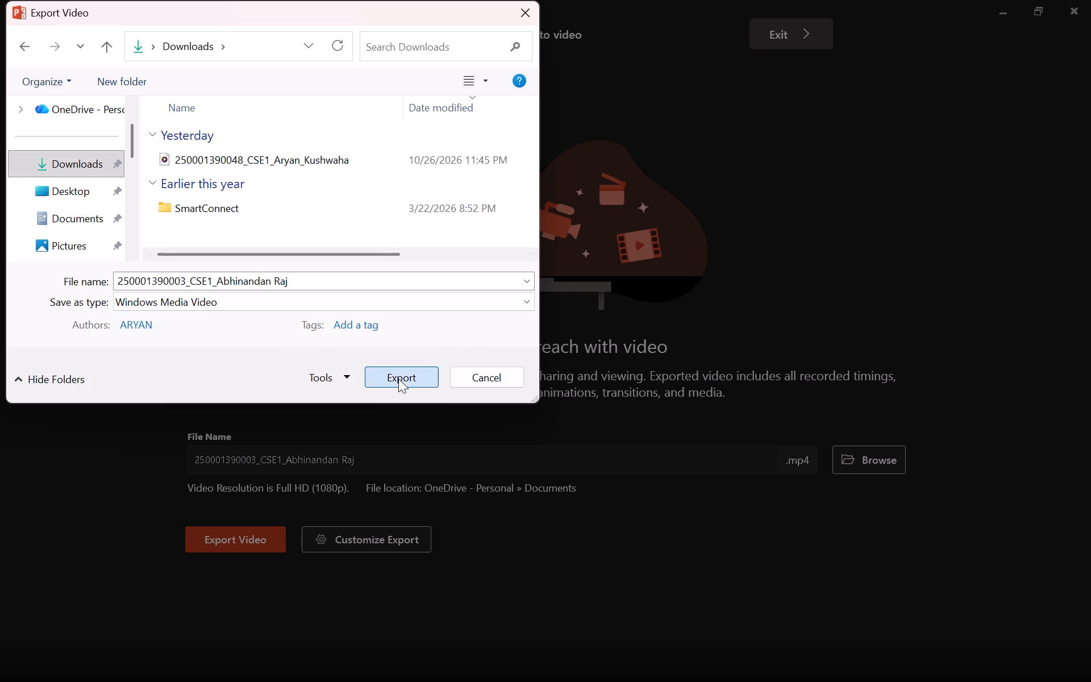
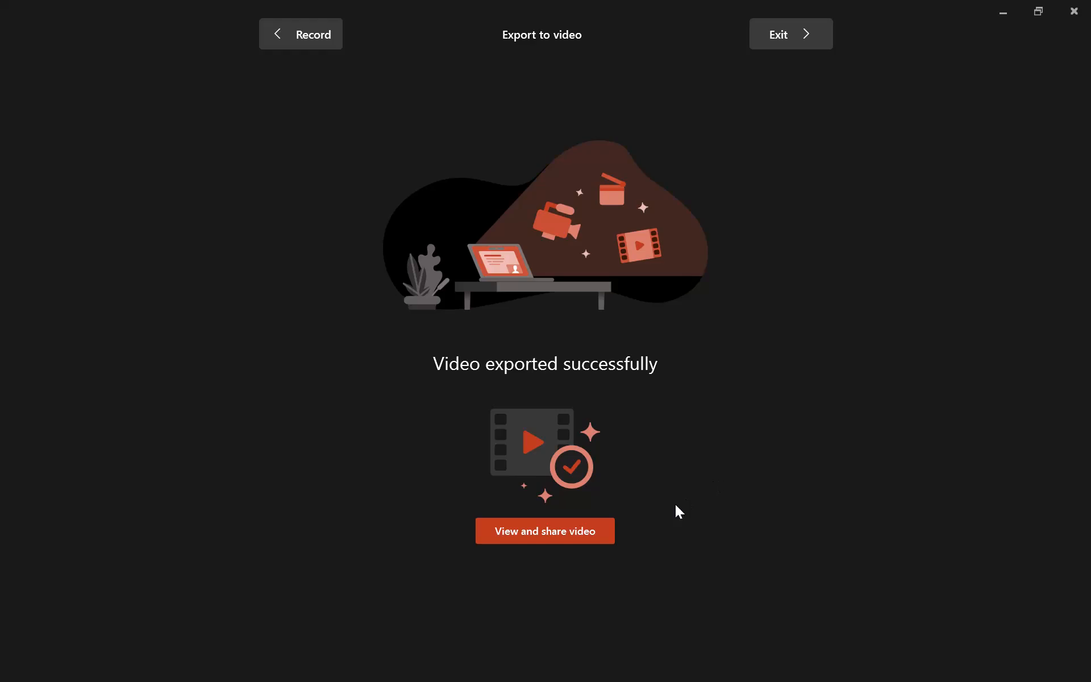
Open the exported video in Media Player, allowing the local file, and skip through the recording to review it up to the closing Solutions slide.
left_click(602, 529)
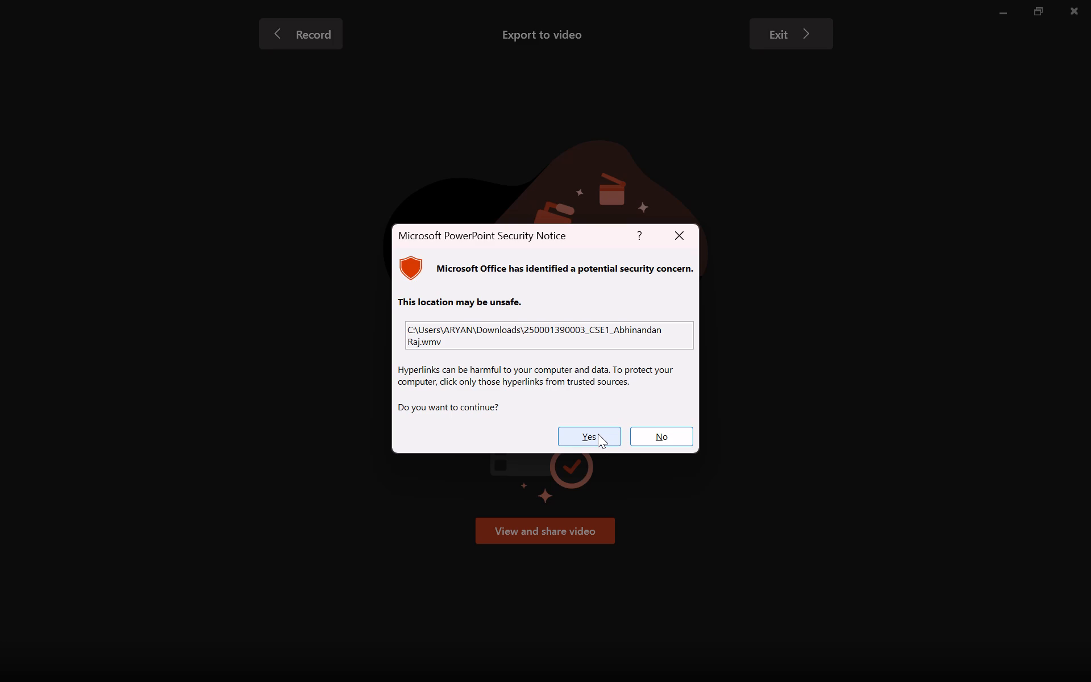
left_click(598, 434)
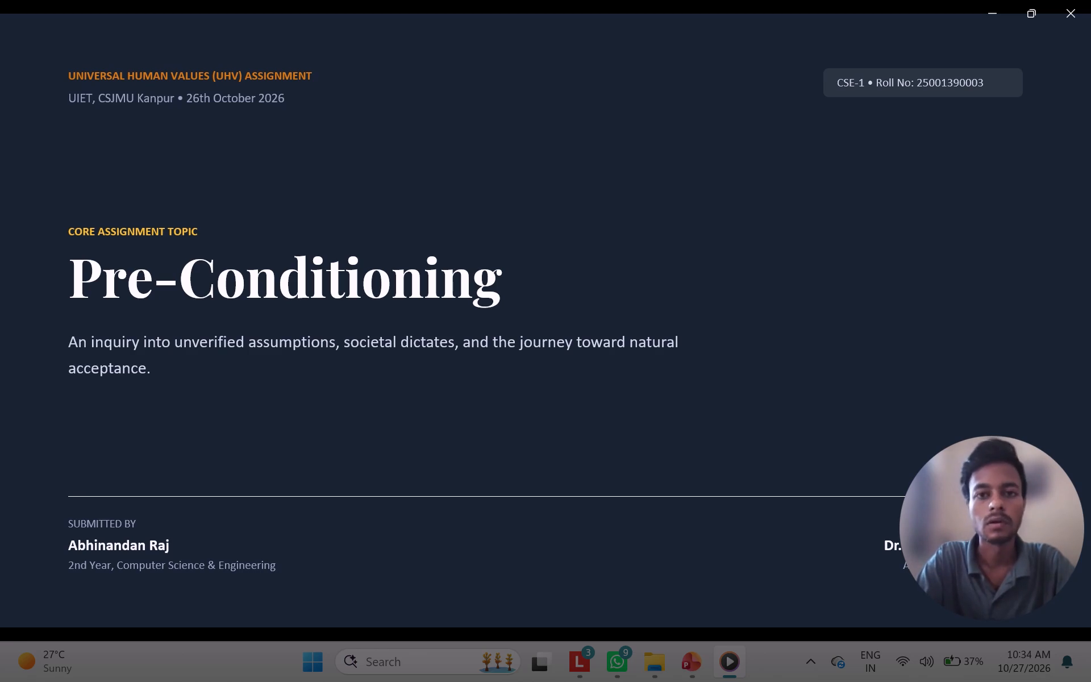
left_click(540, 552)
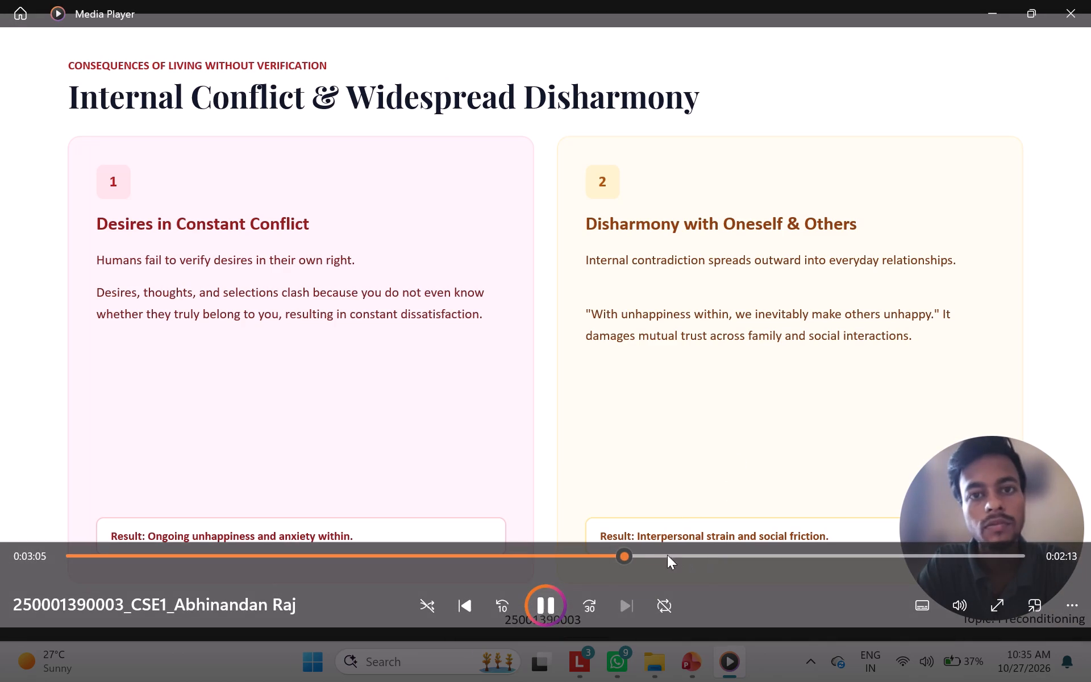
left_click(701, 550)
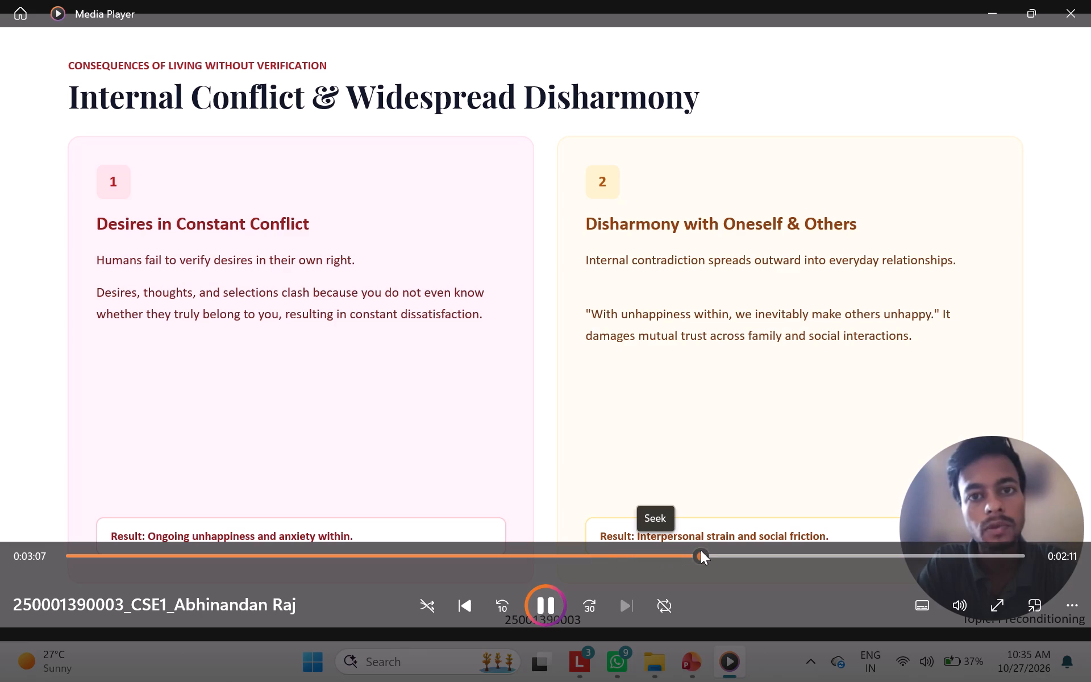
left_click(724, 554)
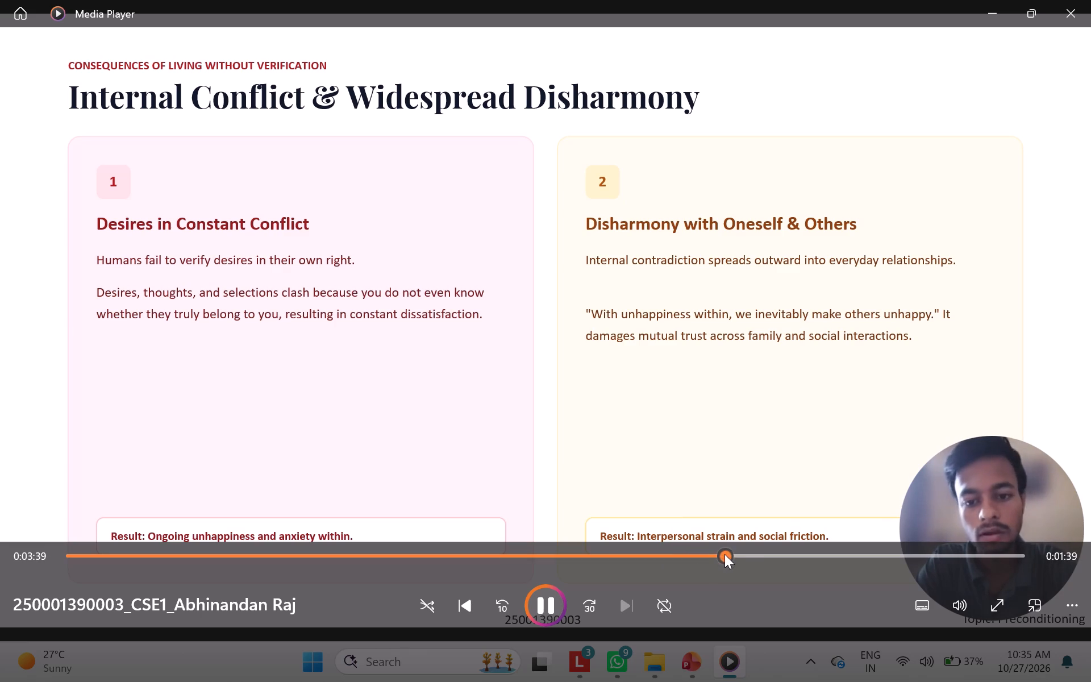
left_click(747, 553)
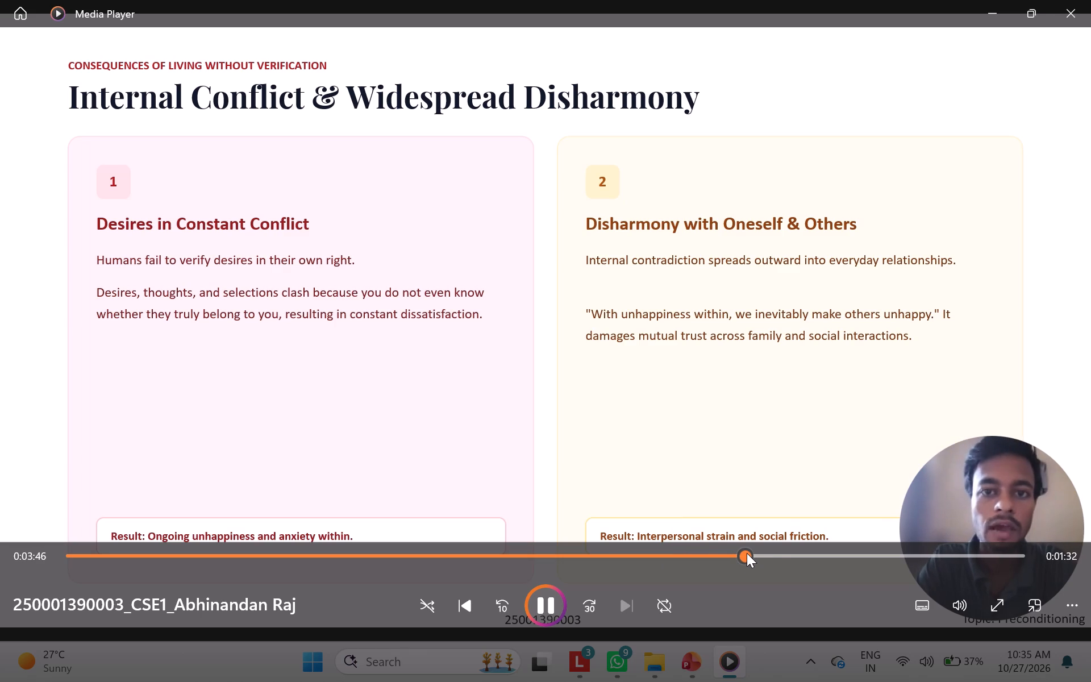
left_click(770, 552)
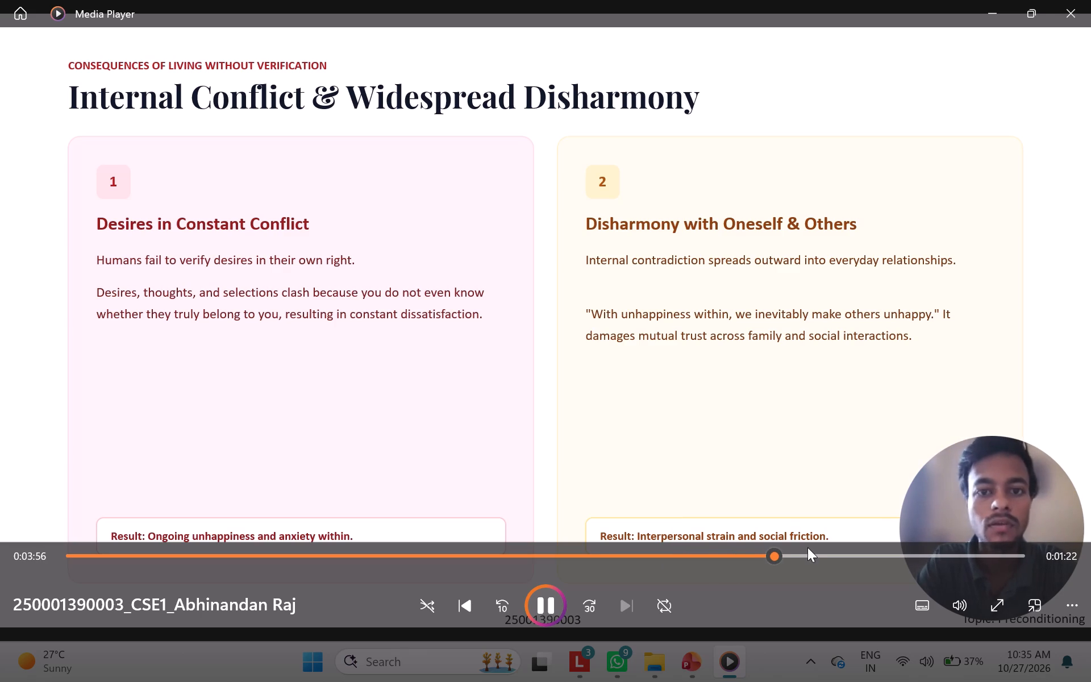
left_click(798, 552)
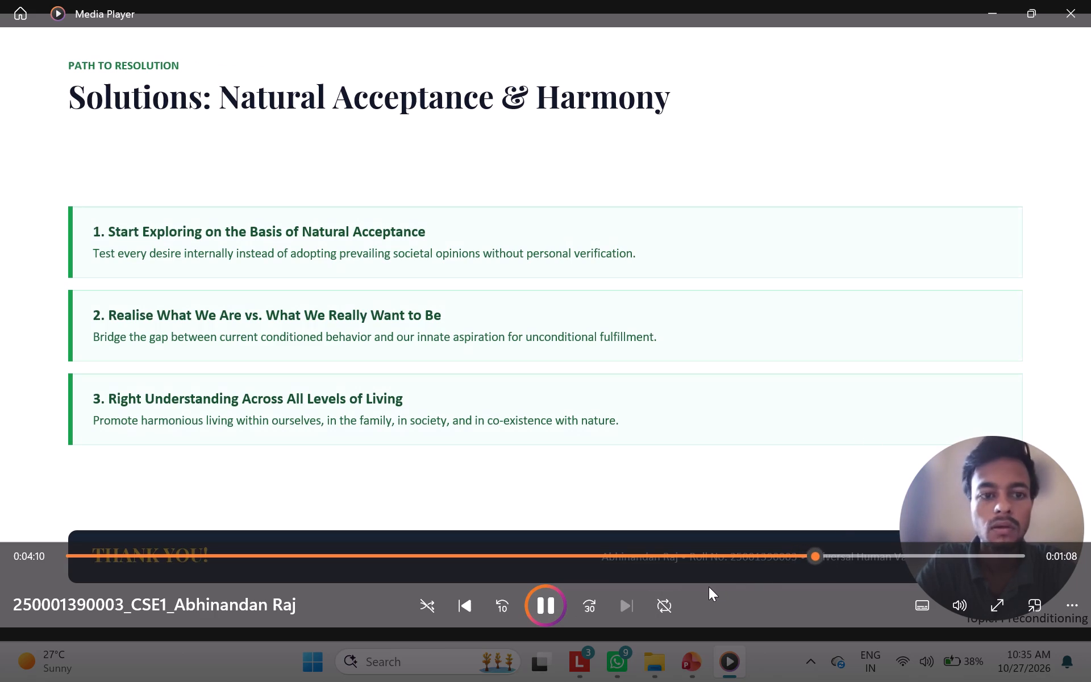
left_click(863, 554)
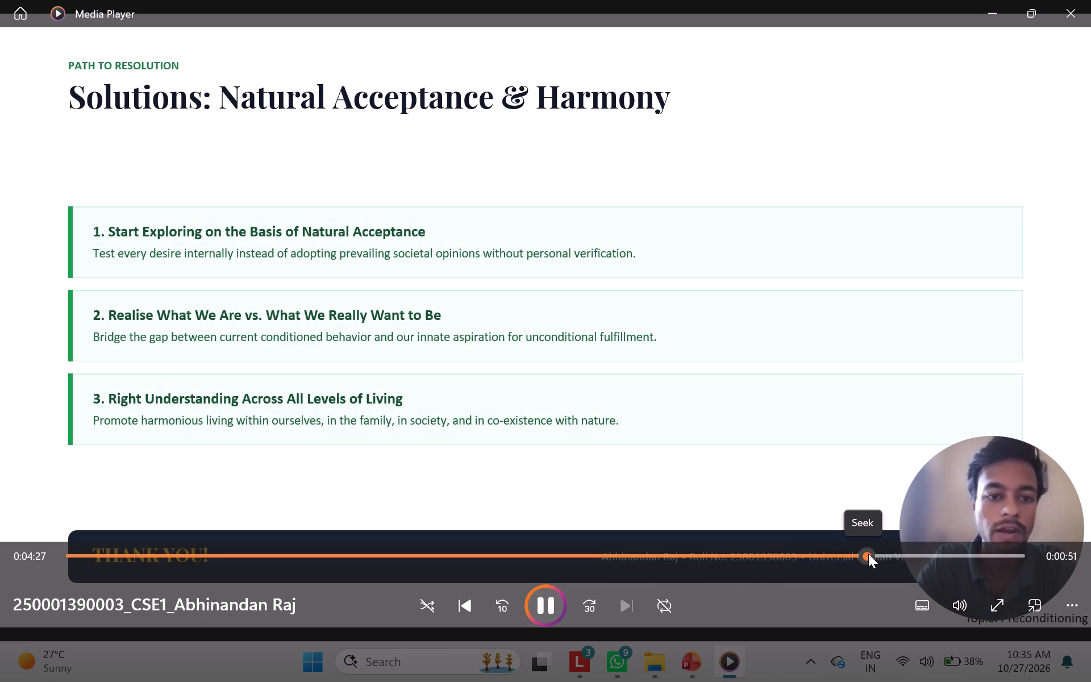
left_click(912, 555)
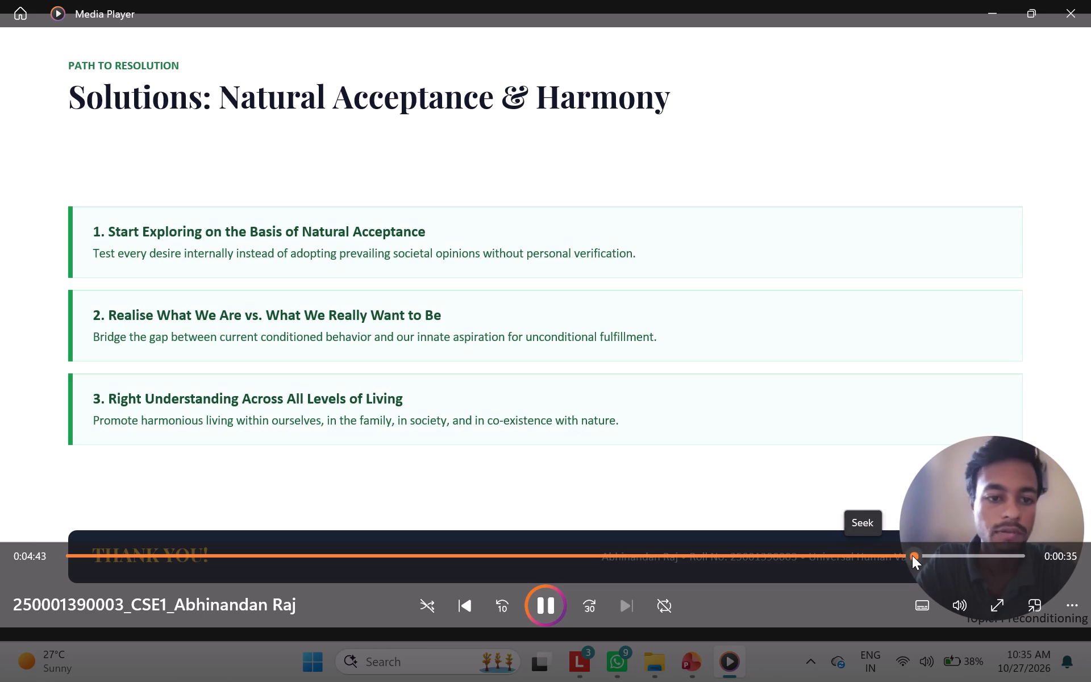
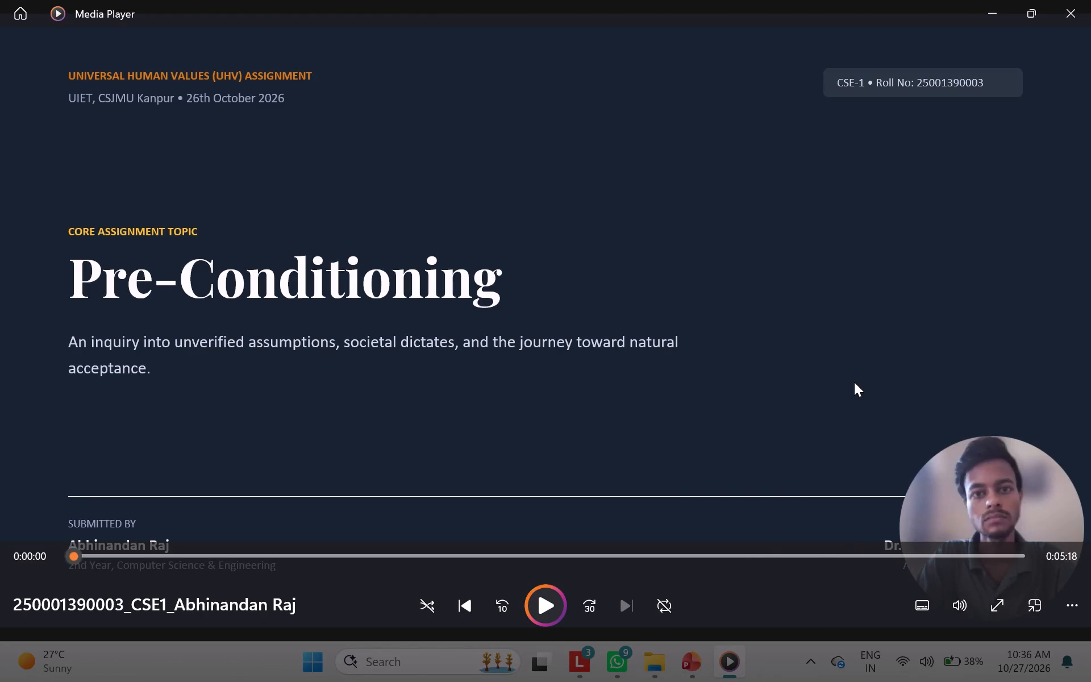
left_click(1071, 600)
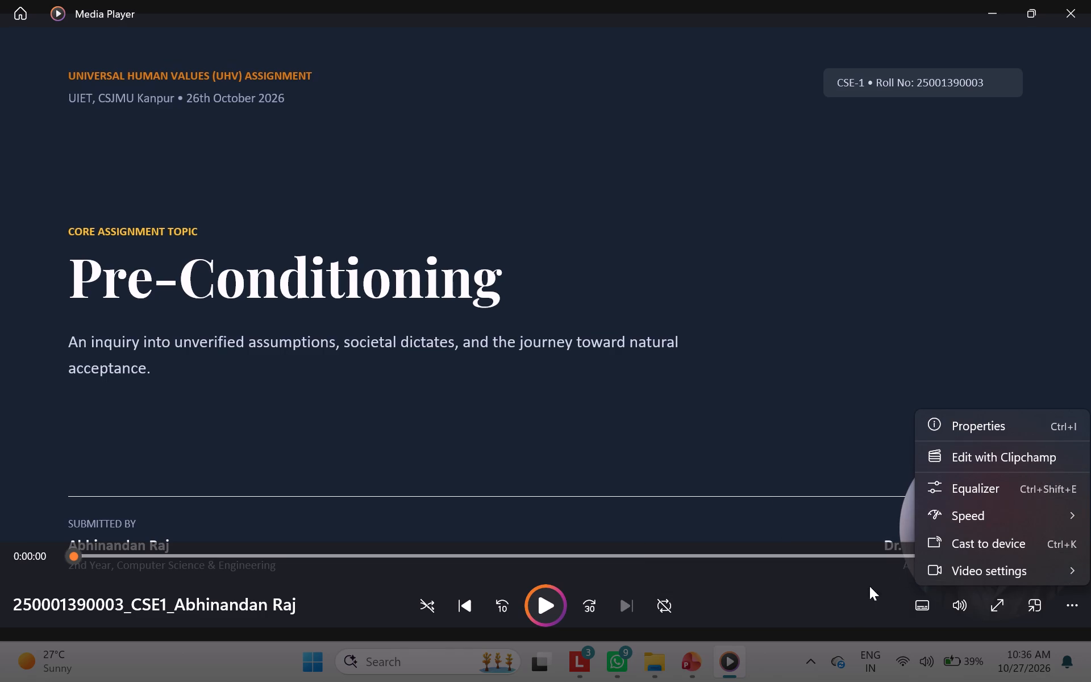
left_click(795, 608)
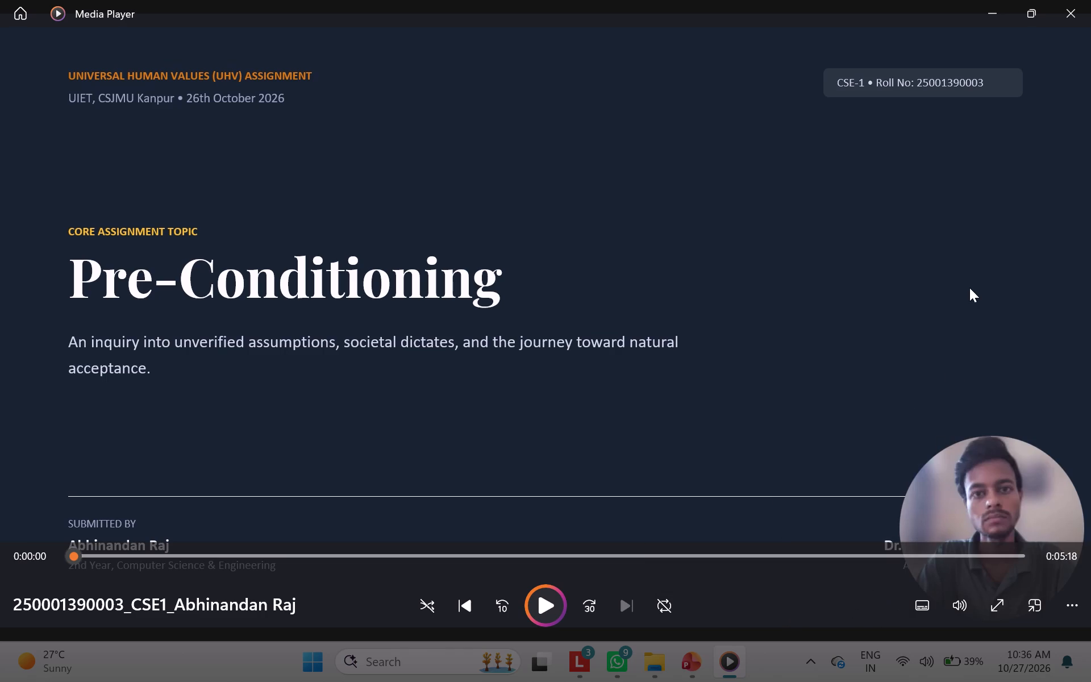
Put away the video player, the export view, the finished slide show and the presentation window to get back to File Explorer.
left_click(999, 2)
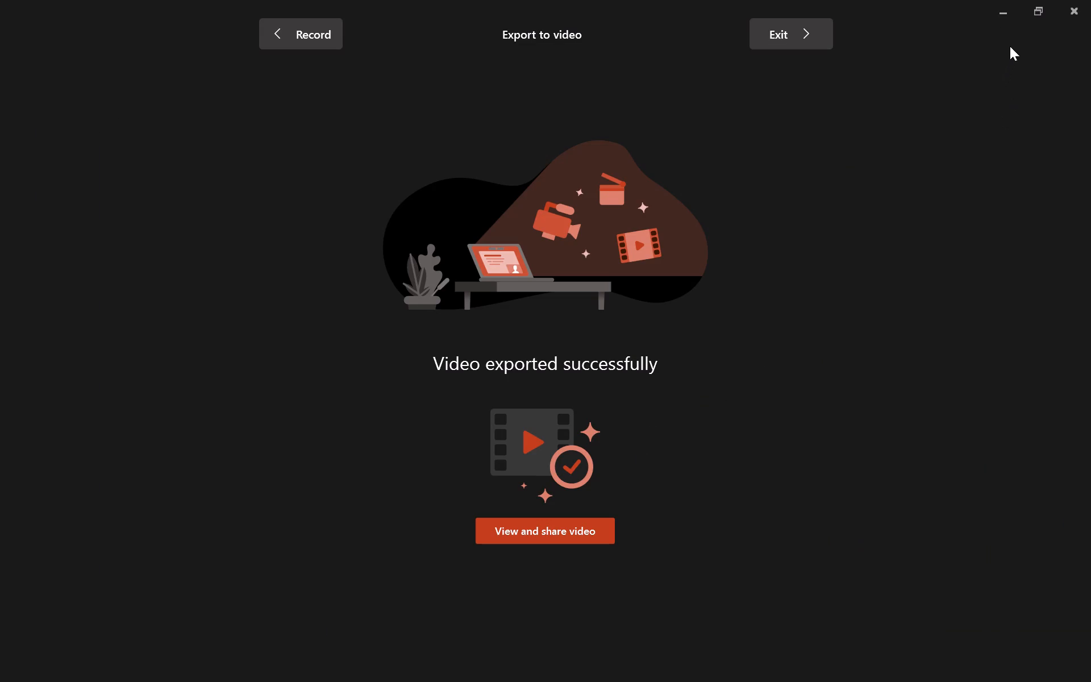
left_click(1015, 11)
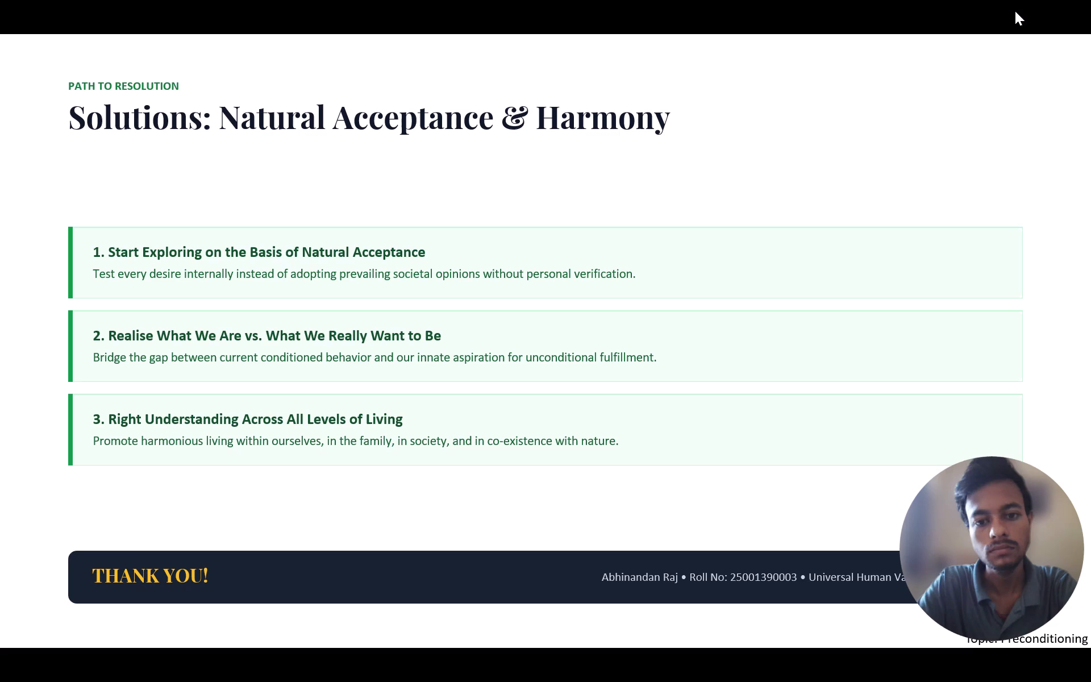
left_click(954, 277)
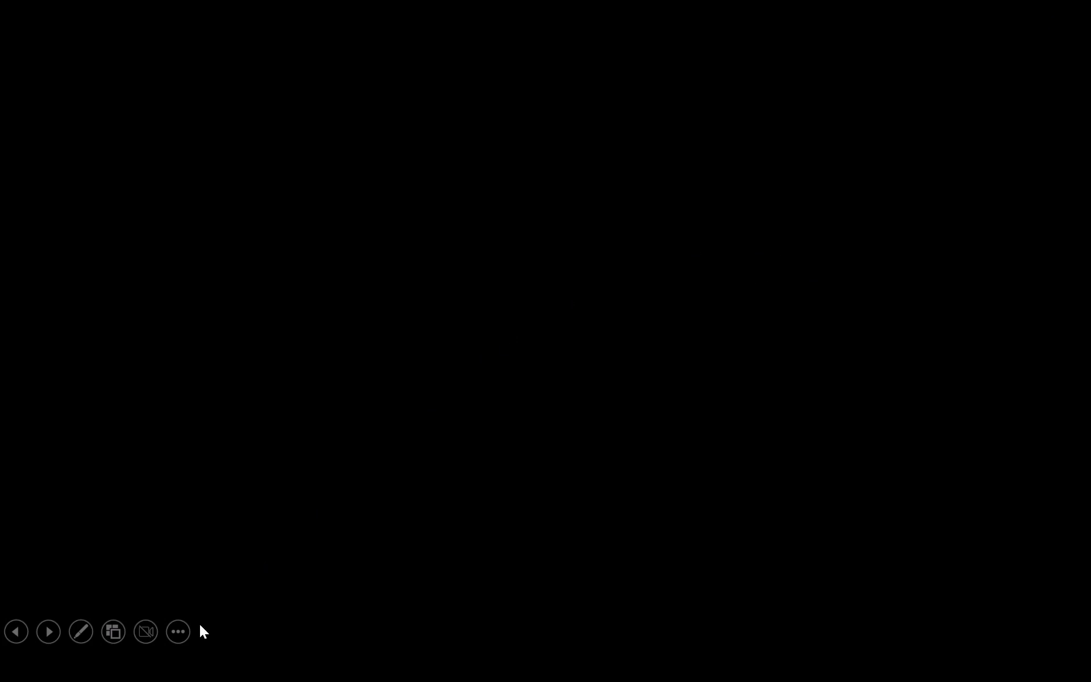
left_click(280, 508)
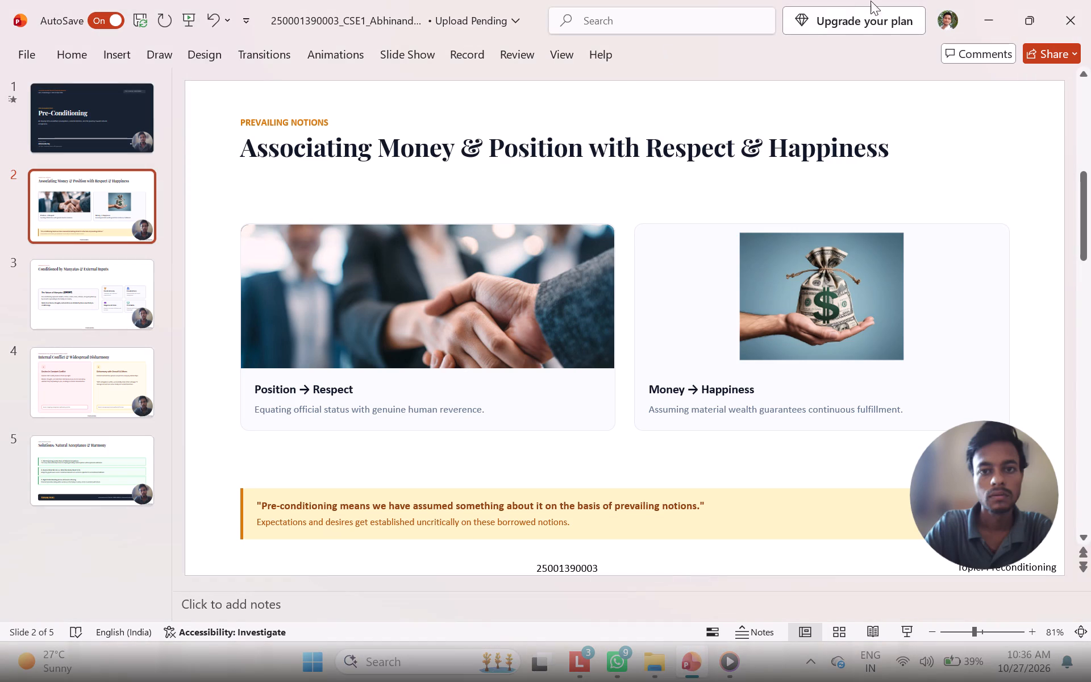
left_click(989, 11)
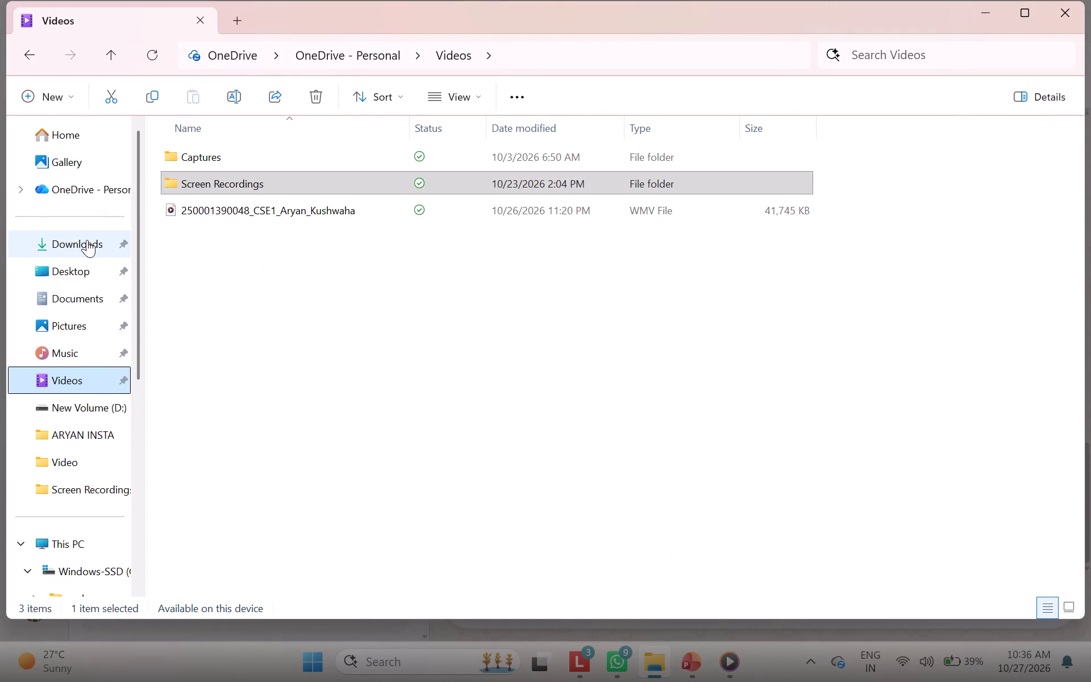
Look through the OneDrive Documents and Videos folders for the Pre-Conditioning presentation and its exported video.
left_click(81, 288)
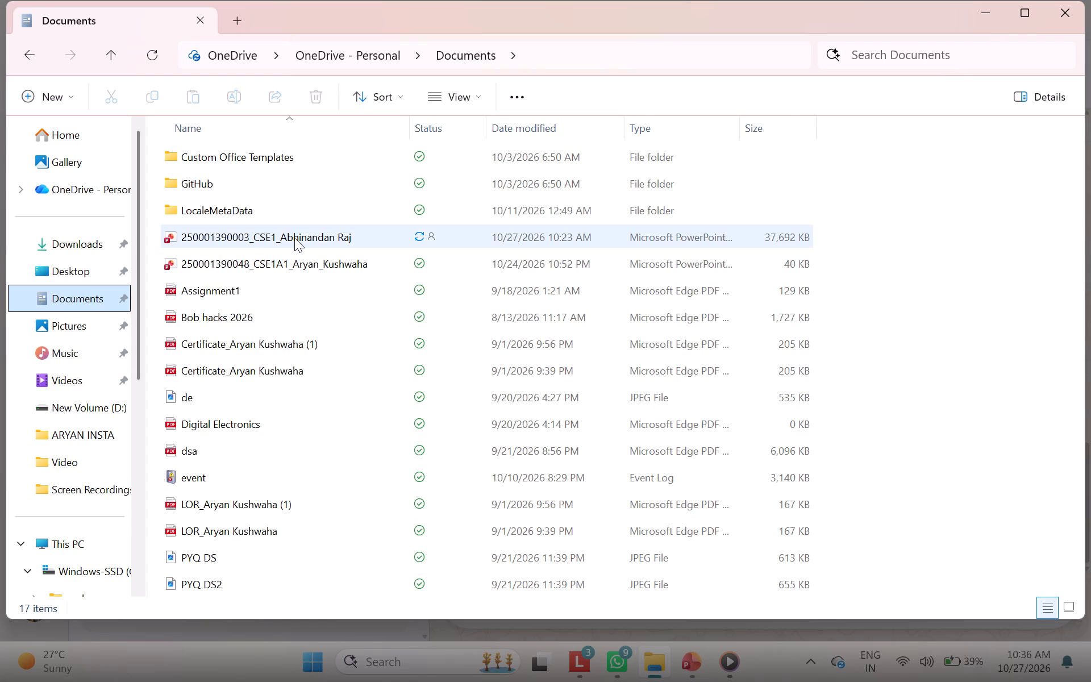
left_click(83, 192)
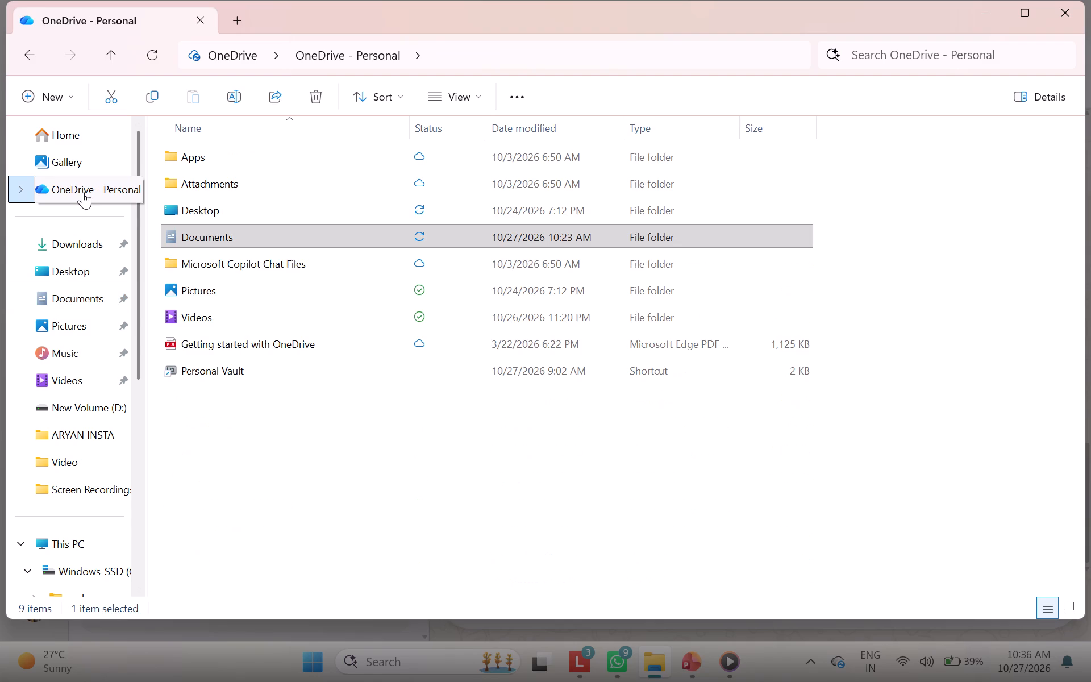
left_click(202, 321)
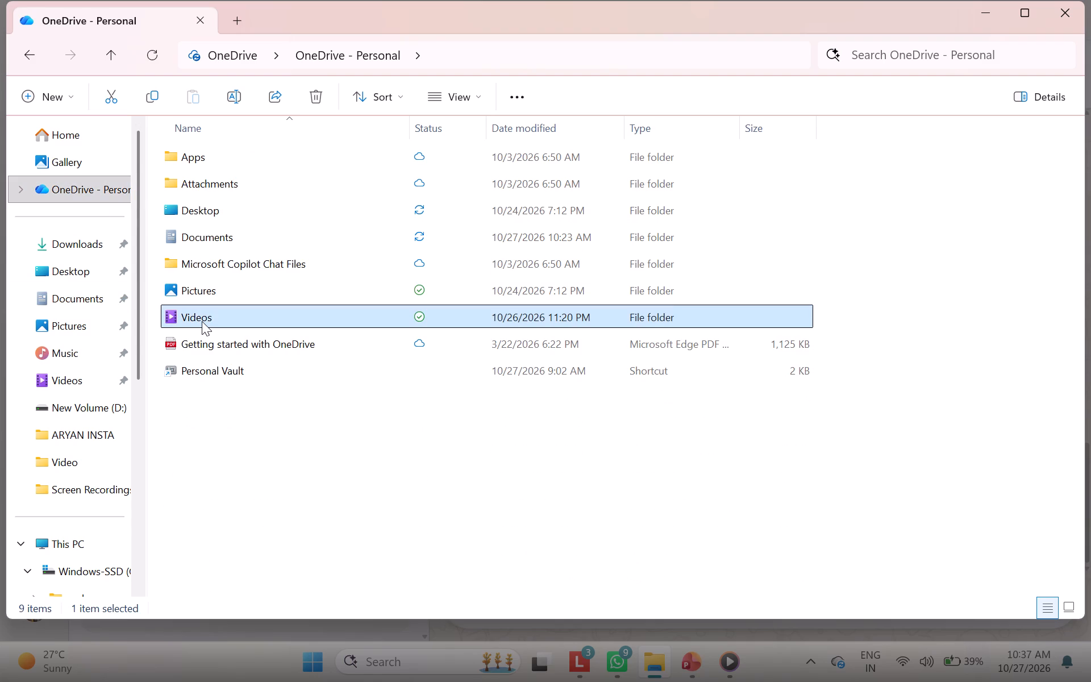
double_click(202, 321)
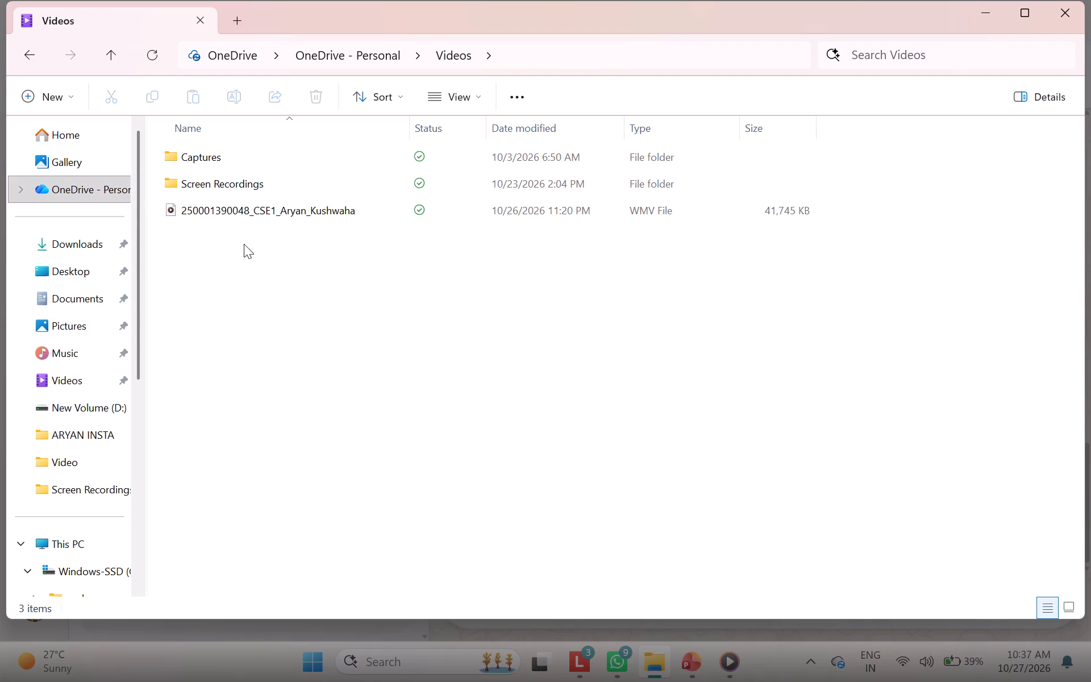
left_click(115, 183)
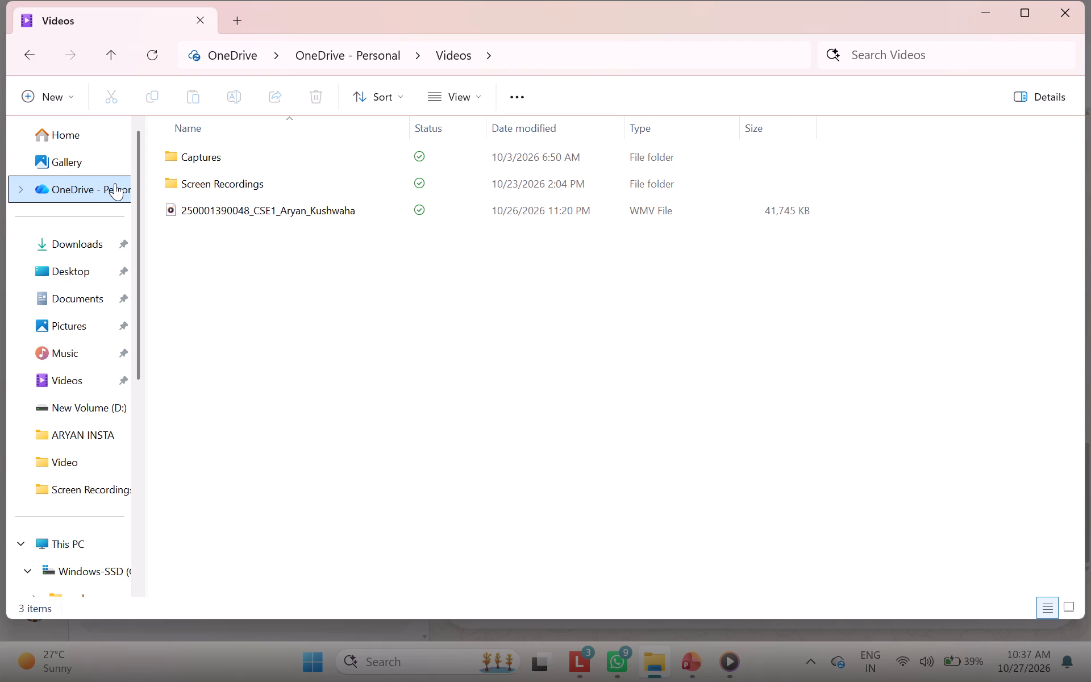
left_click(216, 240)
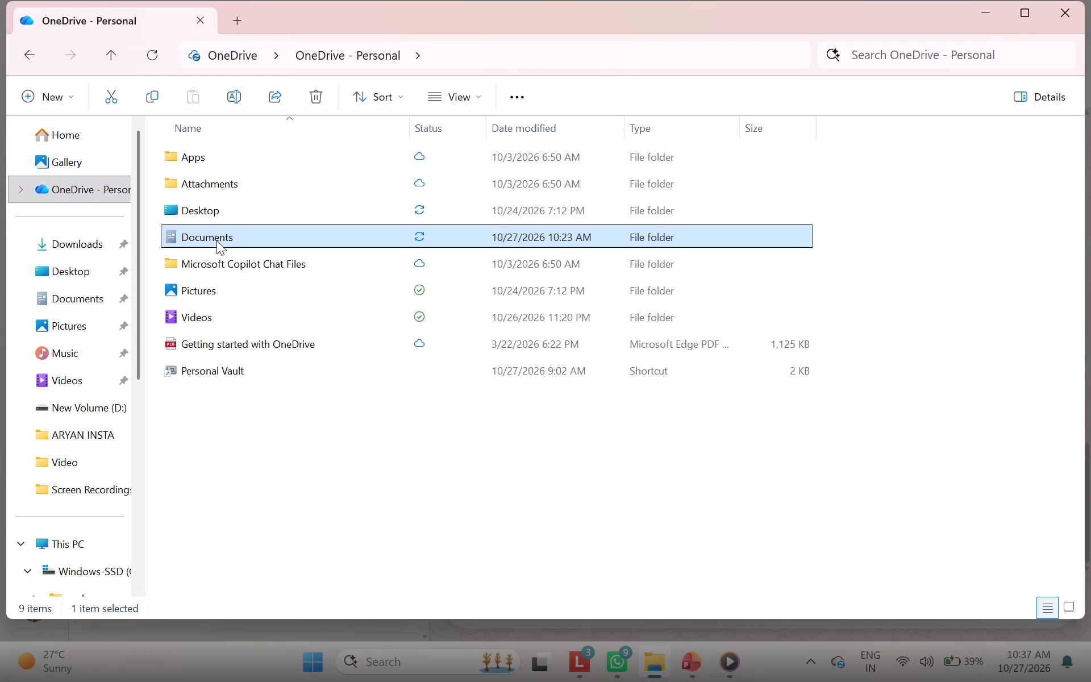
double_click(216, 240)
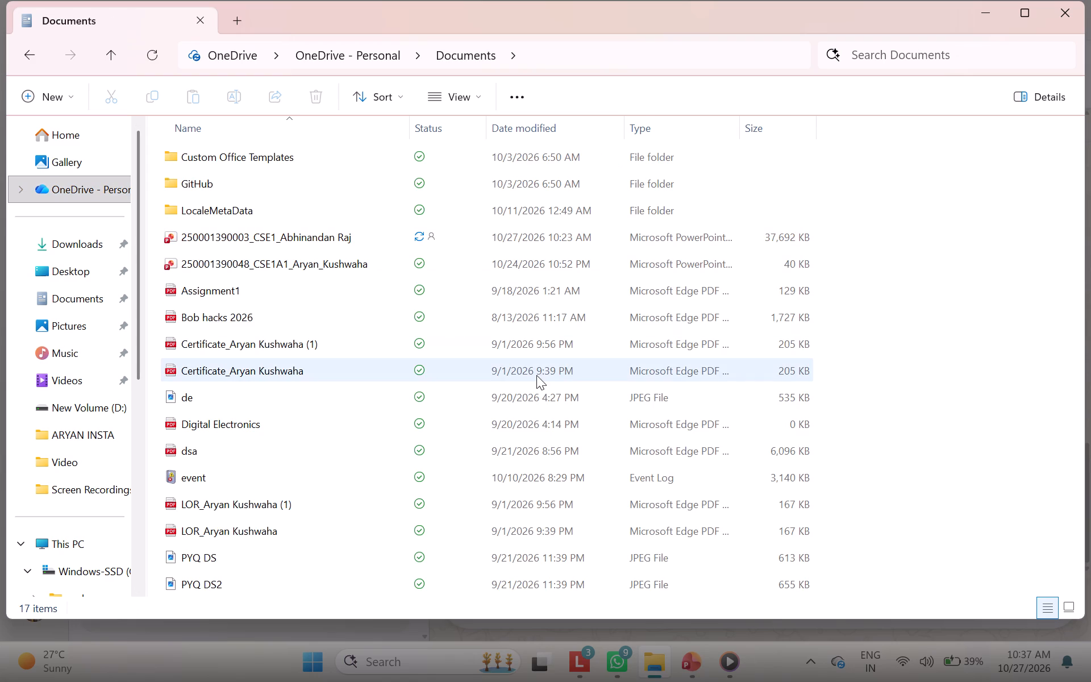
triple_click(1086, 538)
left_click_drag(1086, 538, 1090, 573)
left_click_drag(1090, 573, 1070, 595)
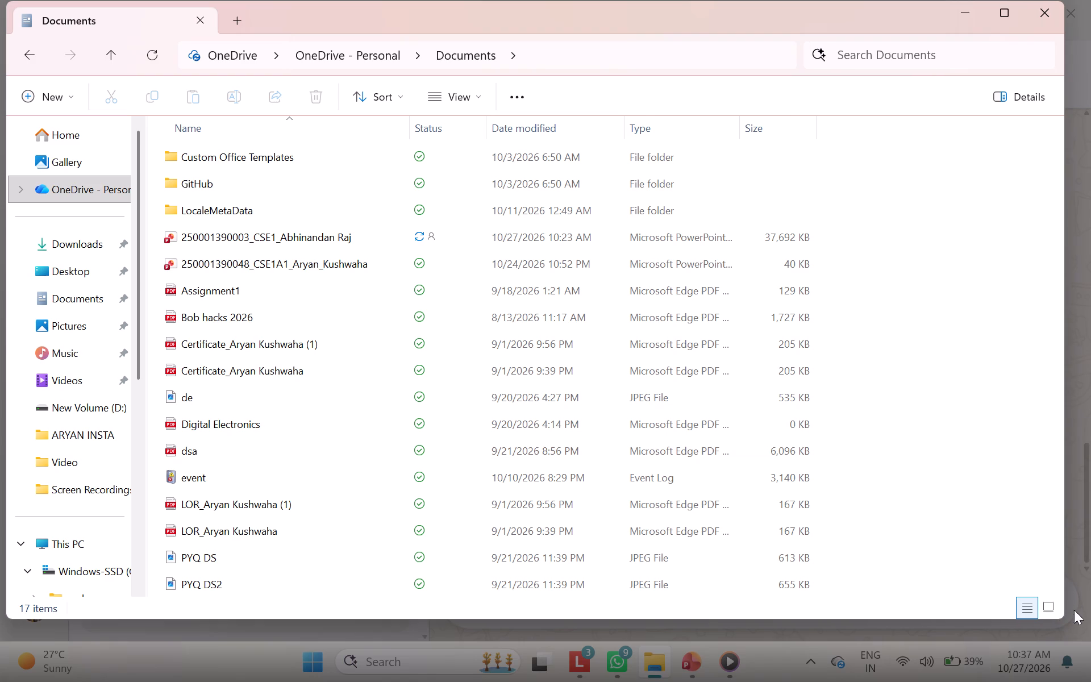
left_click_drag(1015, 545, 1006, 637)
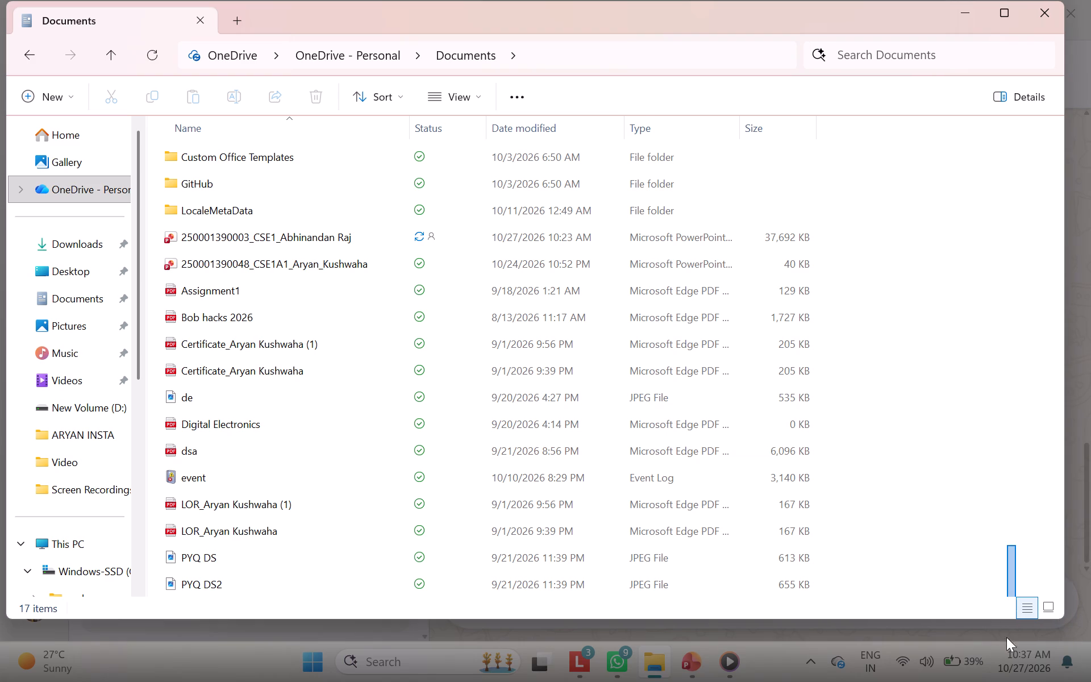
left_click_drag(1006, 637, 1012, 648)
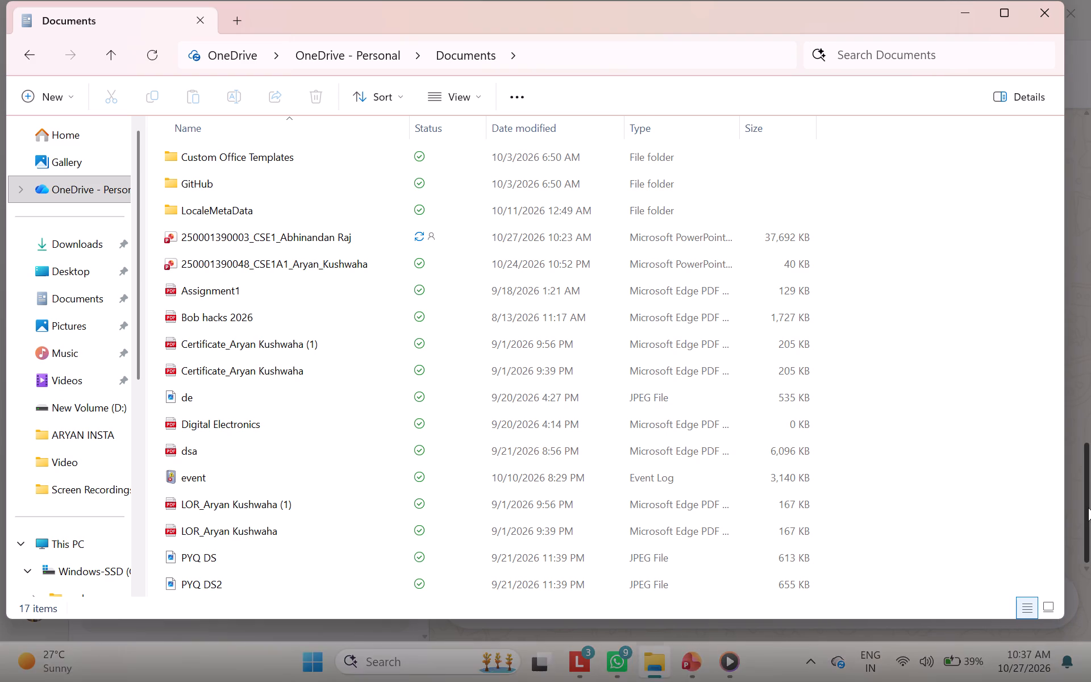
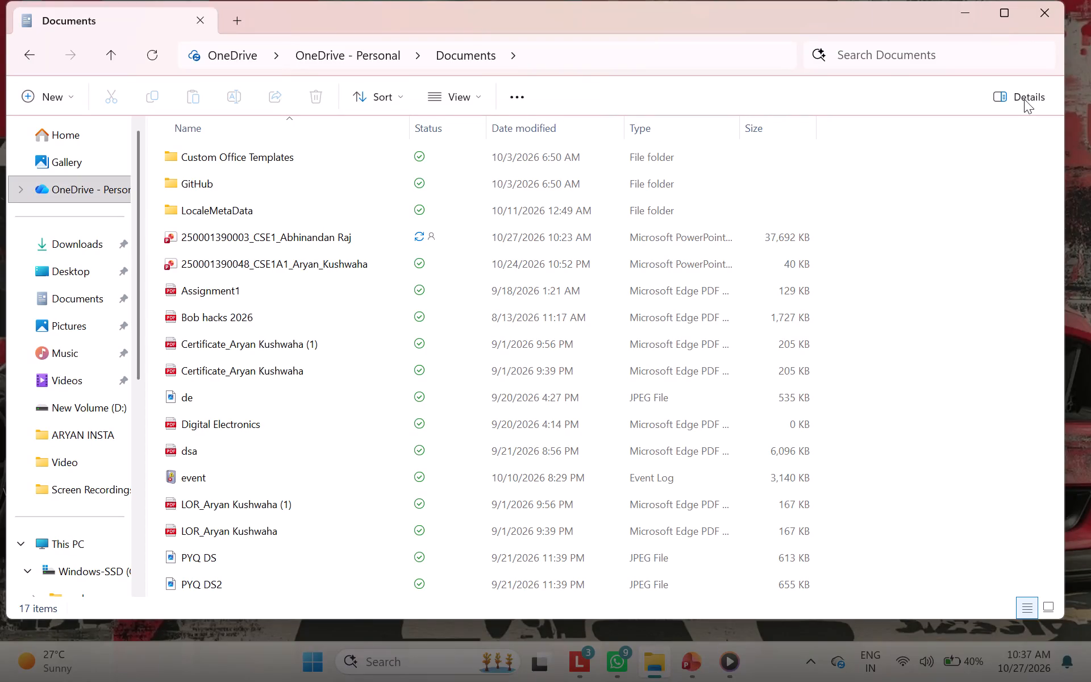
left_click(992, 20)
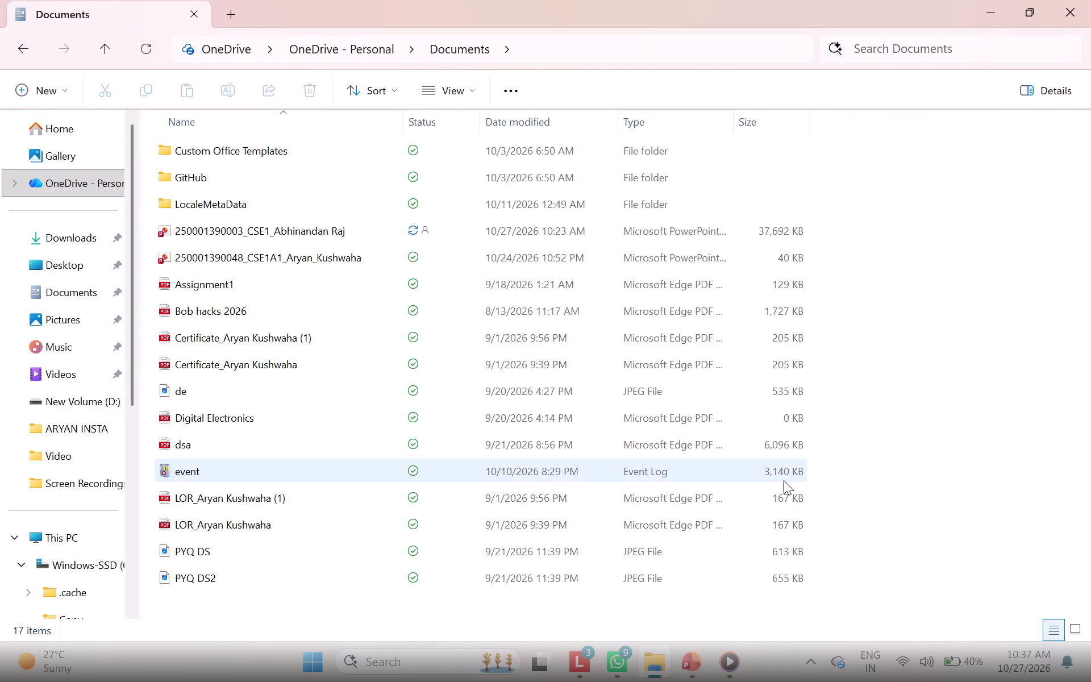
double_click(668, 235)
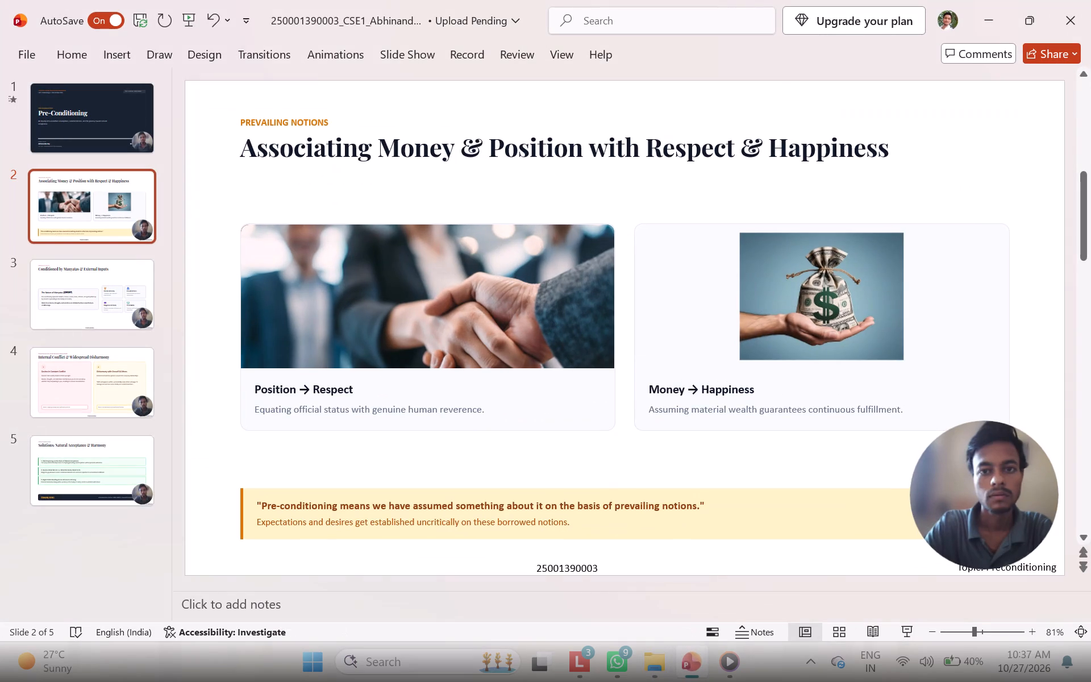
Move the round camera video on slide 2 up along the slide's right edge, clear of the topic footer.
left_click(968, 513)
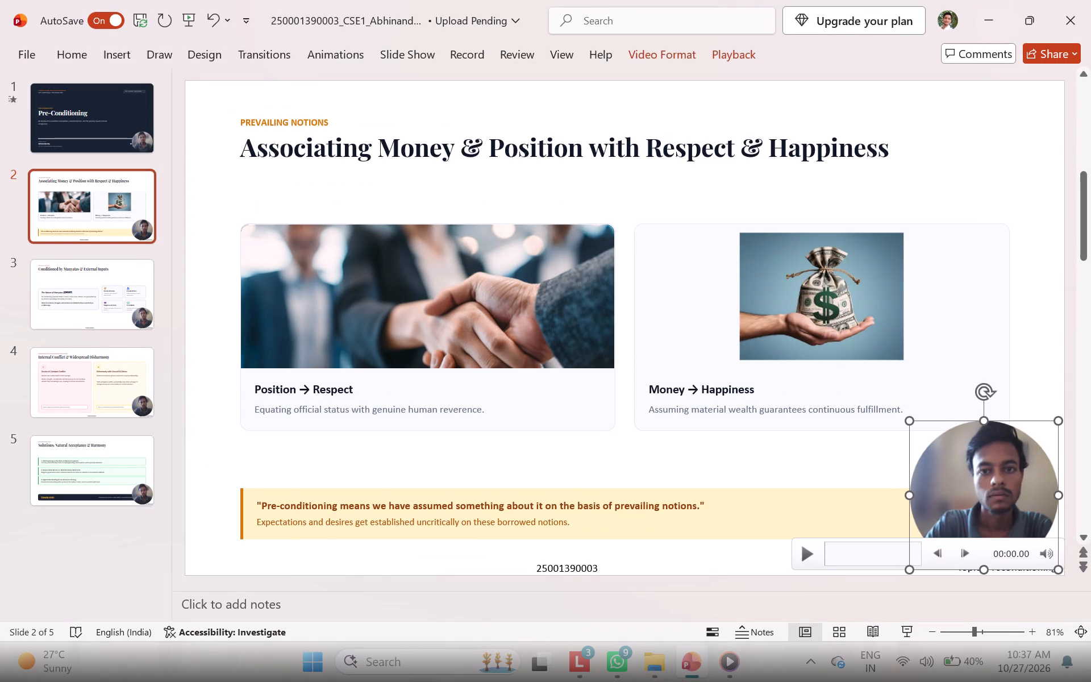
left_click_drag(969, 450, 964, 436)
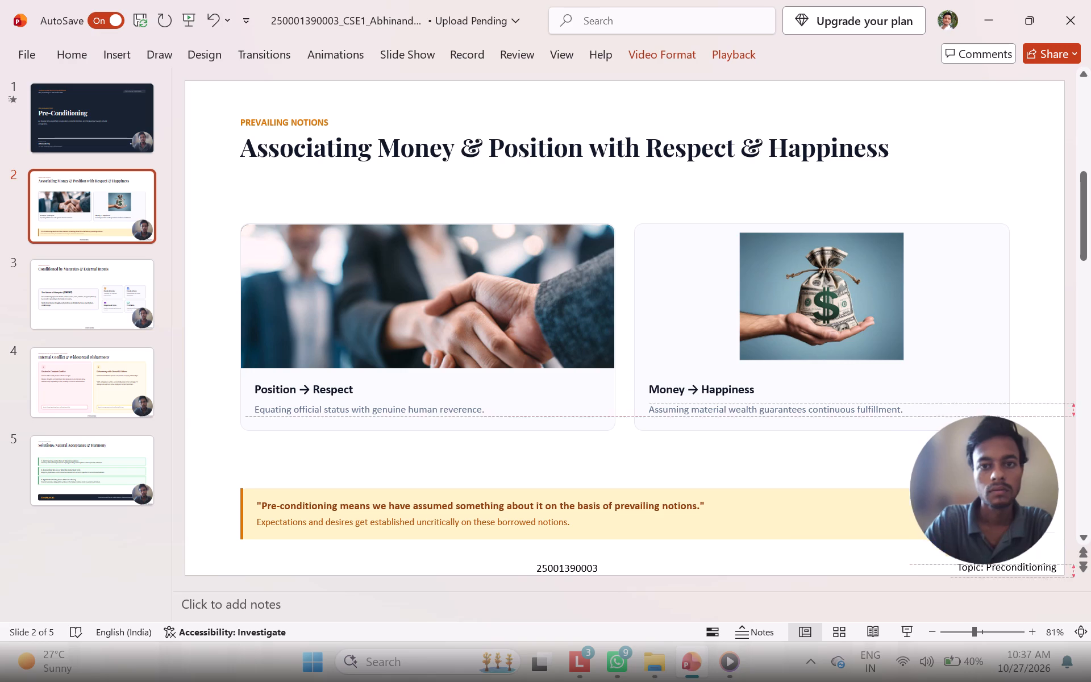
left_click_drag(964, 436, 969, 371)
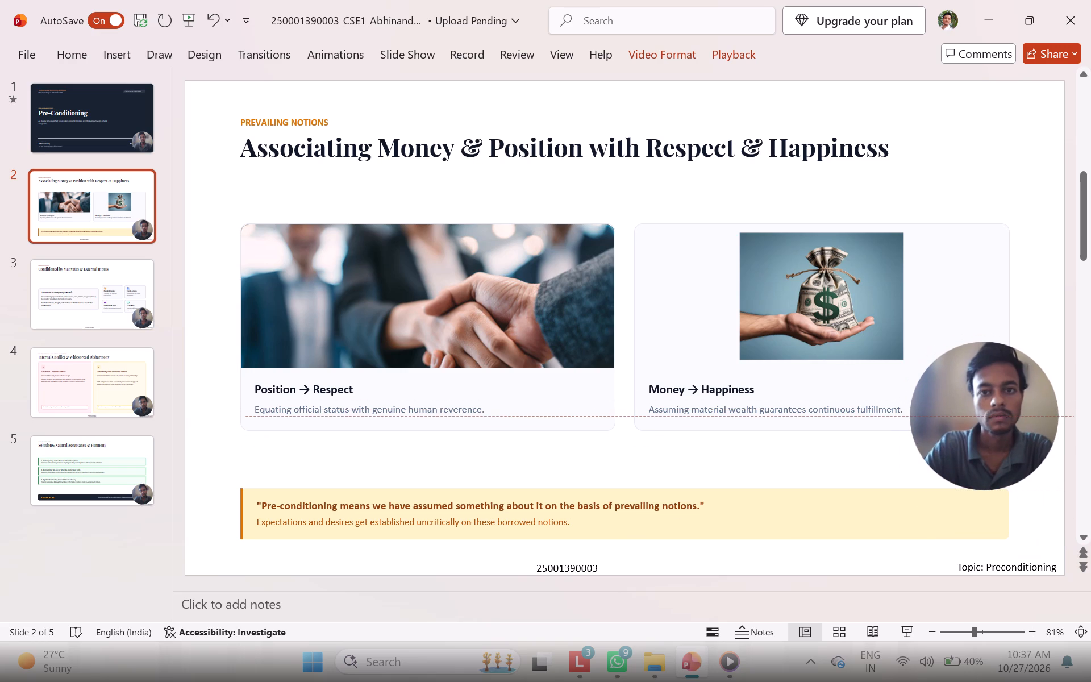
left_click_drag(969, 371, 982, 373)
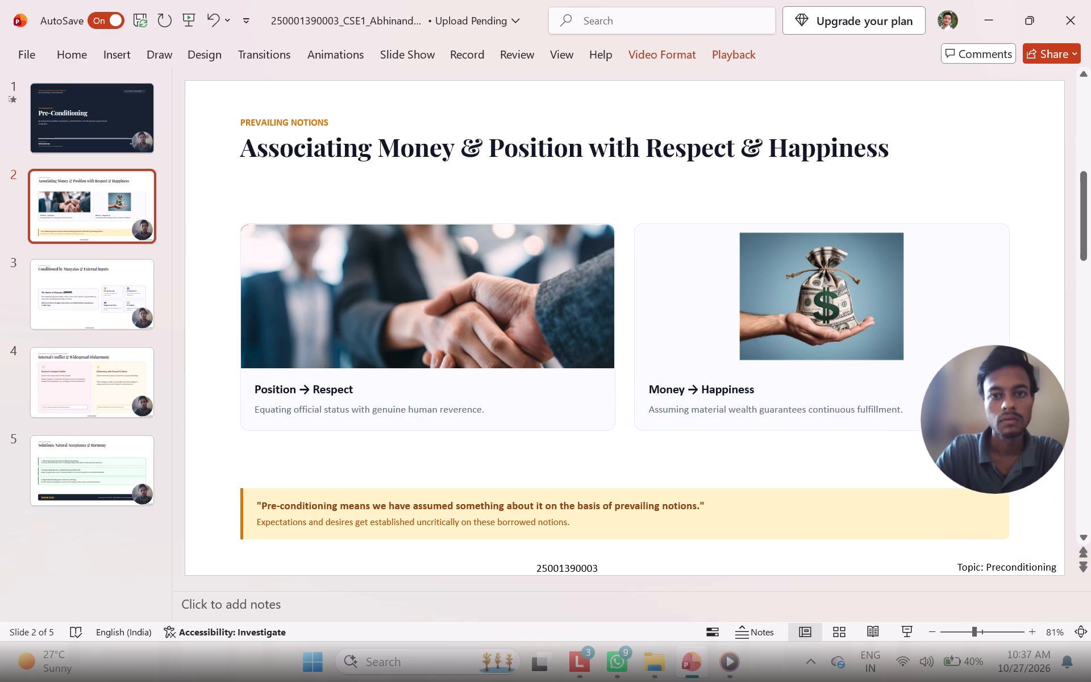
left_click_drag(982, 373, 982, 373)
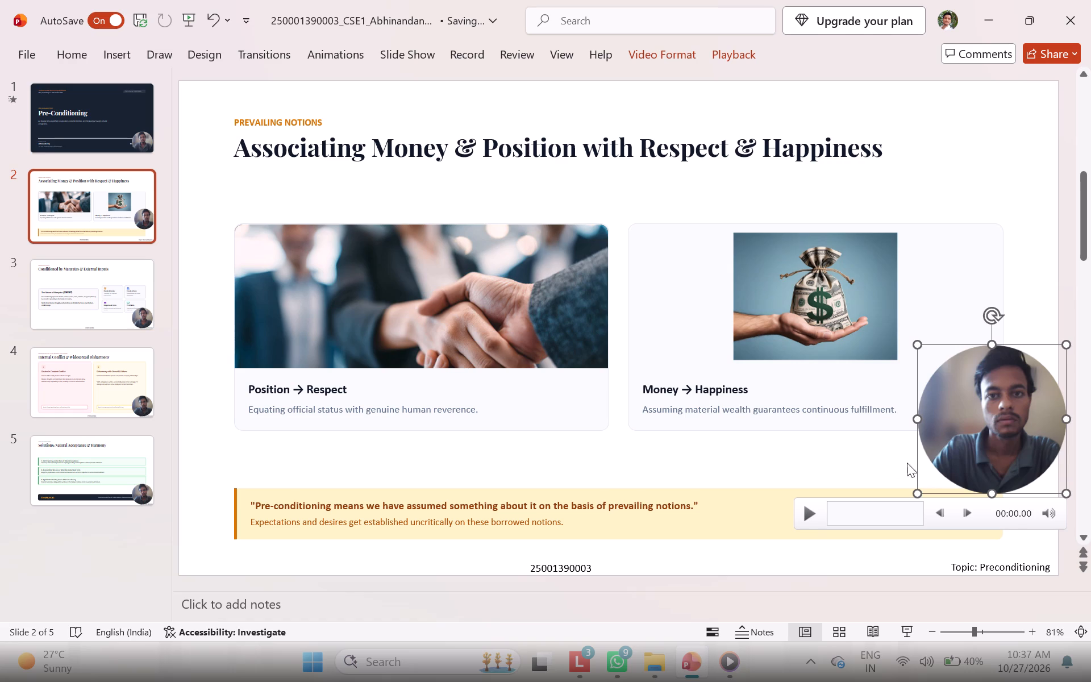
Play a few seconds of slide 2's camera video to check its recording, and pause it.
left_click(803, 517)
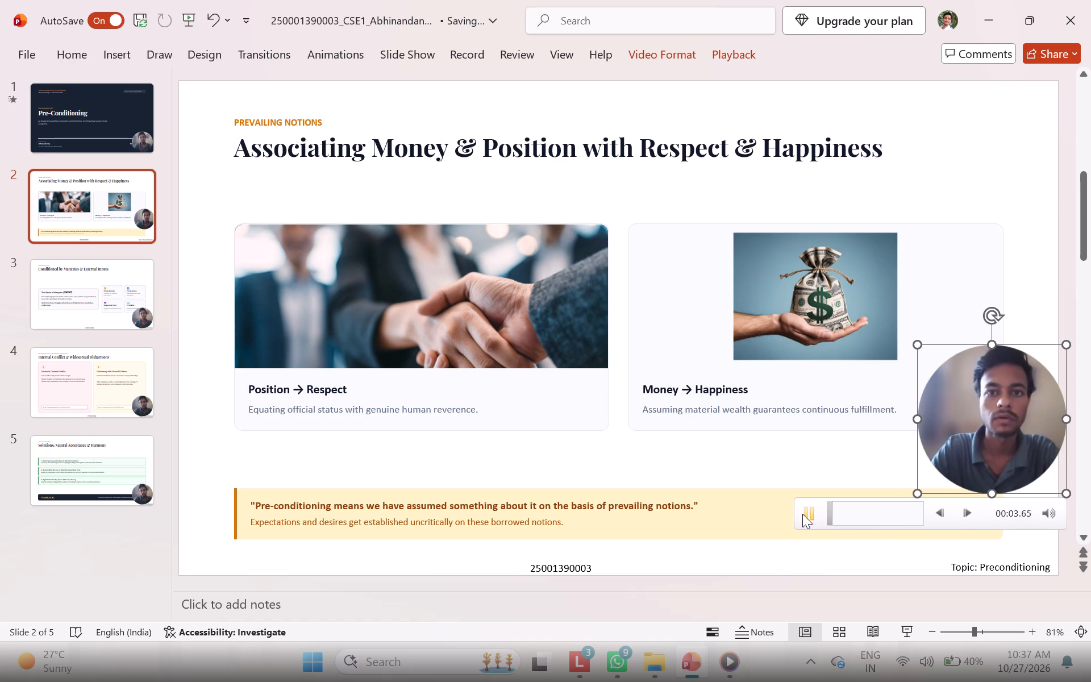
left_click(805, 513)
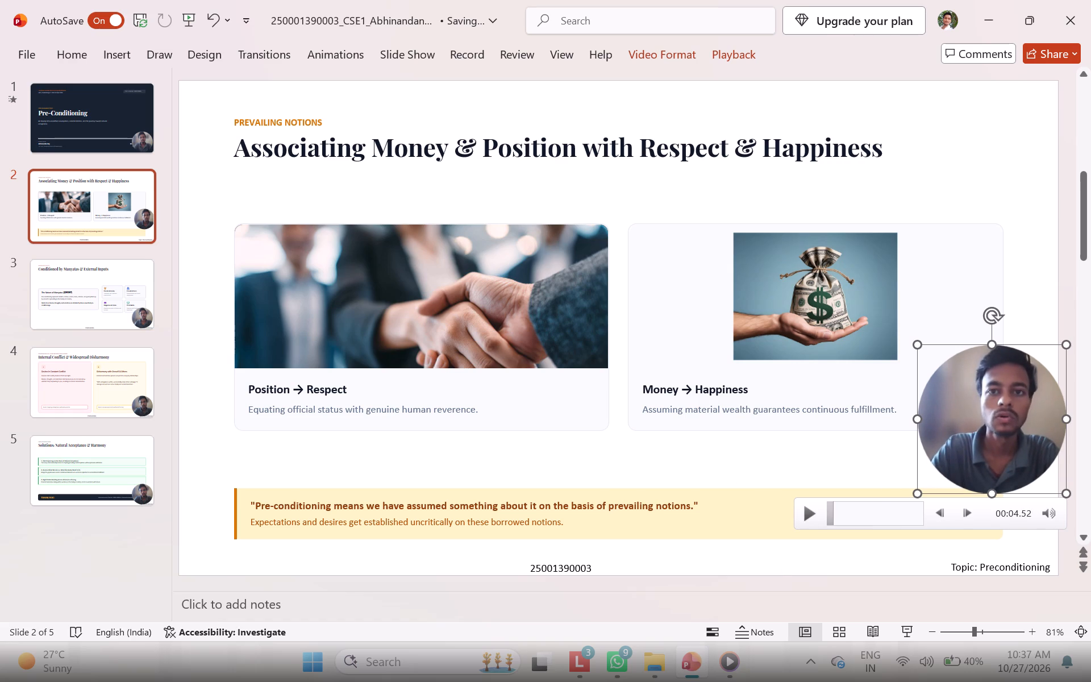
On slide 1, move the camera video up along the right edge to just above the line over the "Submitted to" details.
left_click(97, 140)
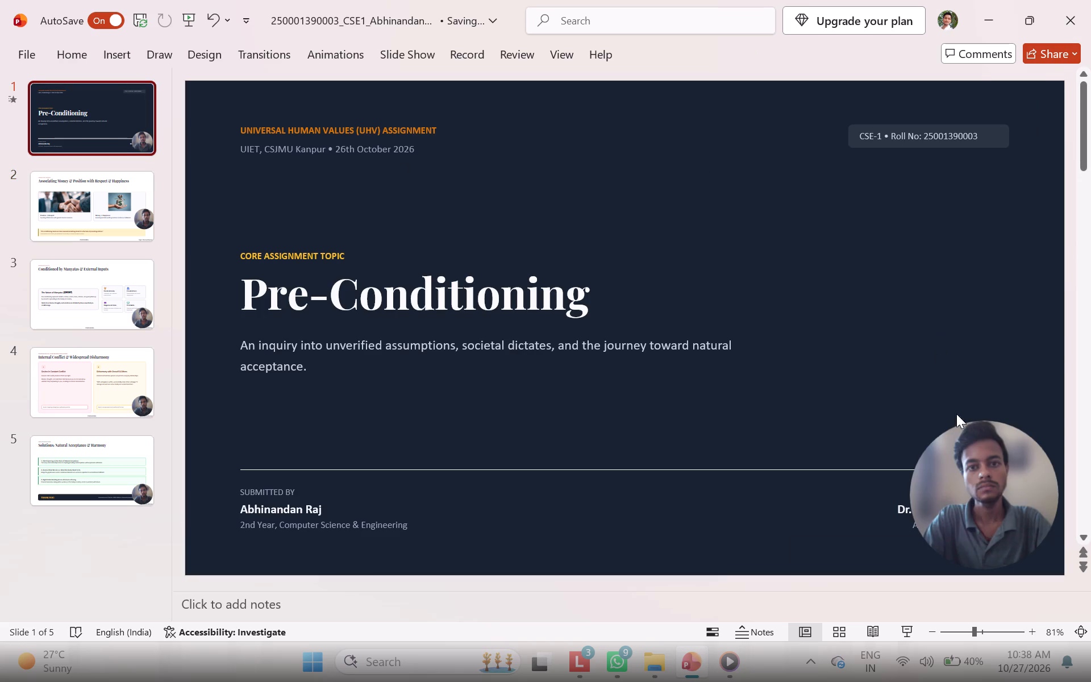
left_click_drag(988, 474, 988, 445)
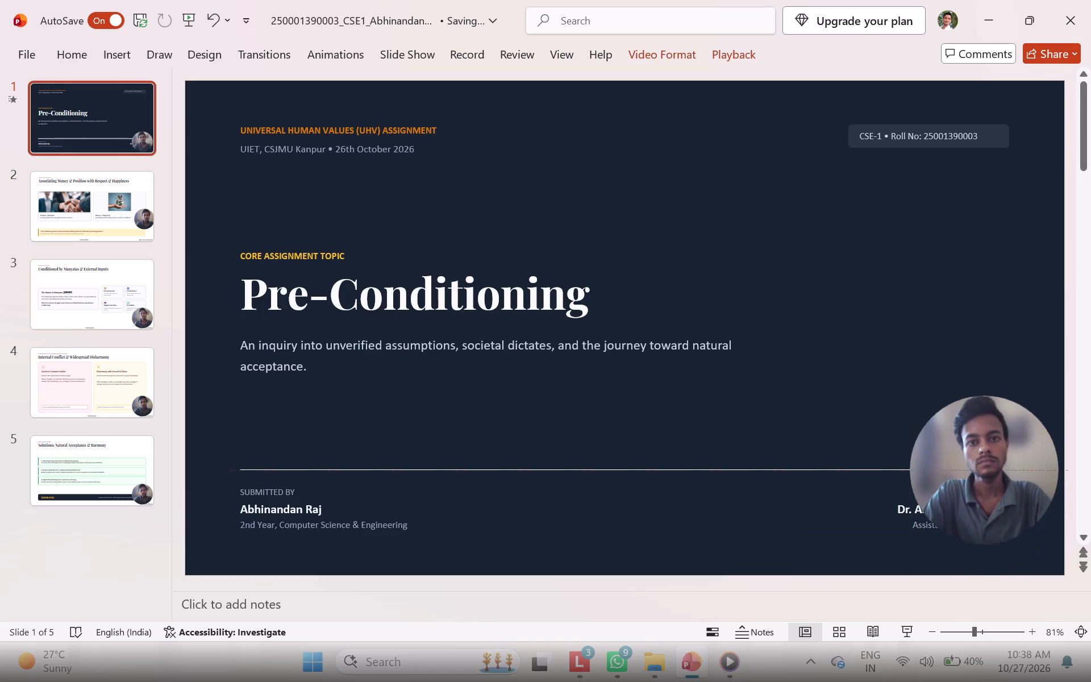
left_click_drag(988, 445, 989, 367)
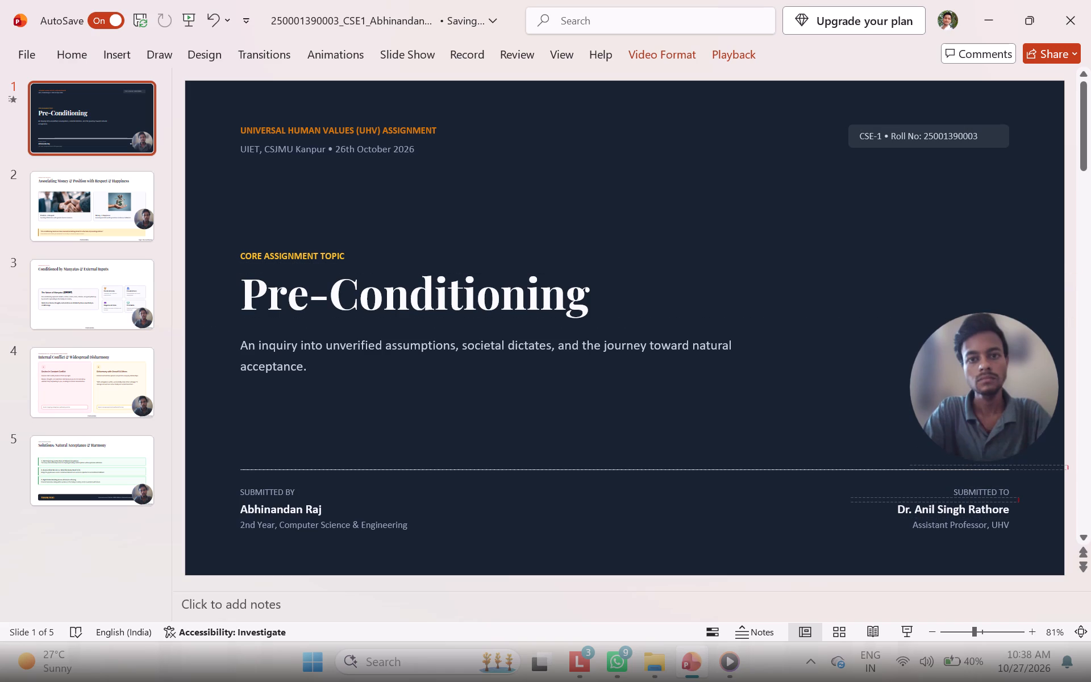
left_click_drag(989, 367, 989, 367)
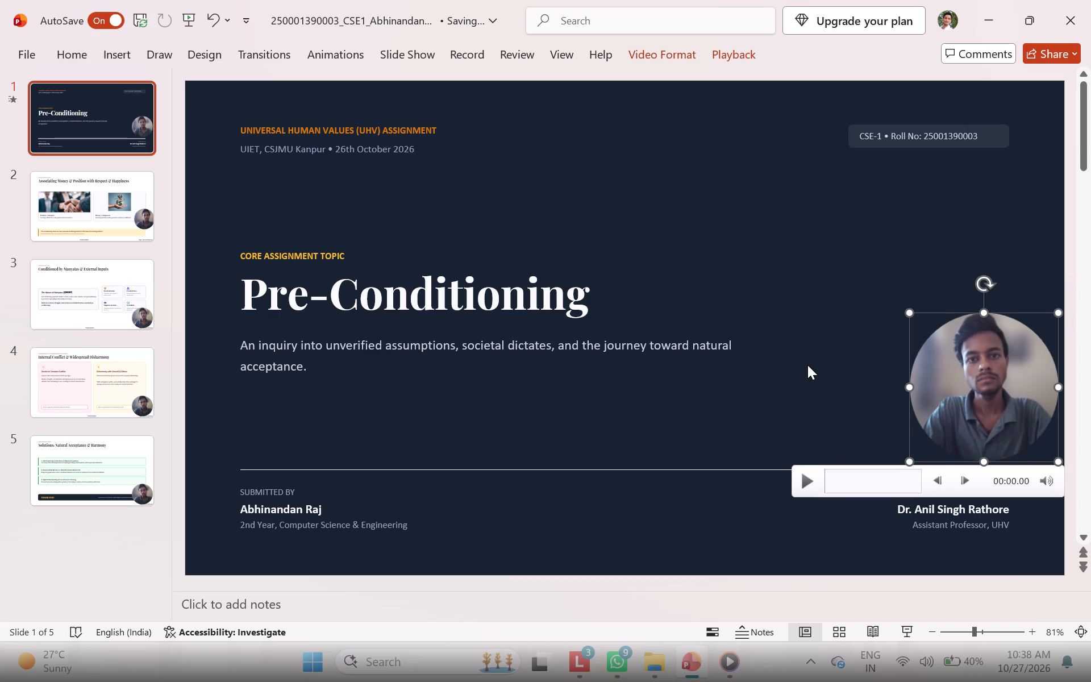
left_click(807, 365)
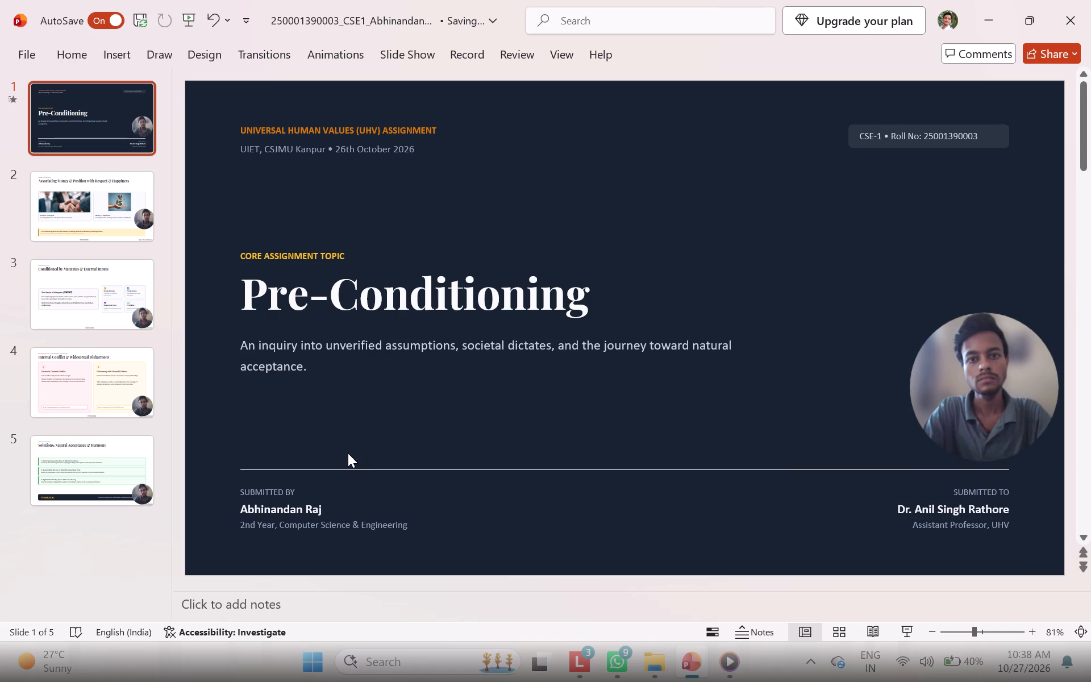
On slide 3, move the camera video to the slide's top-right corner, above the Friends & Peers card.
left_click(106, 283)
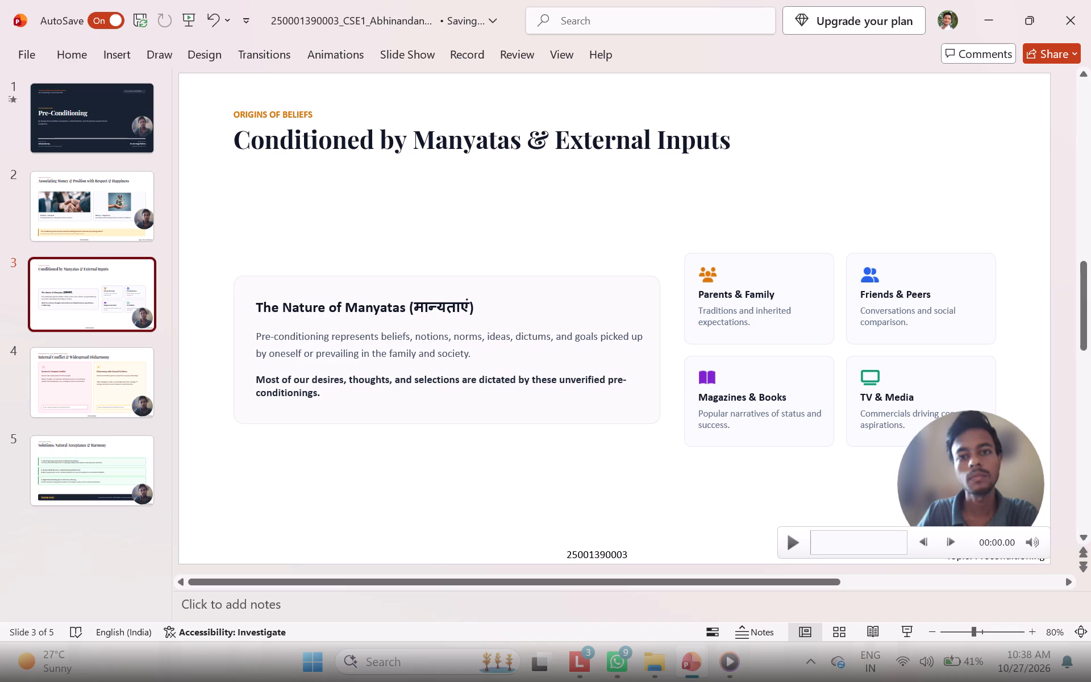
left_click_drag(936, 470, 928, 327)
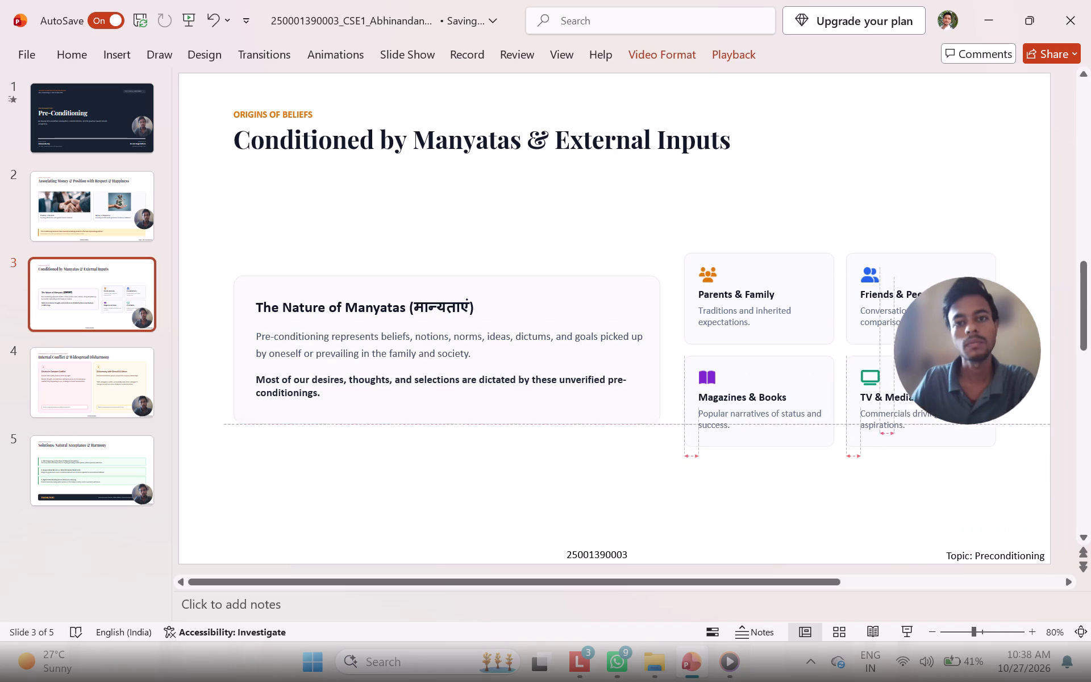
left_click_drag(928, 327, 934, 134)
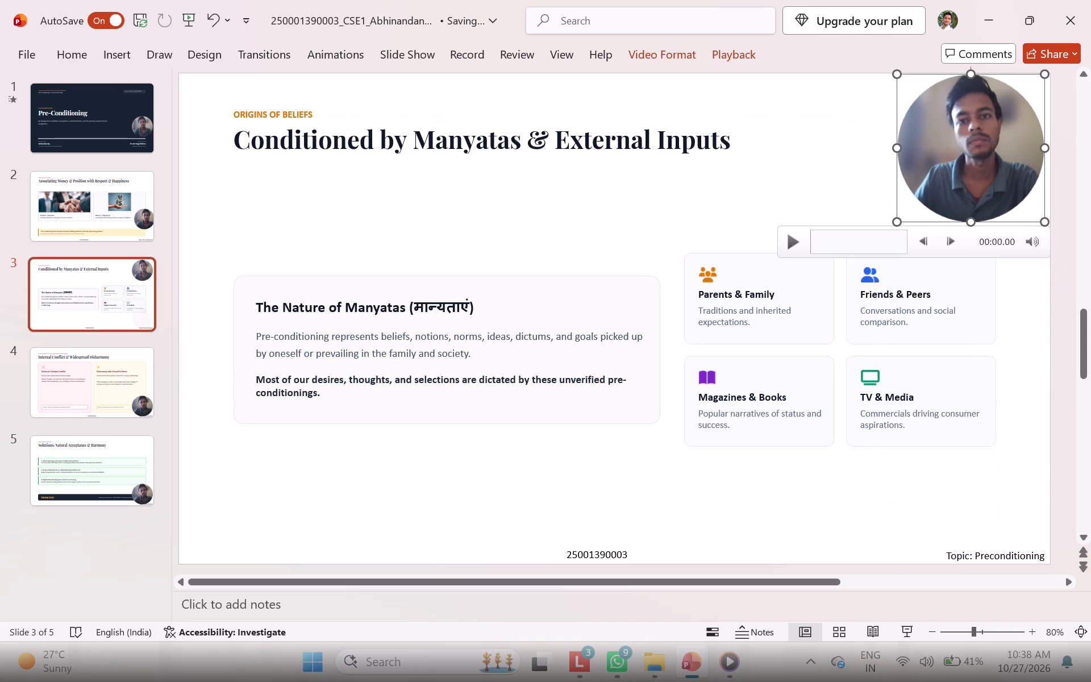
left_click(823, 151)
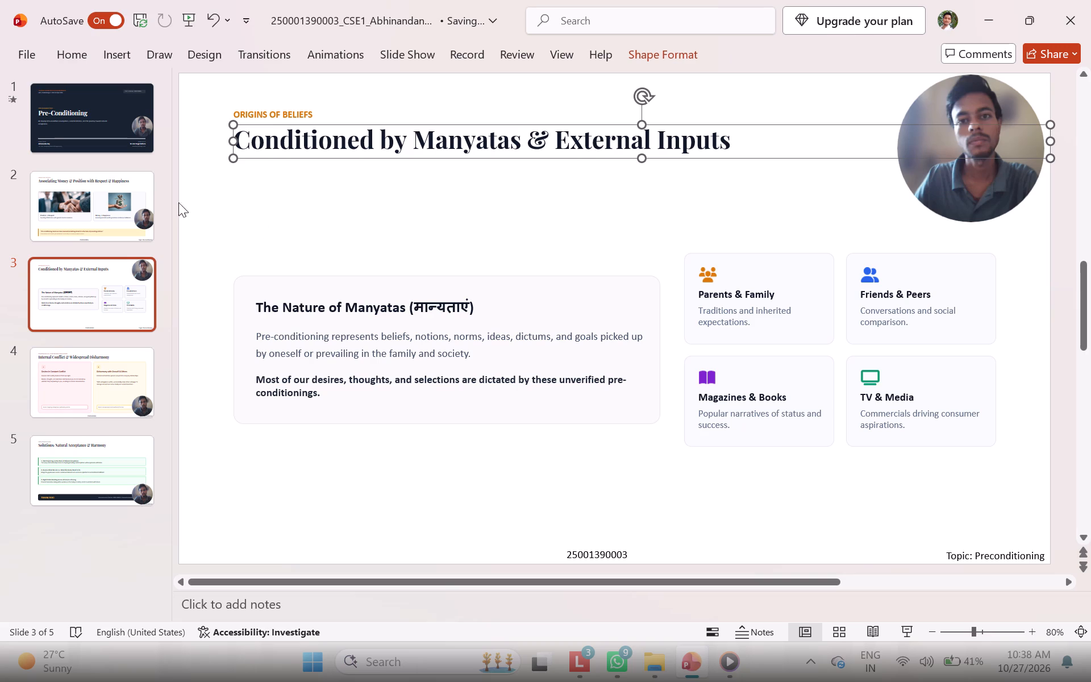
On slide 4, move the camera video up slightly so it clears the "Topic: Preconditioning" footer.
left_click(109, 378)
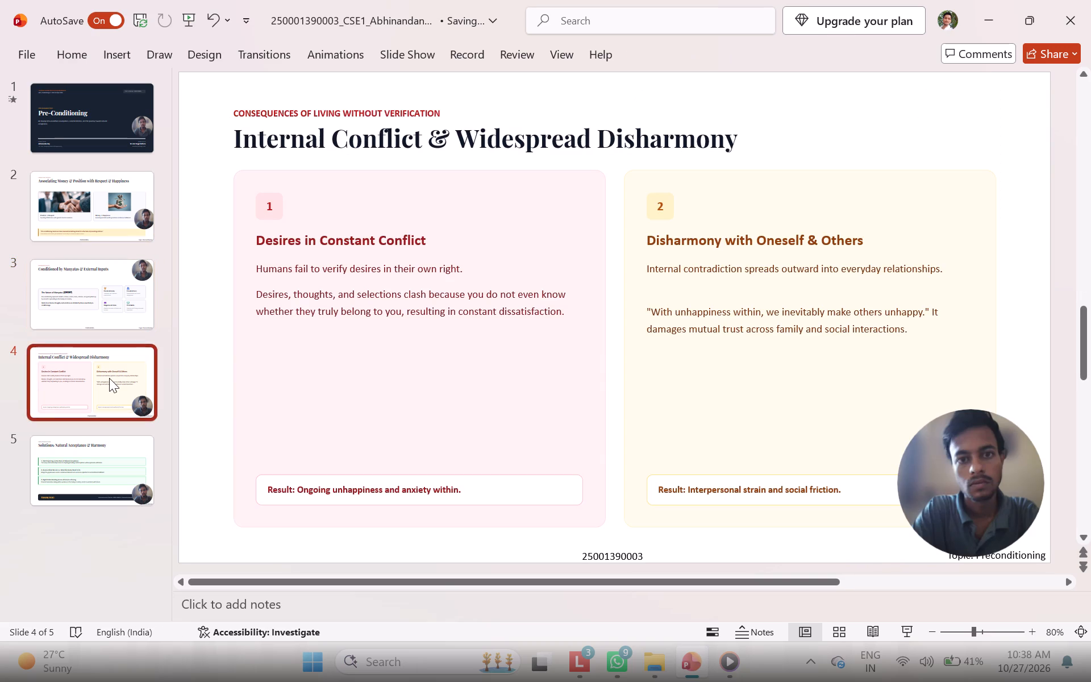
left_click_drag(996, 442, 992, 388)
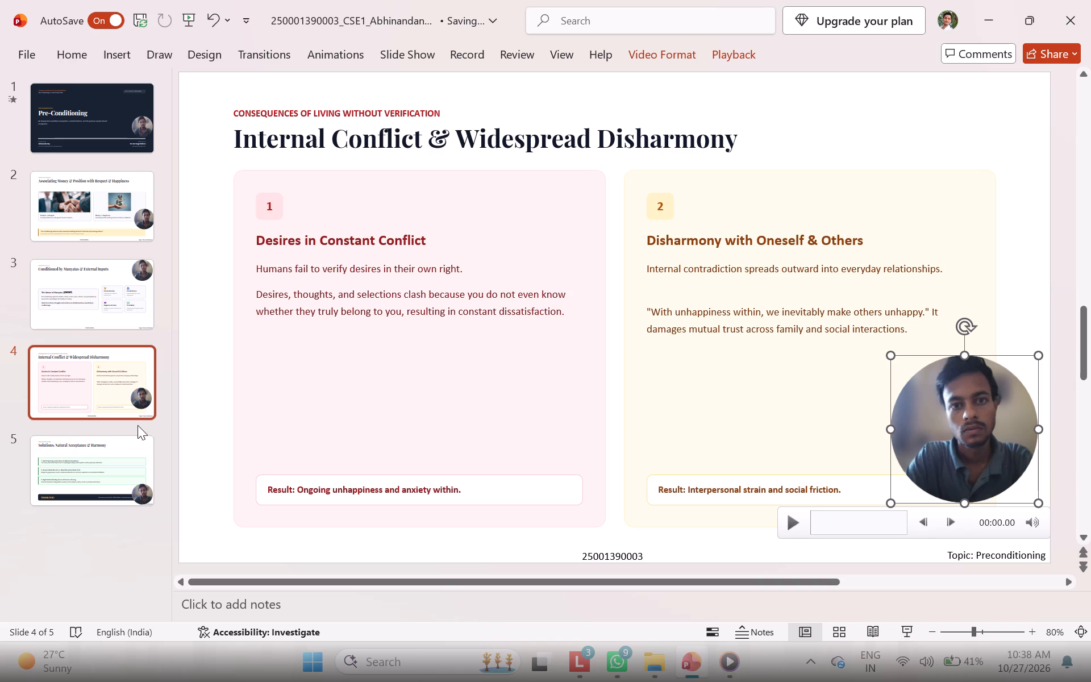
On slide 5, move the camera video up so it sits just above the "THANK YOU!" banner.
left_click(128, 464)
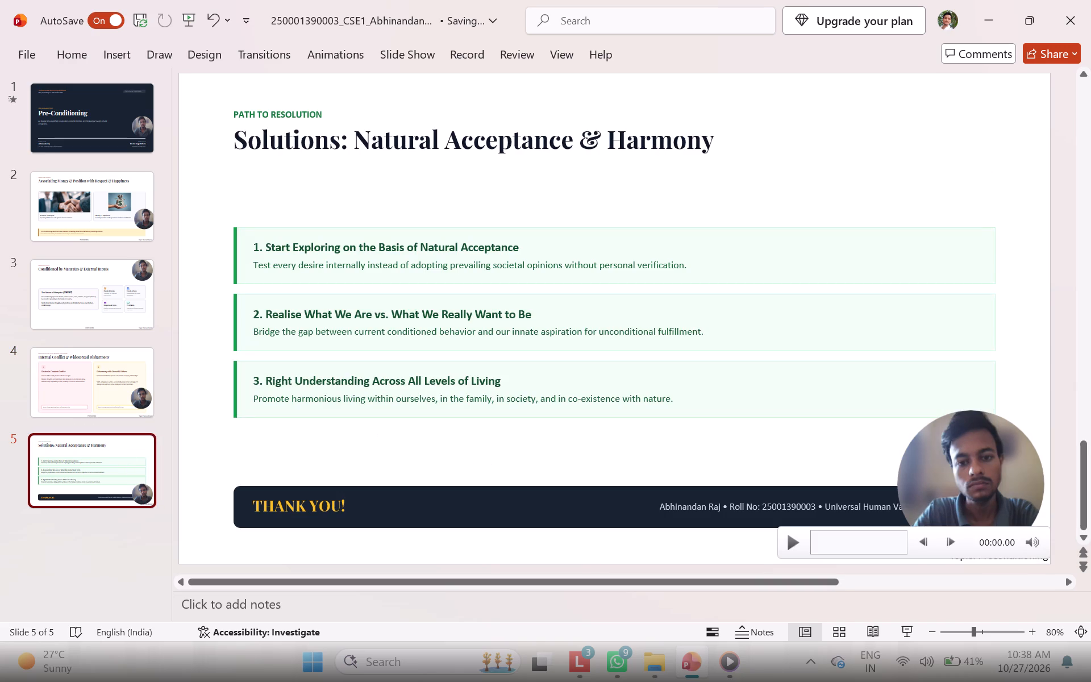
left_click_drag(980, 437, 969, 333)
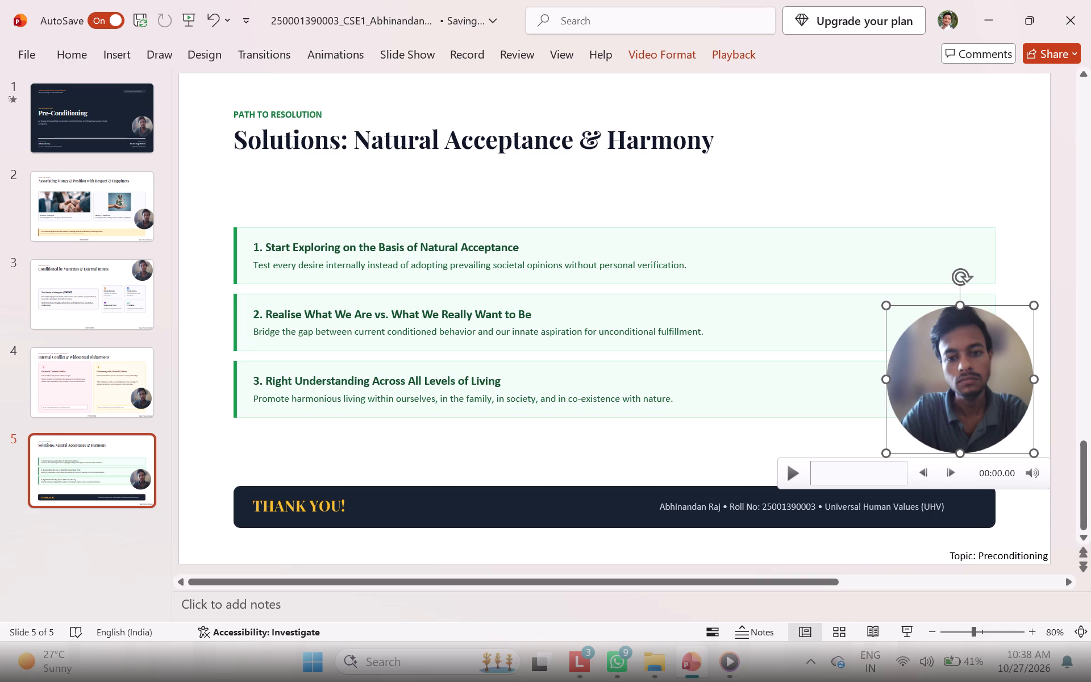
Save the presentation with the repositioned camera videos.
left_click(33, 47)
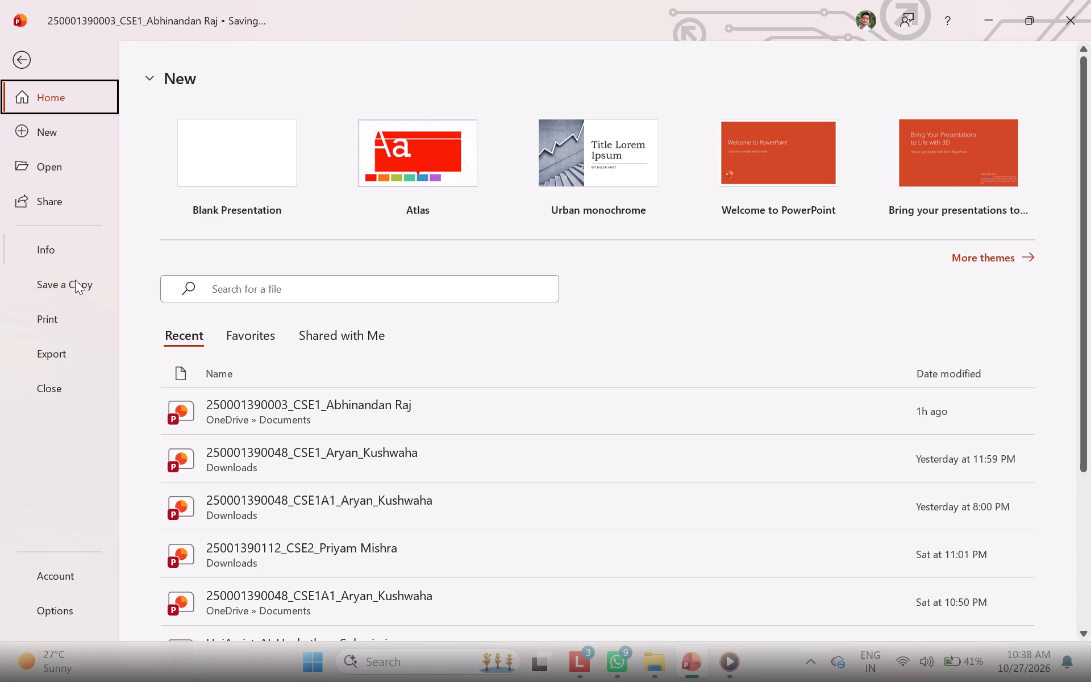
left_click(23, 47)
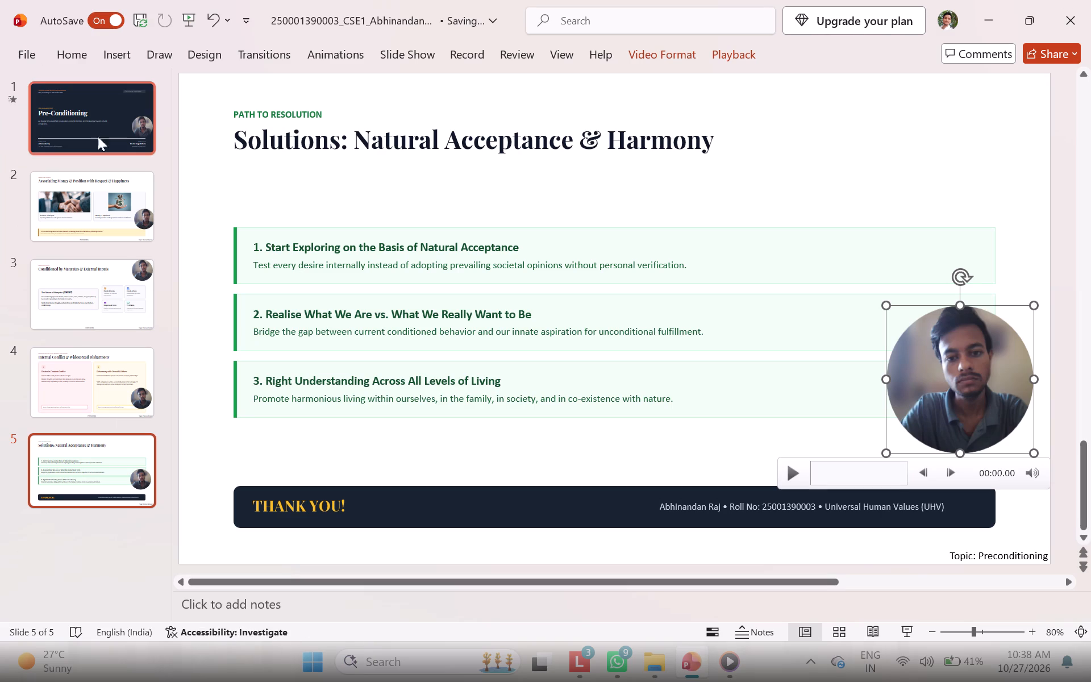
key("ctrl+s")
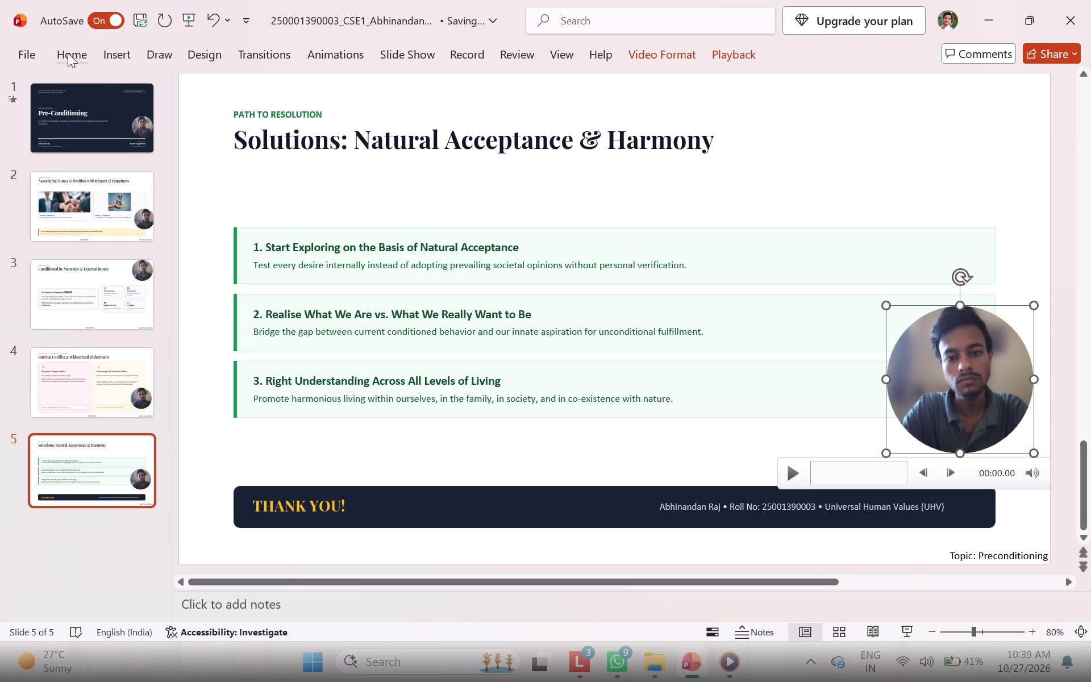
Copy the presentation's sharing link and close the sharing dialog.
left_click(41, 52)
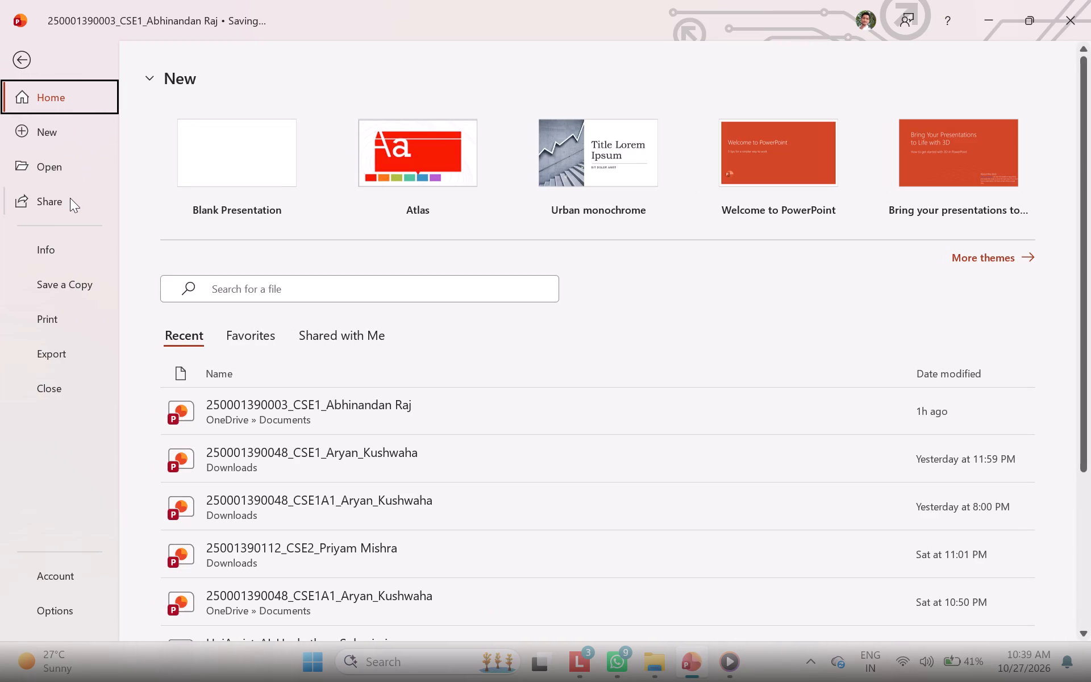
left_click(70, 197)
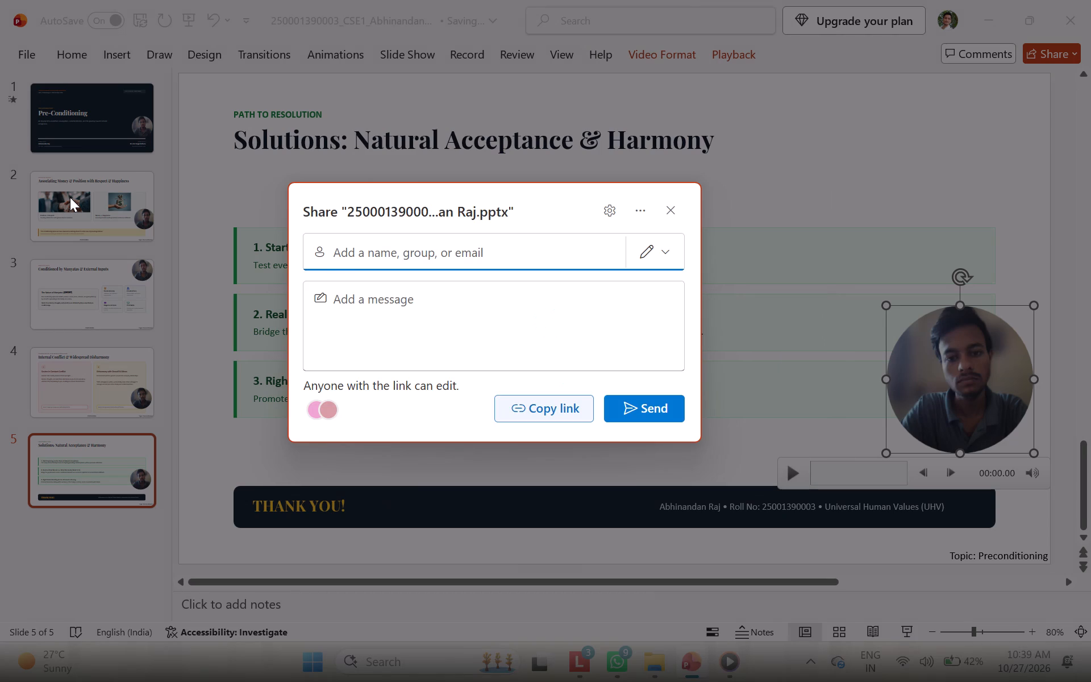
left_click(553, 407)
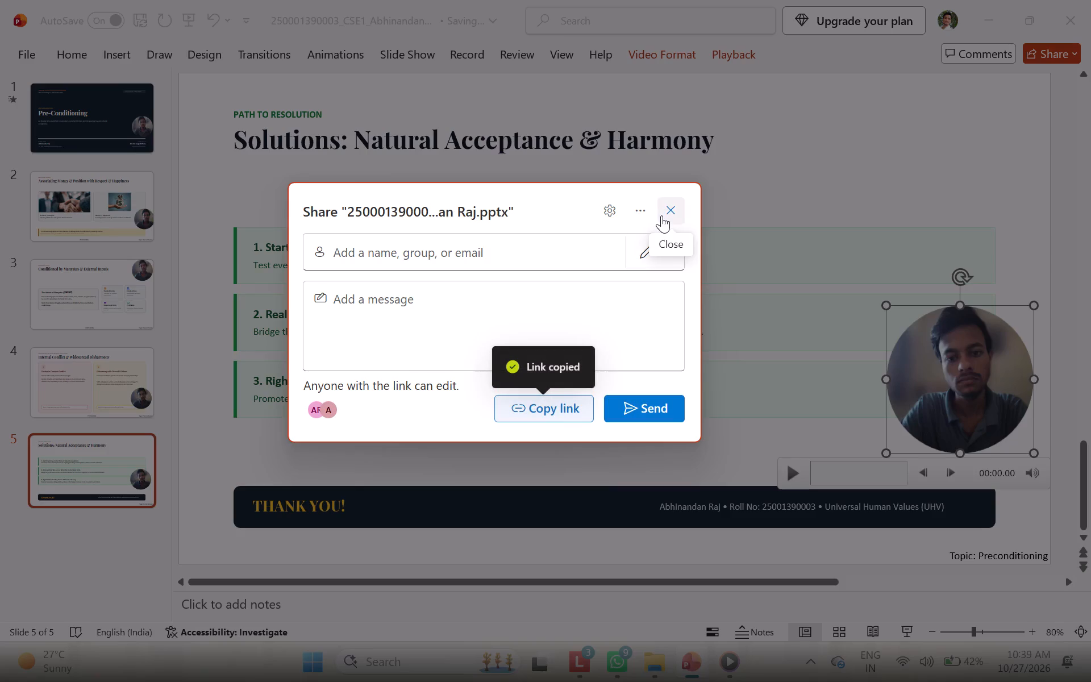
left_click(661, 215)
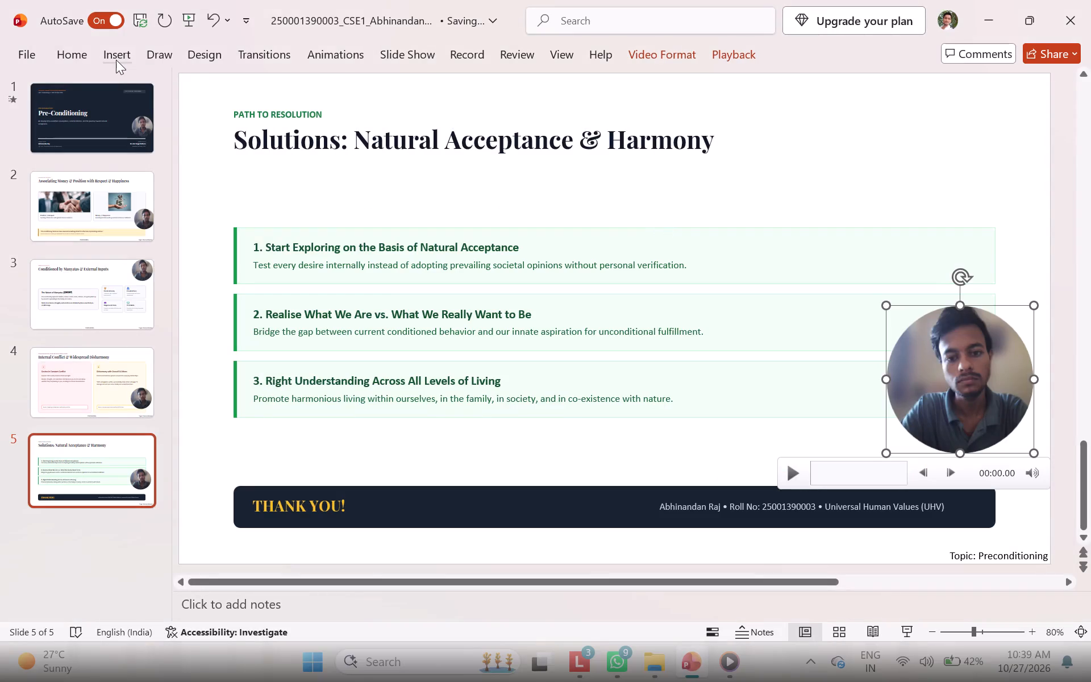
Save a copy as a PowerPoint Presentation in the OneDrive Documents folder, keeping the suggested file name.
left_click(27, 55)
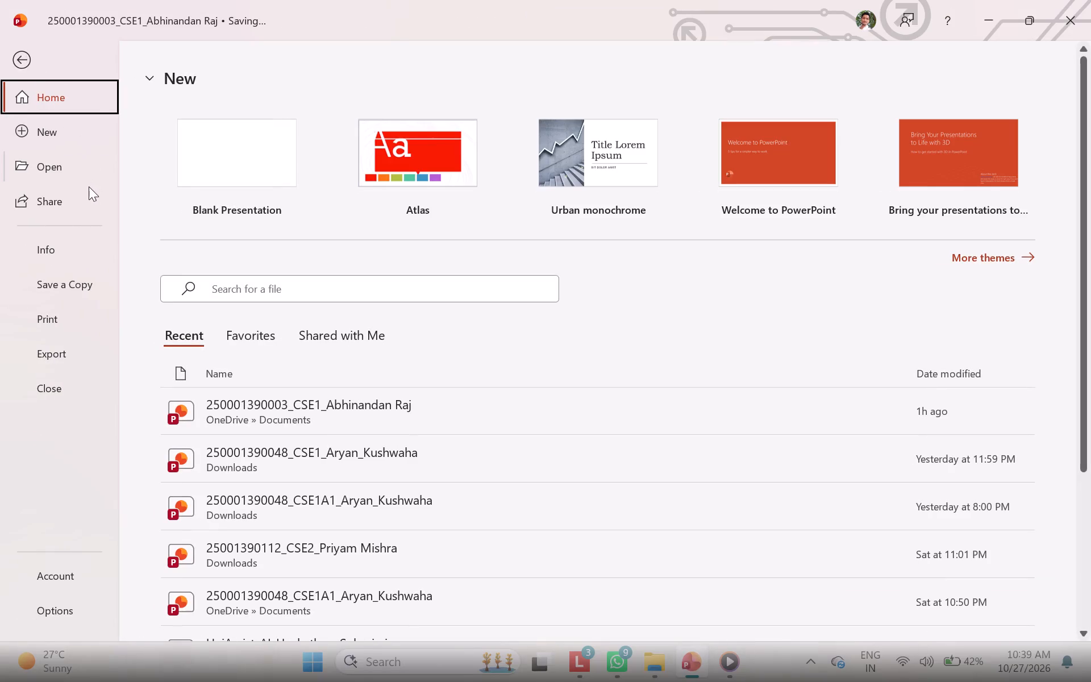
left_click(77, 284)
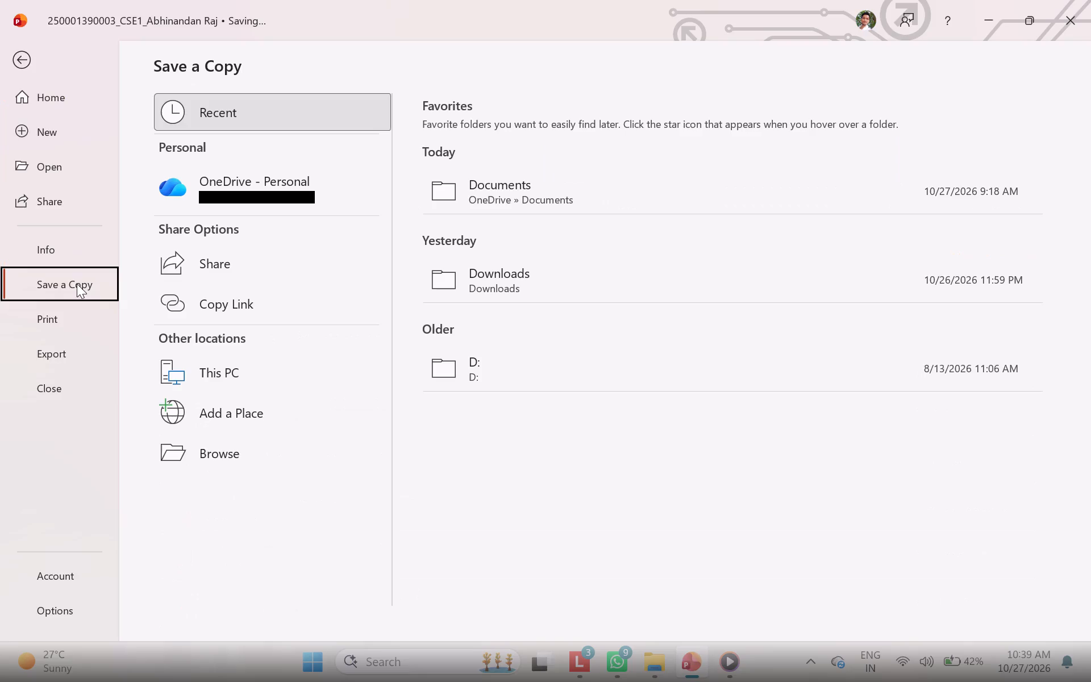
left_click(290, 168)
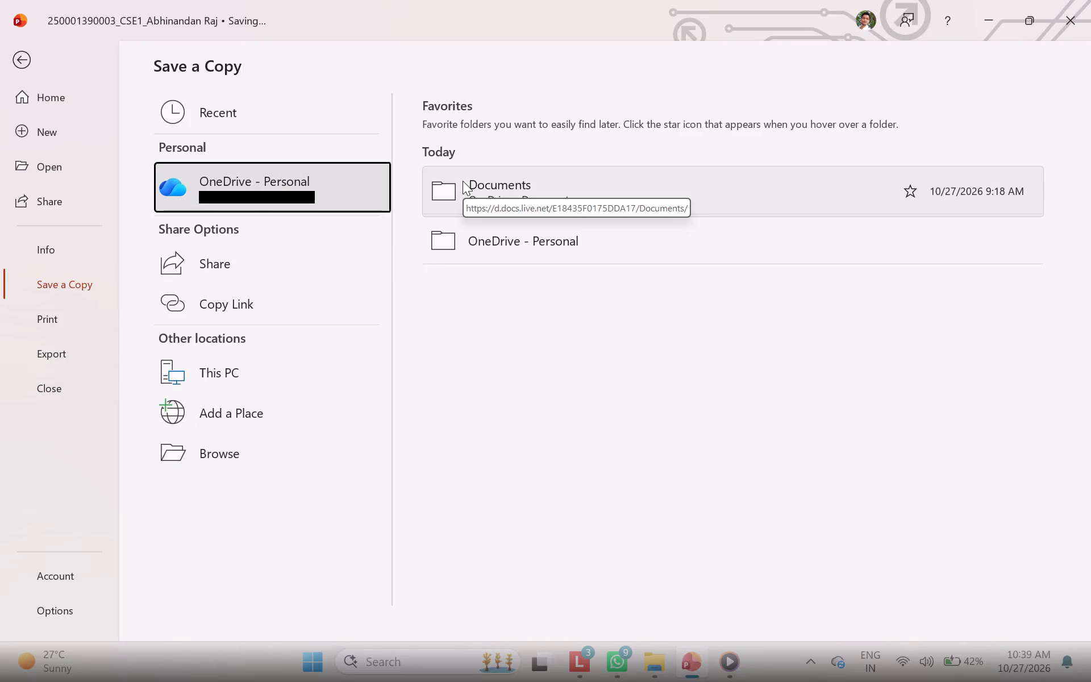
left_click(463, 181)
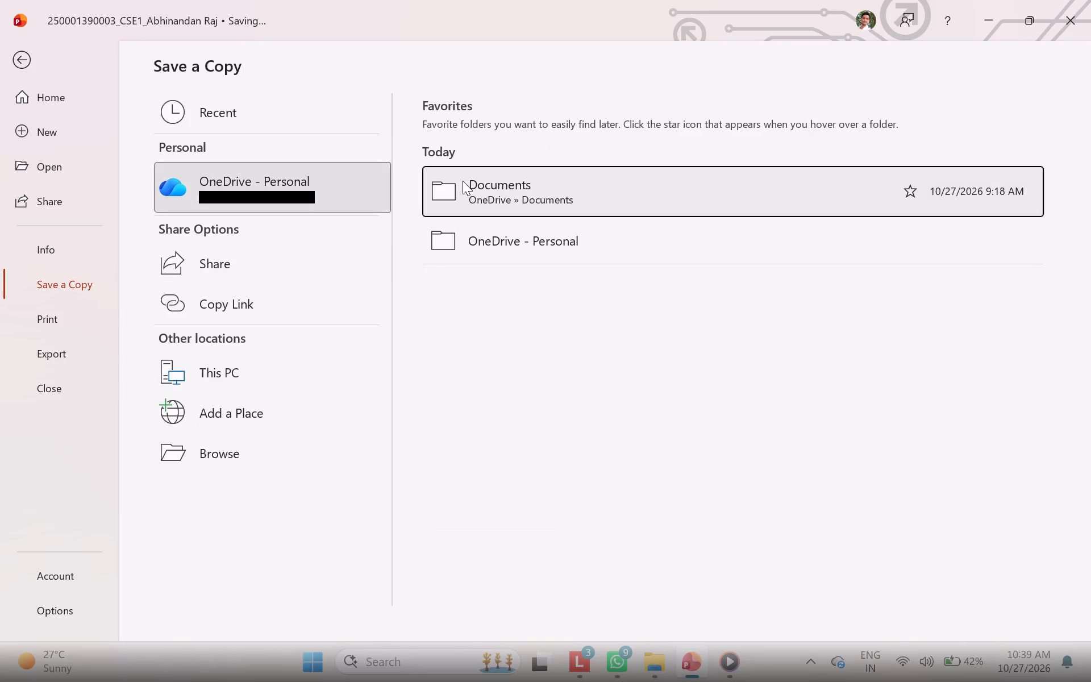
double_click(463, 181)
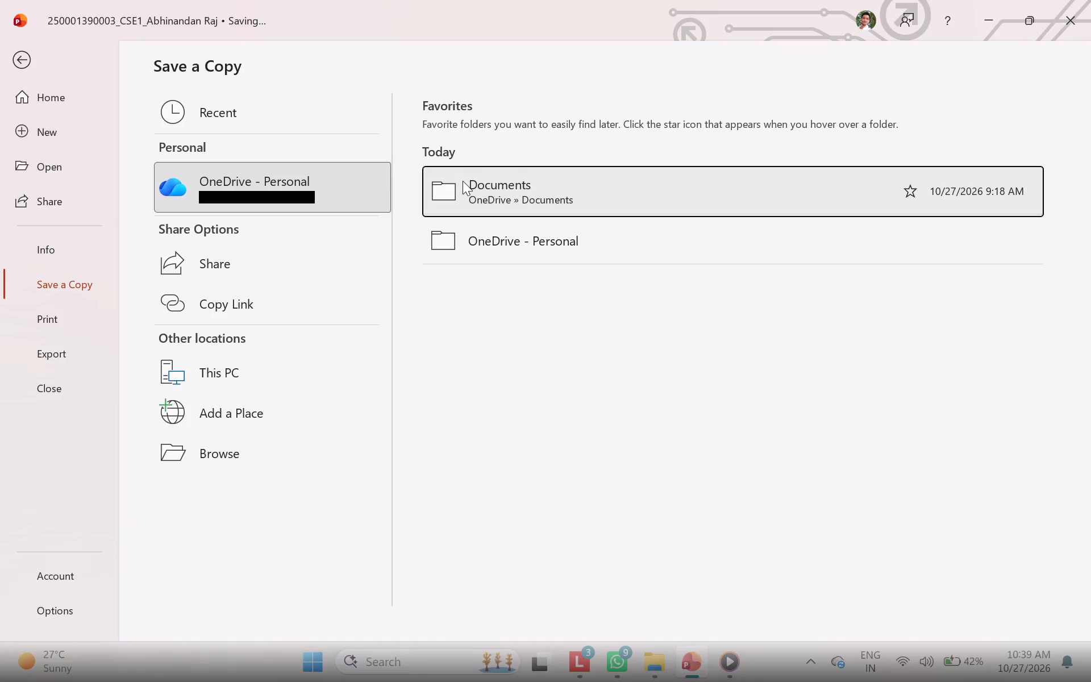
double_click(463, 181)
left_click(399, 373)
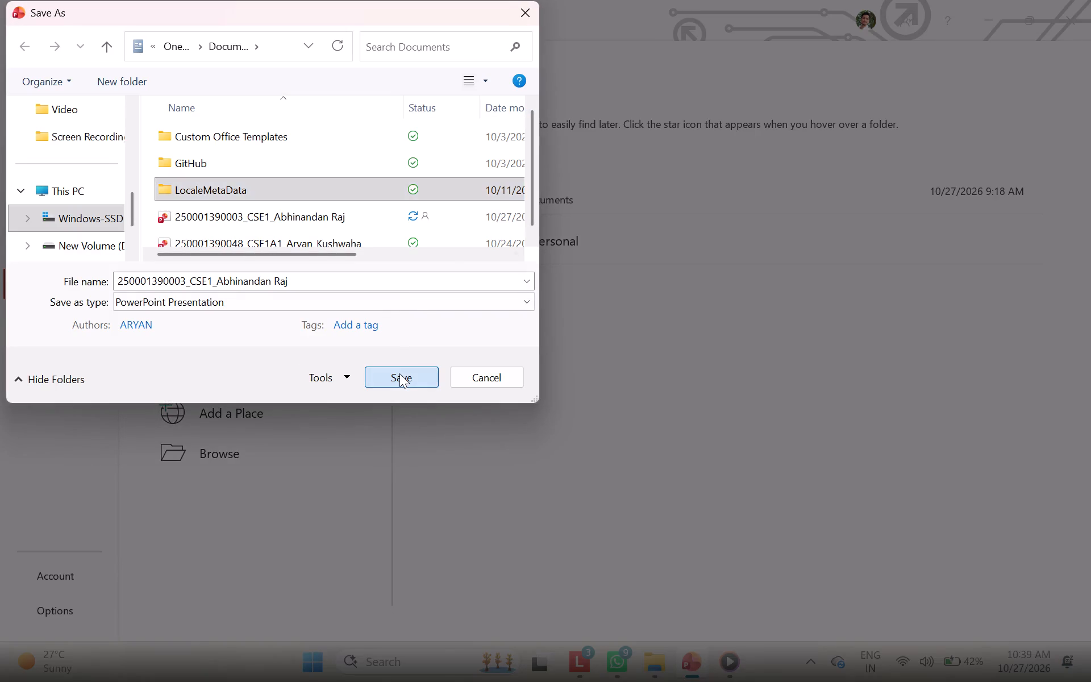
Complete saving the copy without embedding the Plus Jakarta Sans font, and dismiss the automatic-saving tip.
left_click(399, 373)
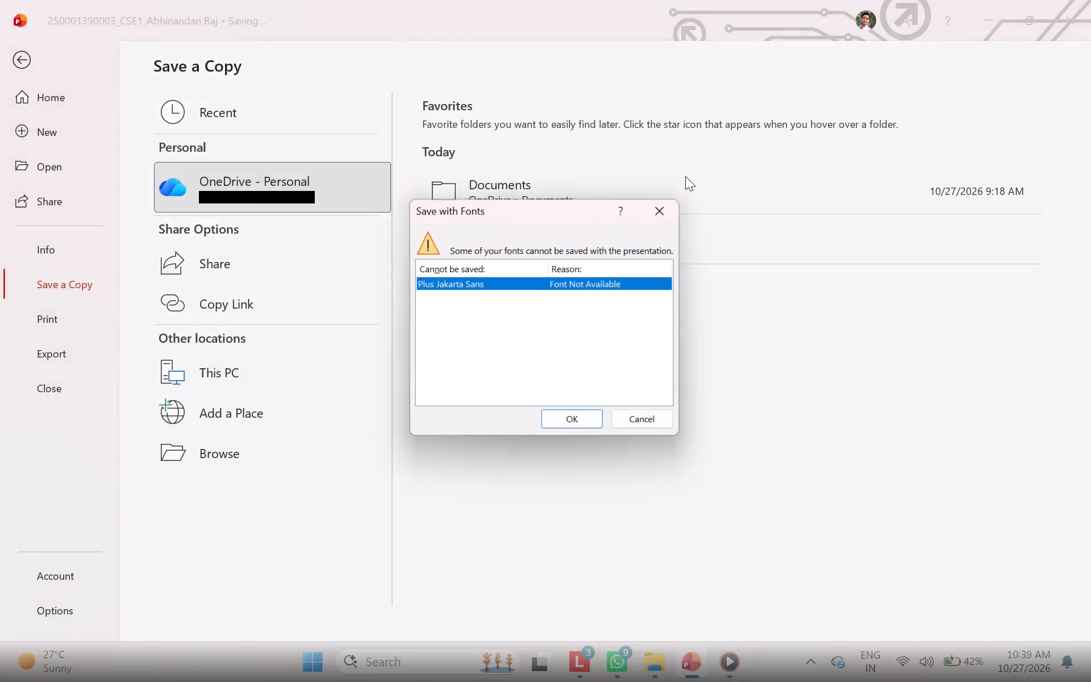
left_click(557, 411)
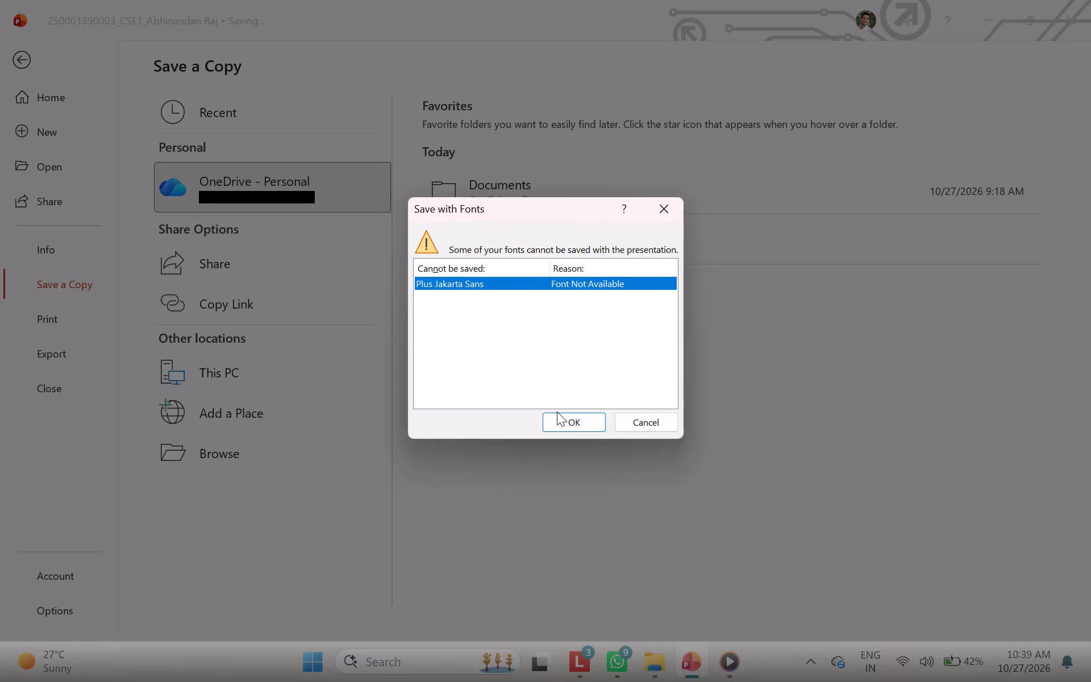
left_click(563, 420)
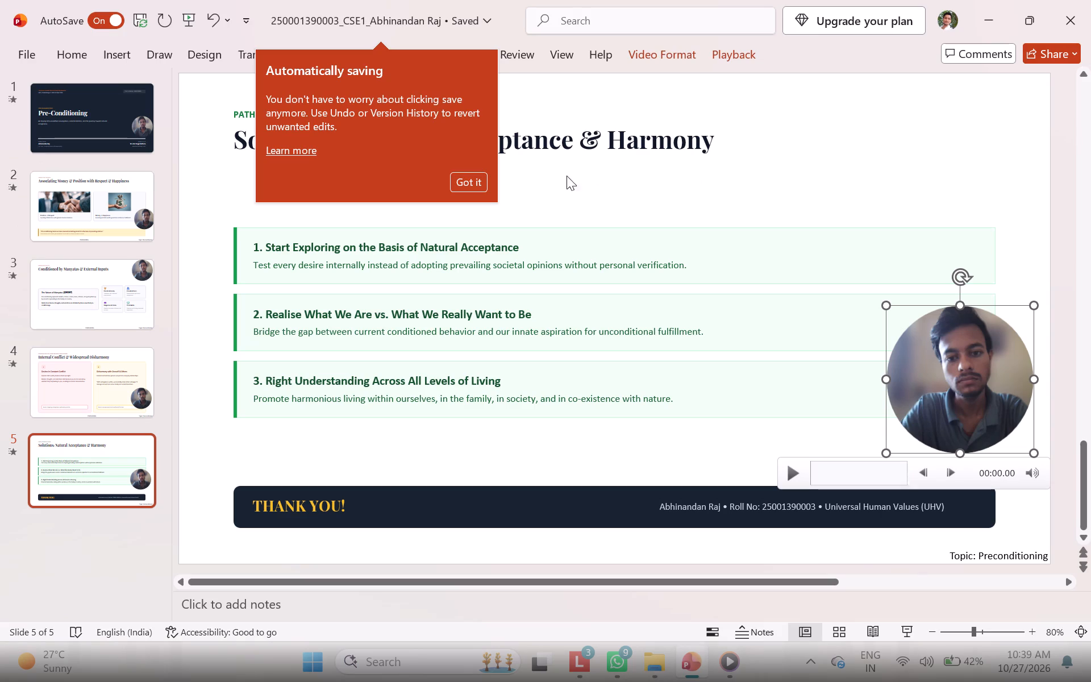
left_click(473, 185)
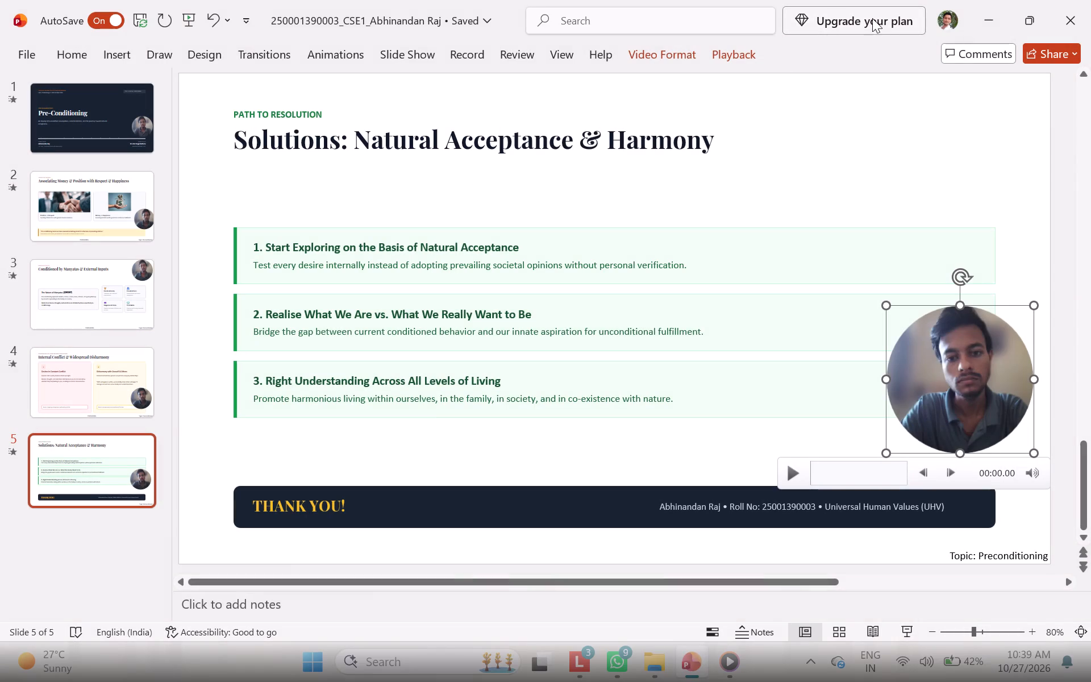
Switch to File Explorer and open the saved Pre-Conditioning presentation from the OneDrive Documents folder.
left_click(997, 7)
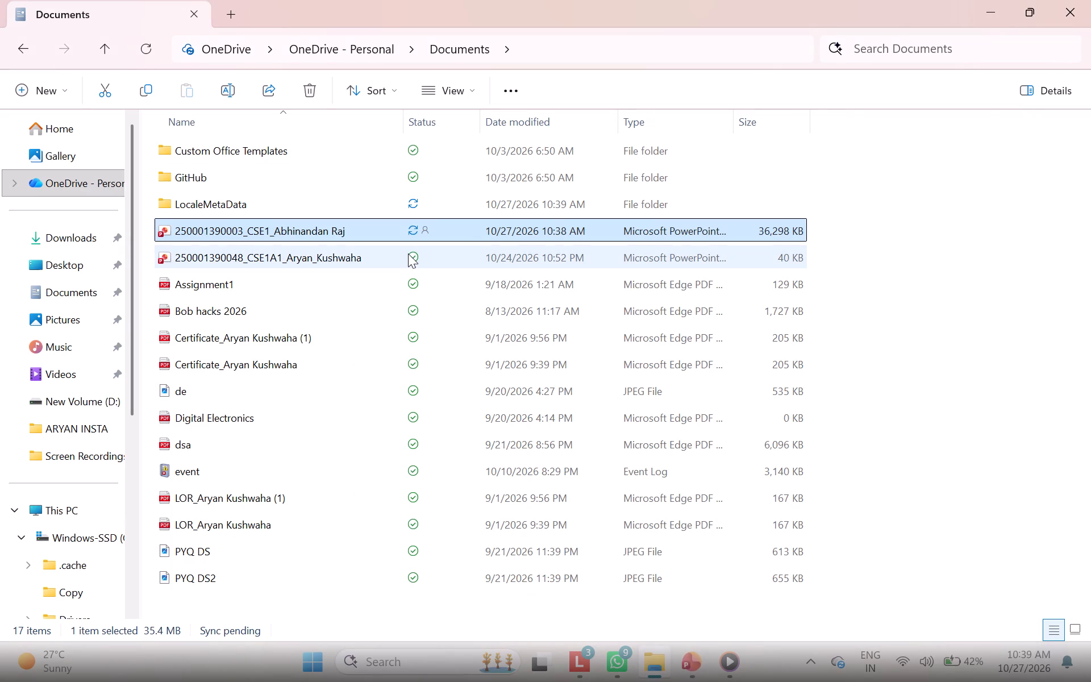
double_click(68, 186)
double_click(182, 228)
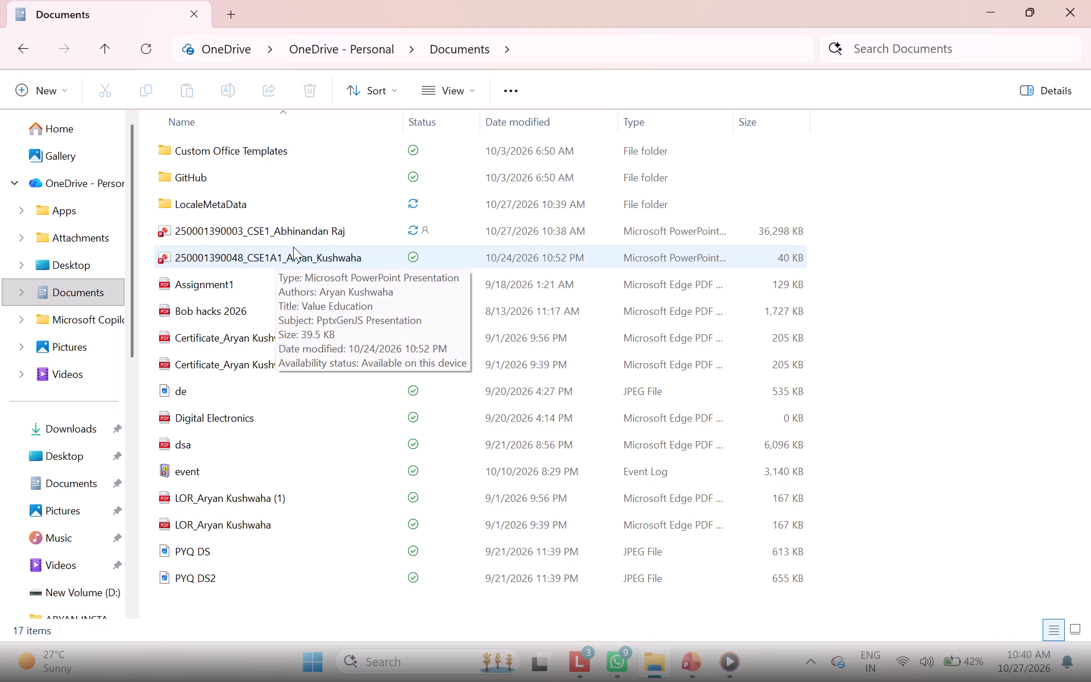
double_click(307, 231)
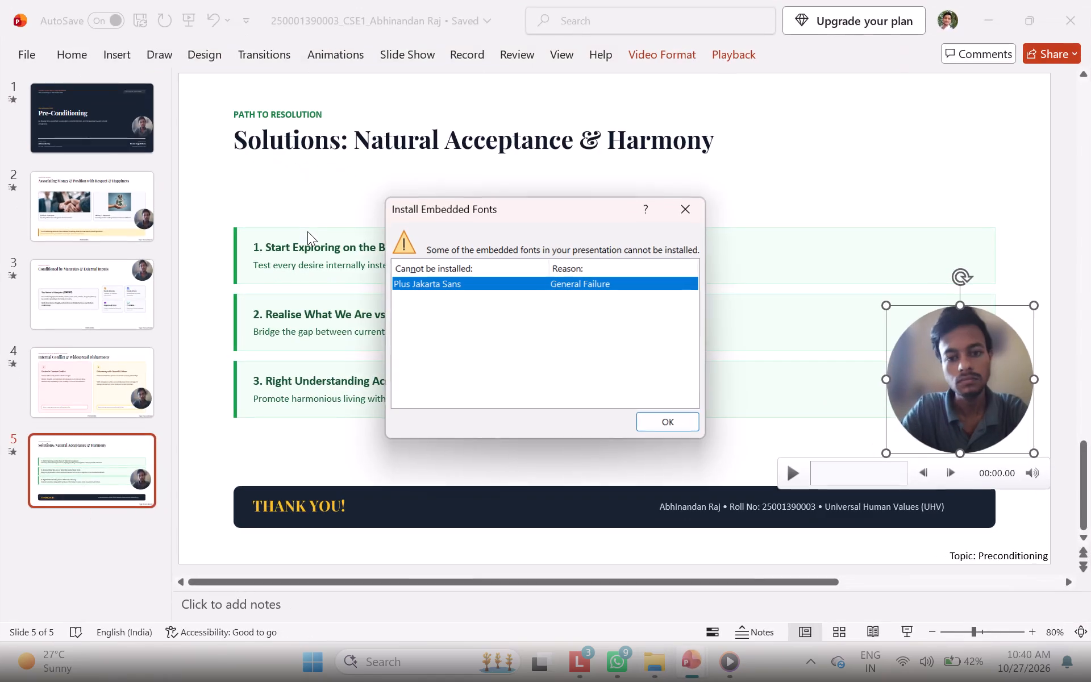
left_click(672, 418)
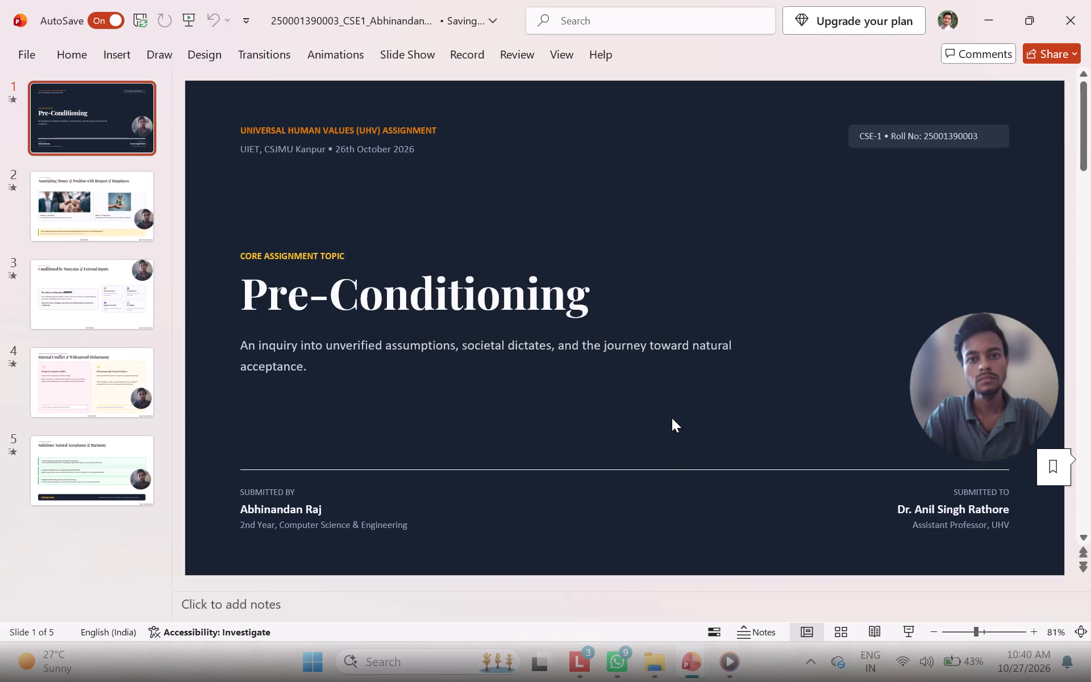
left_click(672, 418)
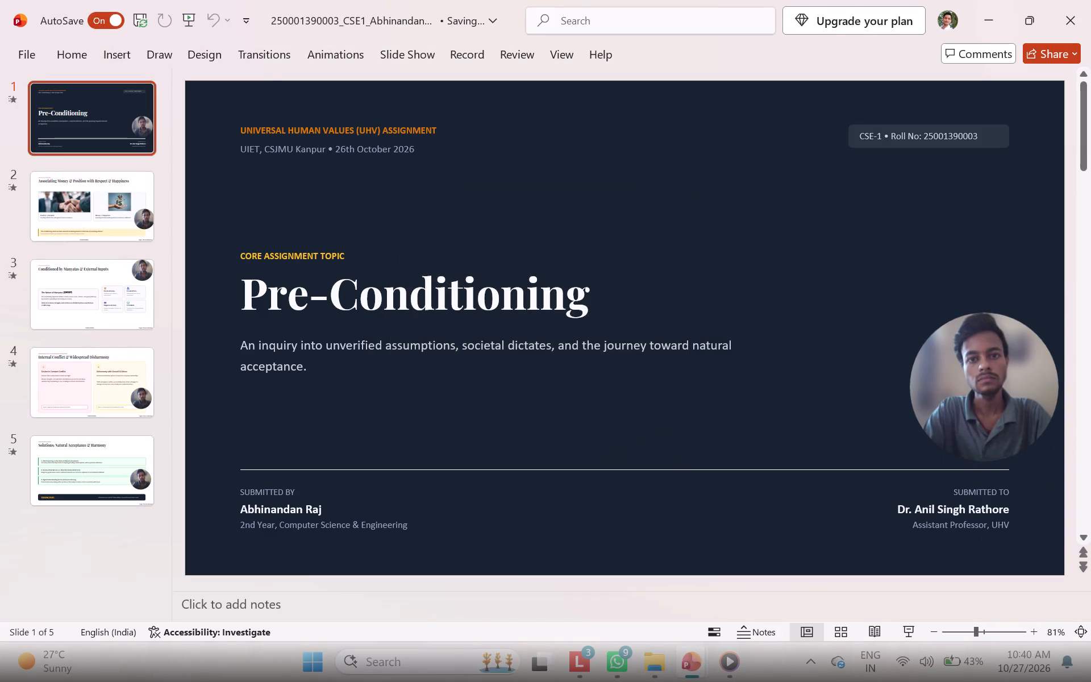
double_click(645, 409)
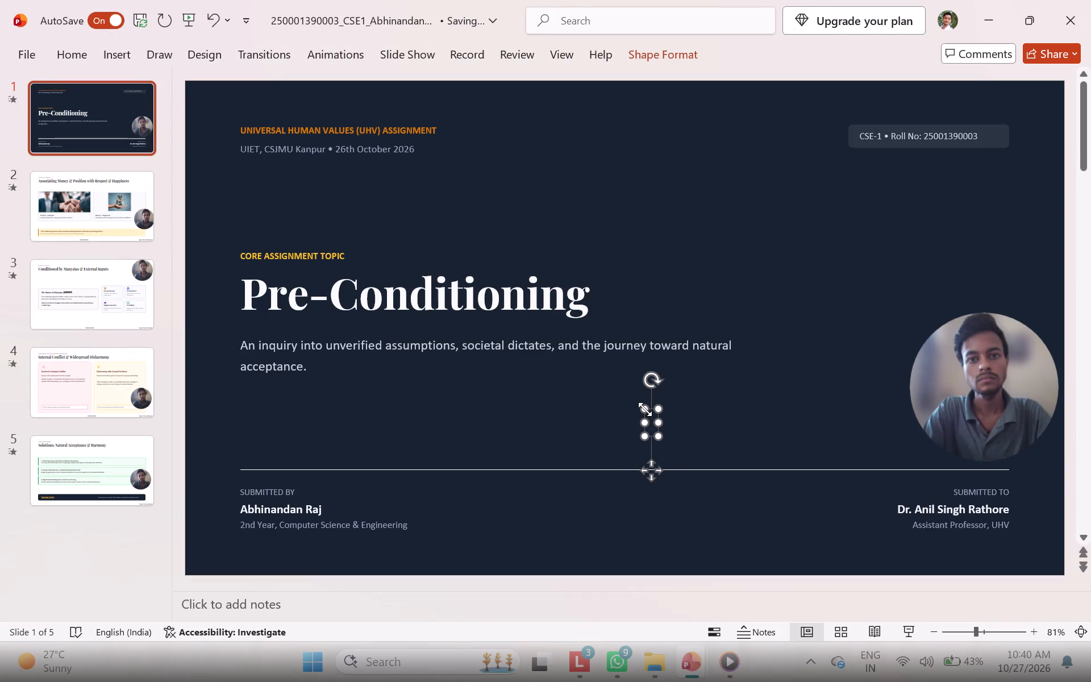
left_click(567, 412)
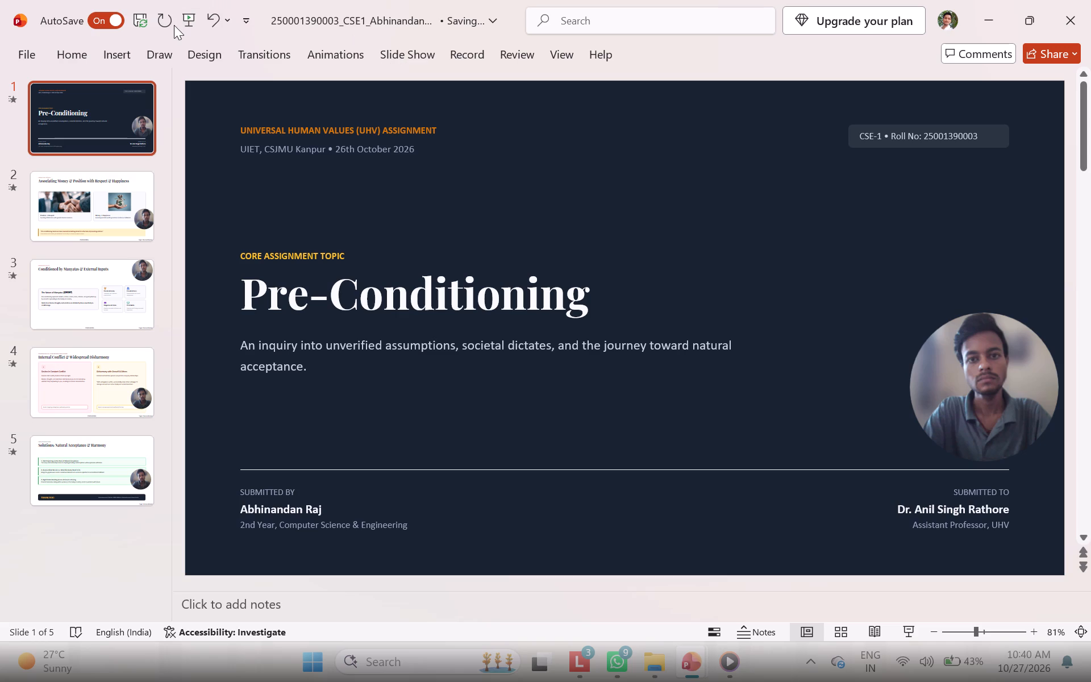
Play the slide show from the title slide through to the closing "THANK YOU!" slide and exit it.
left_click(186, 16)
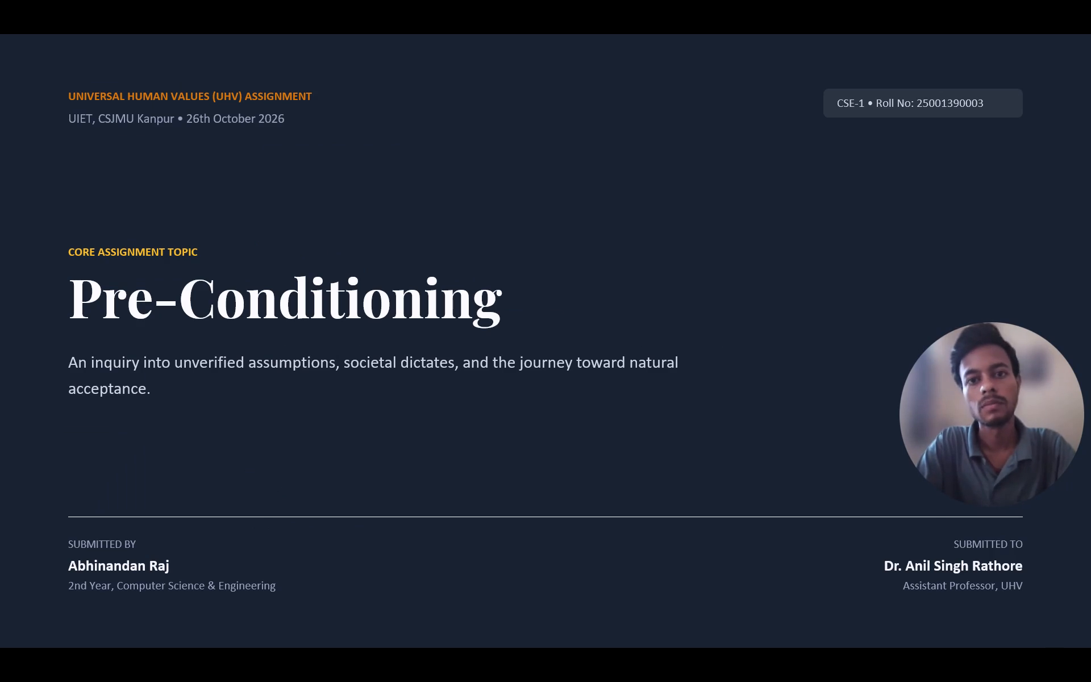
left_click(294, 86)
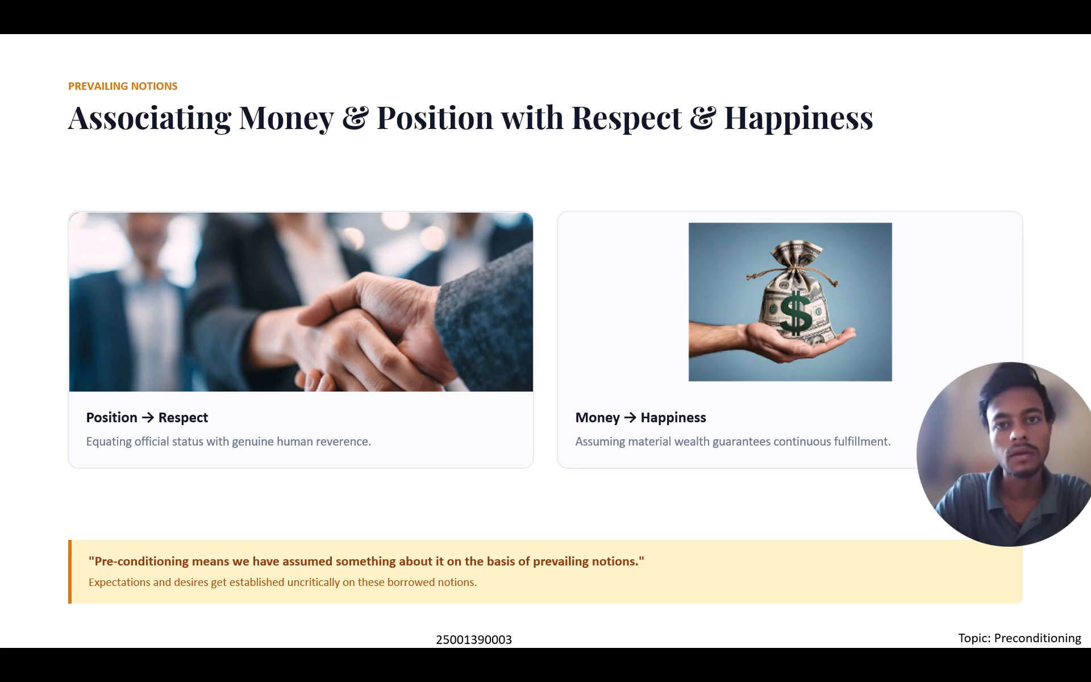
double_click(68, 0)
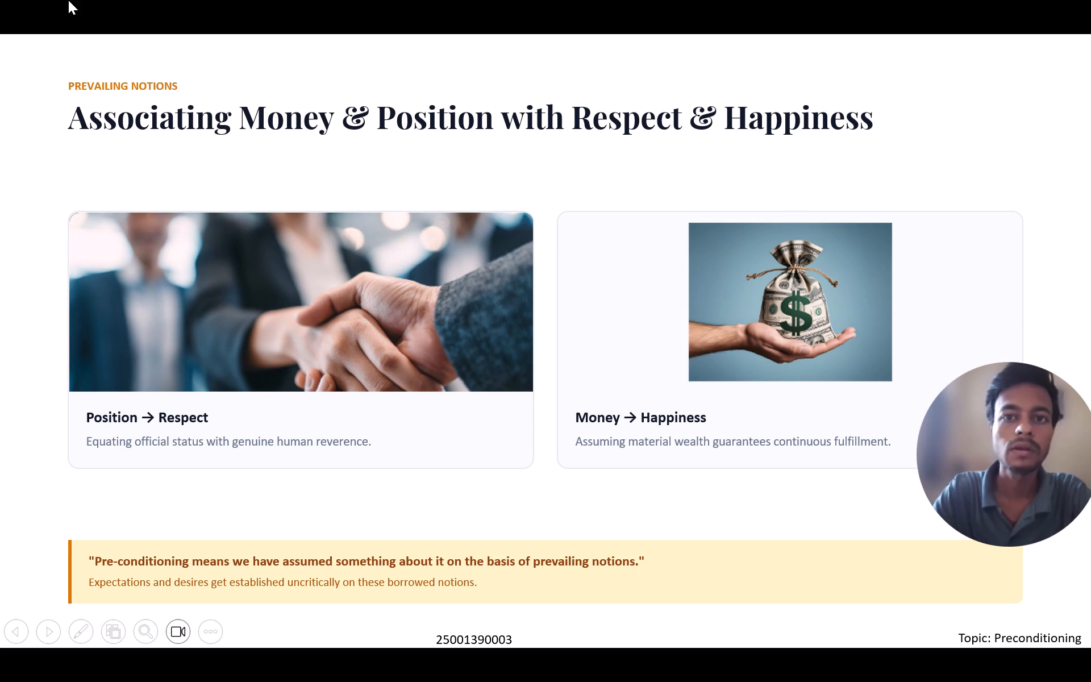
left_click(68, 0)
left_click(68, 0)
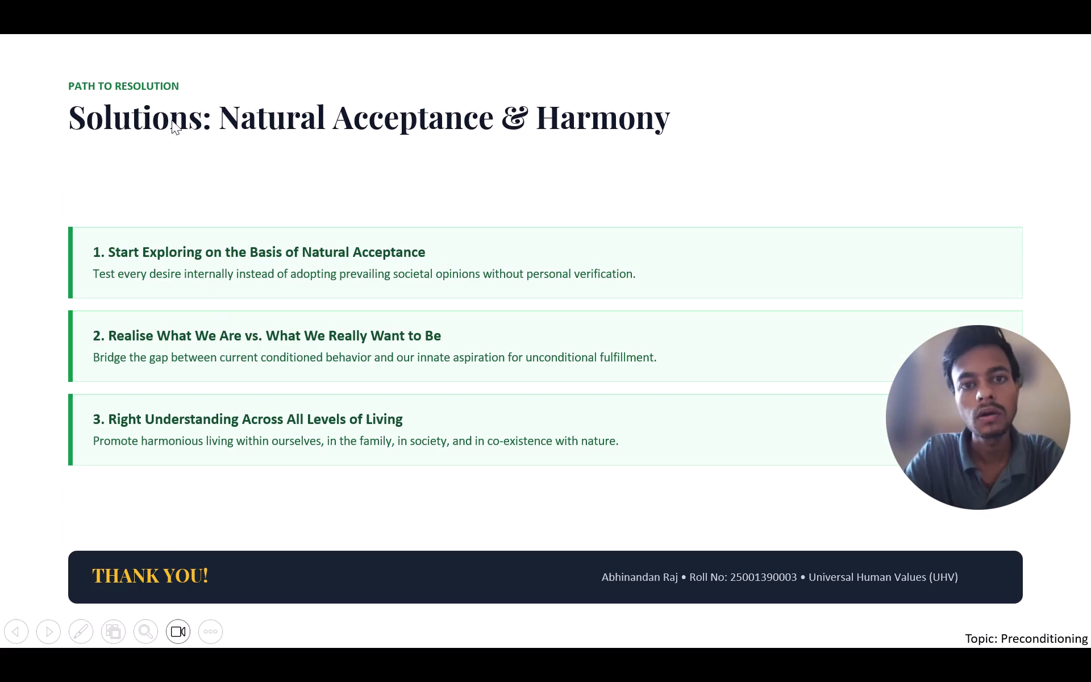
left_click(282, 423)
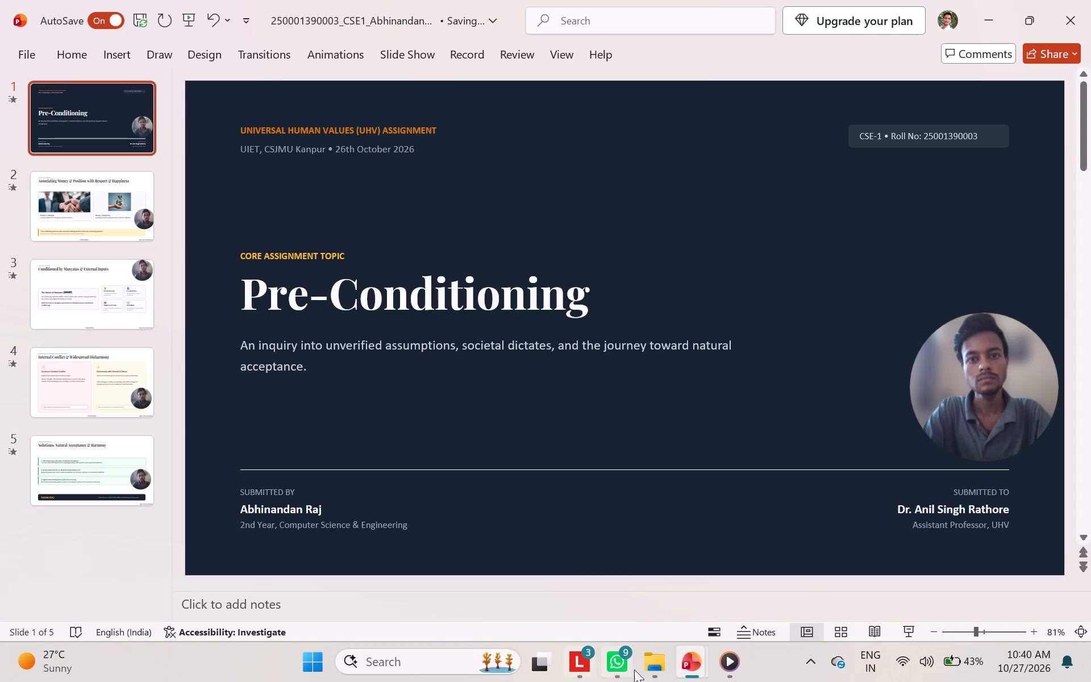
Switch back to File Explorer and send the saved Pre-Conditioning presentation file to the phone with Send to My Phone.
left_click(656, 669)
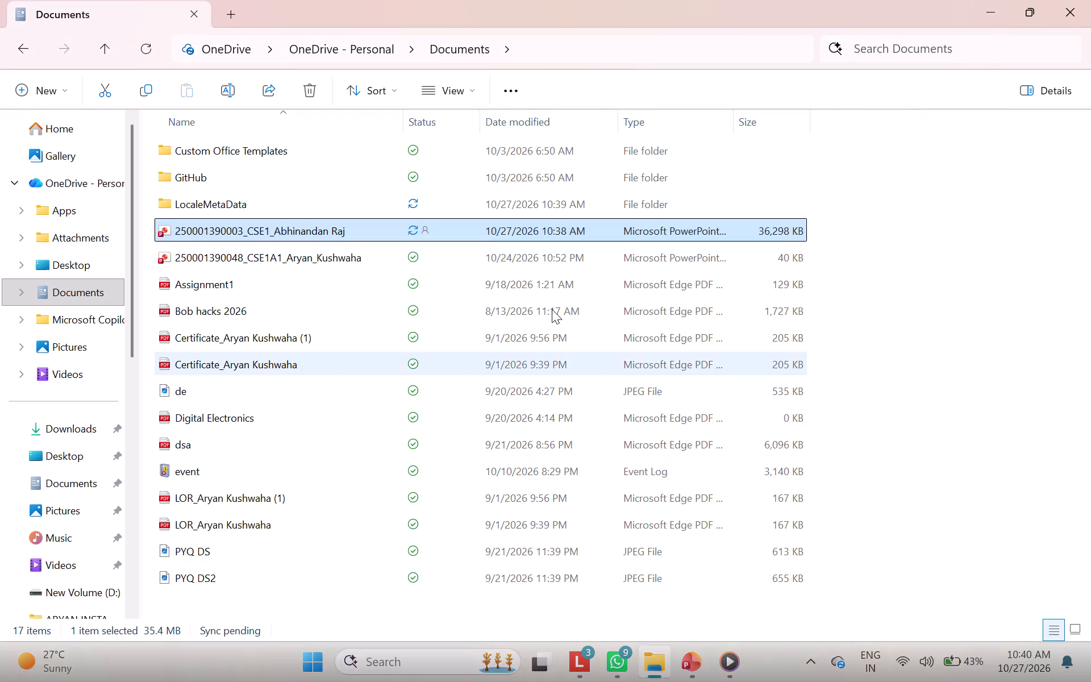
right_click(542, 224)
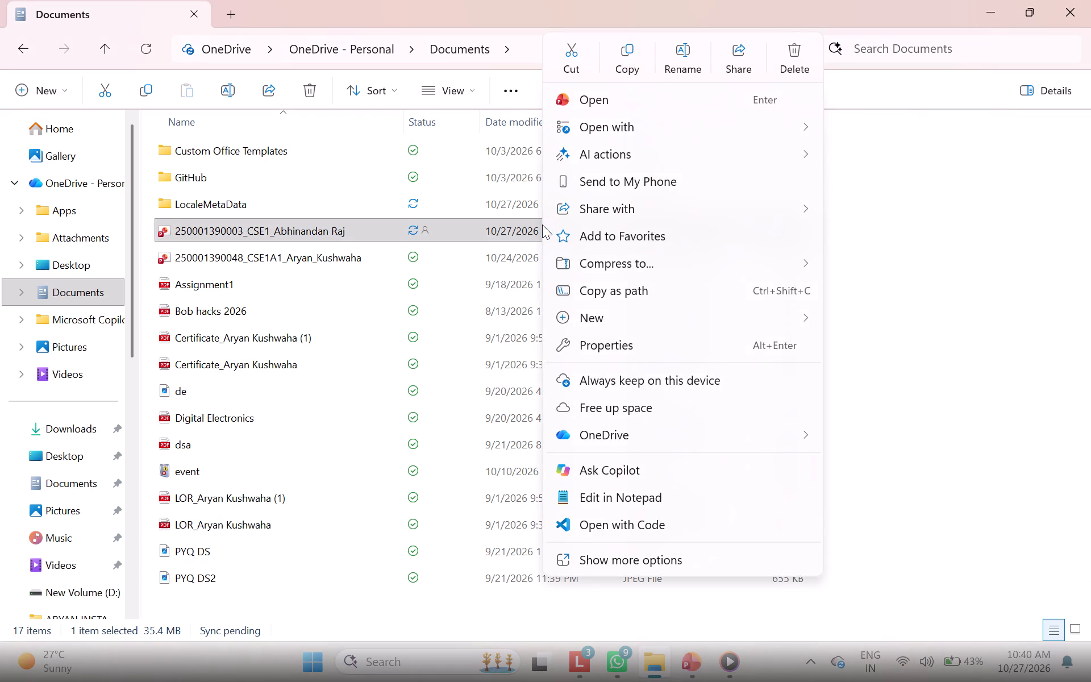
left_click(669, 180)
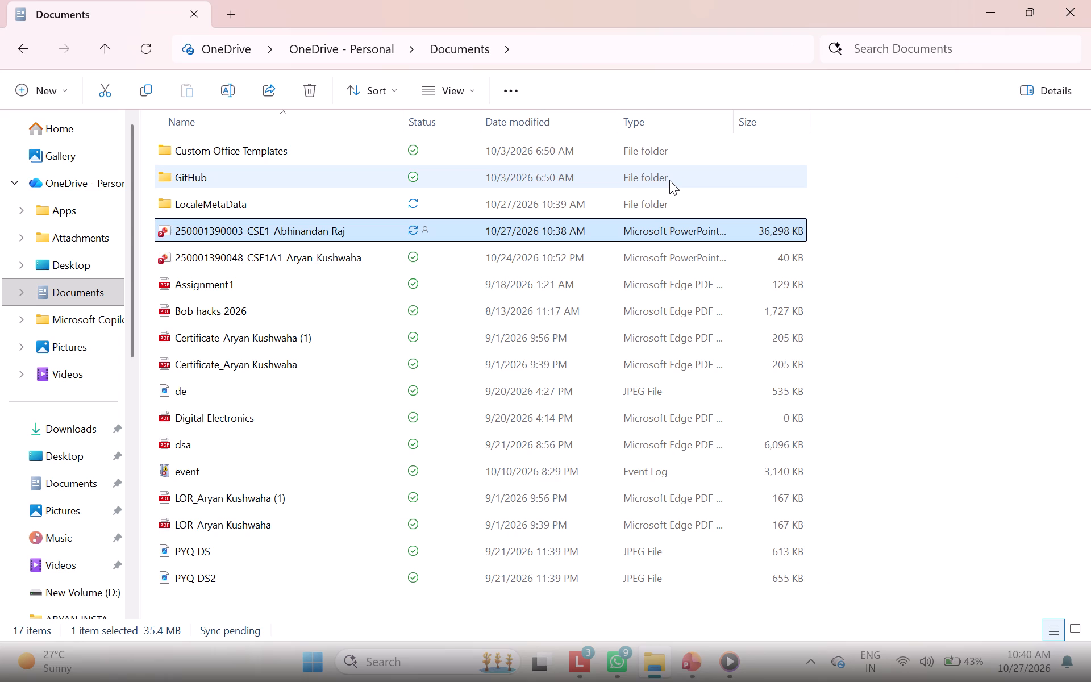
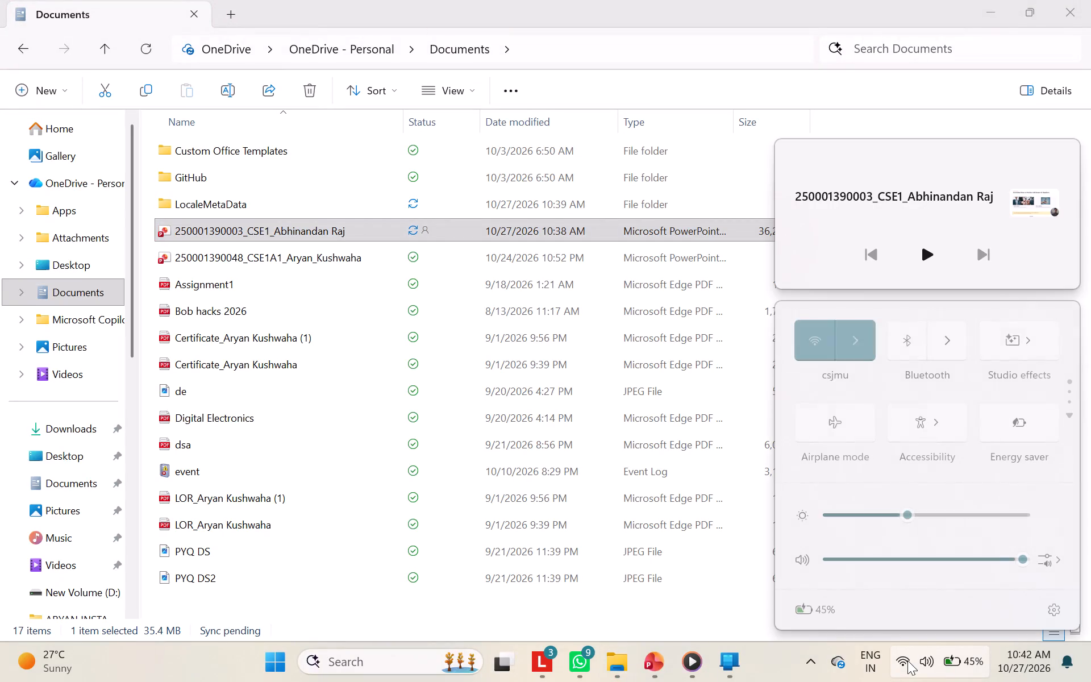
Turn on Bluetooth and pair the computer with the M04 phone, accepting the pairing request.
left_click(901, 351)
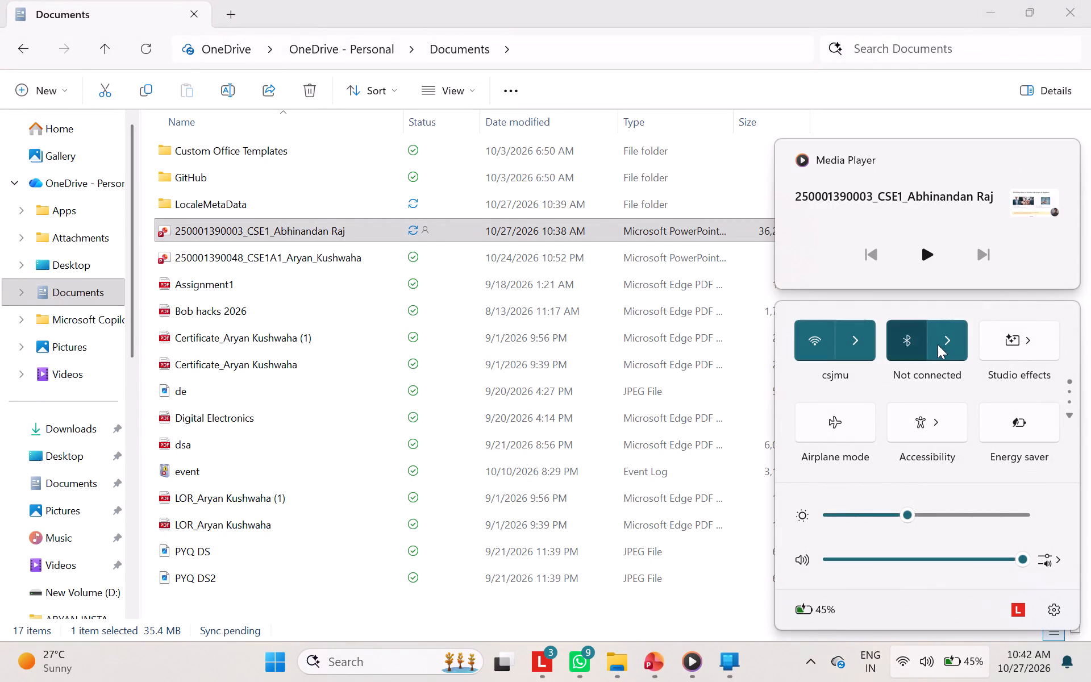
left_click(957, 340)
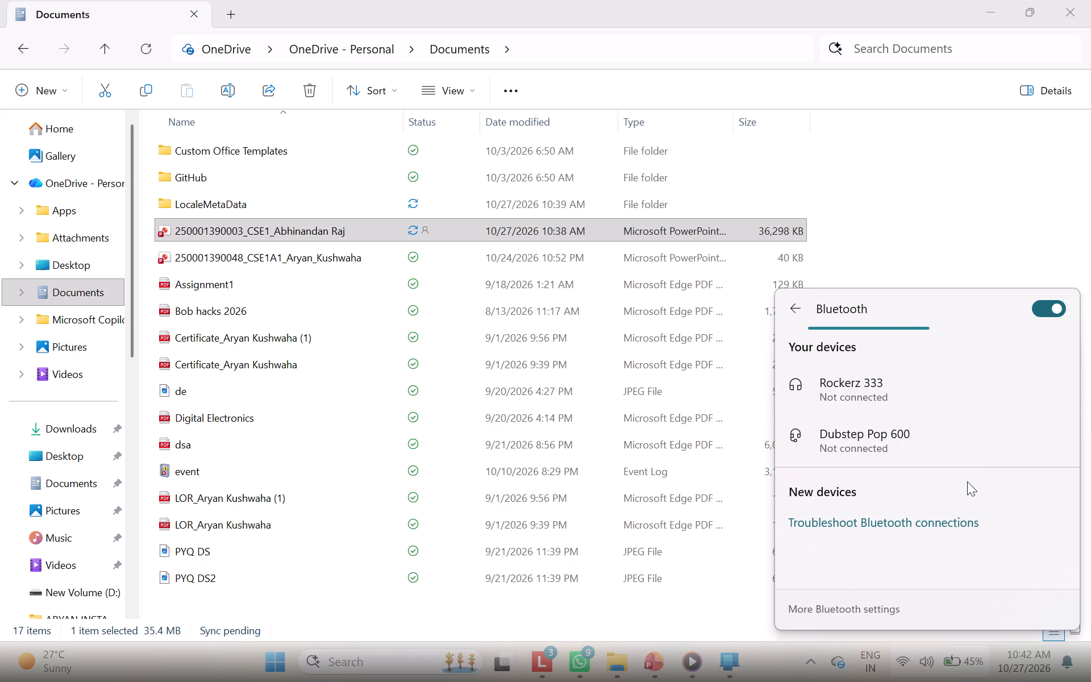
left_click(854, 488)
left_click(863, 524)
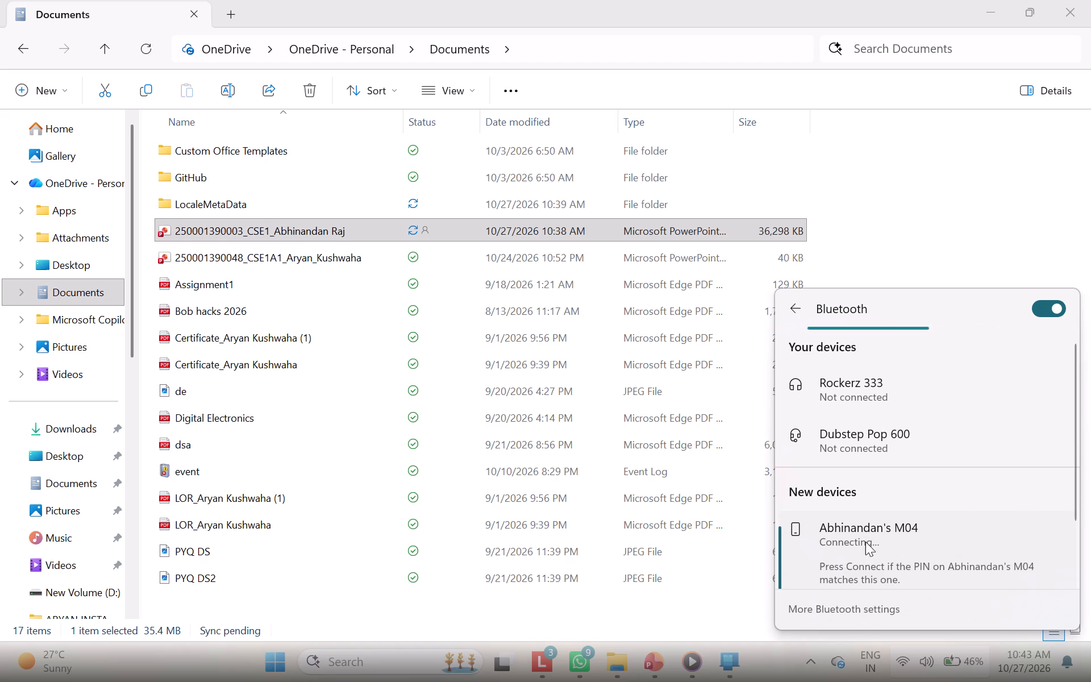
left_click(1077, 535)
left_click(923, 535)
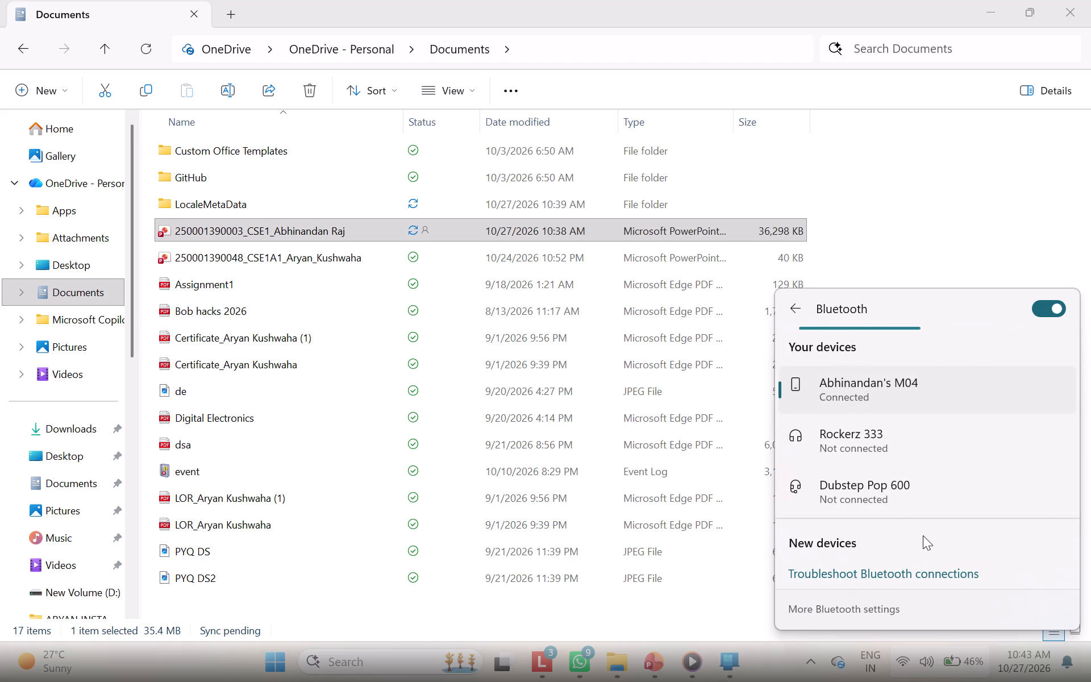
Bring up the available actions for the saved Pre-Conditioning presentation file in the Documents folder.
right_click(644, 239)
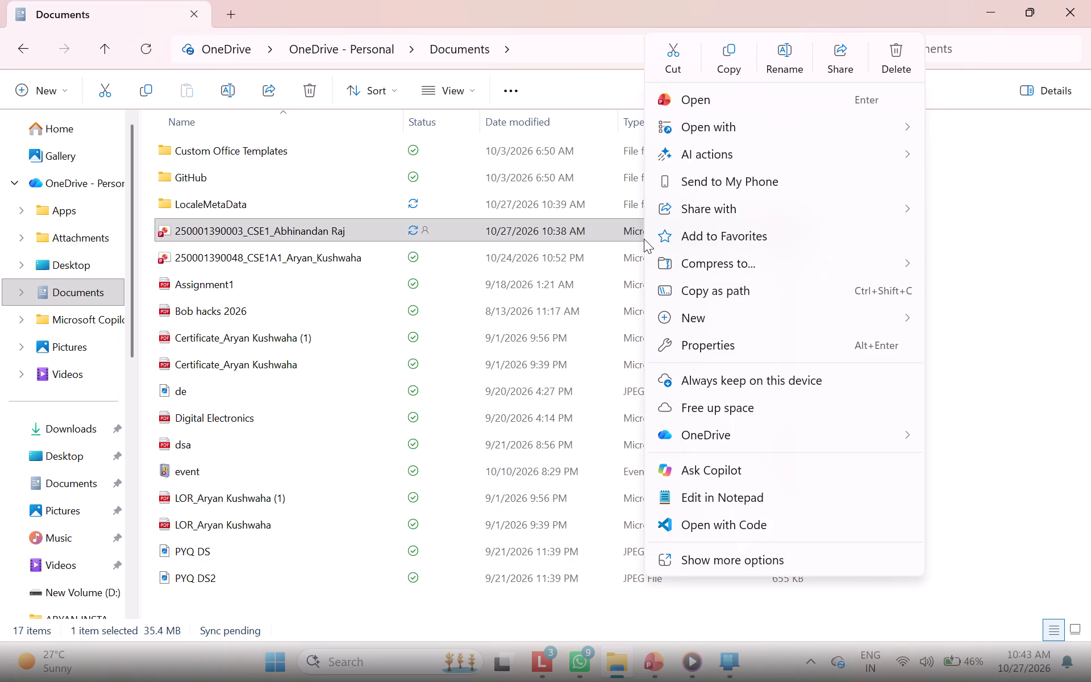
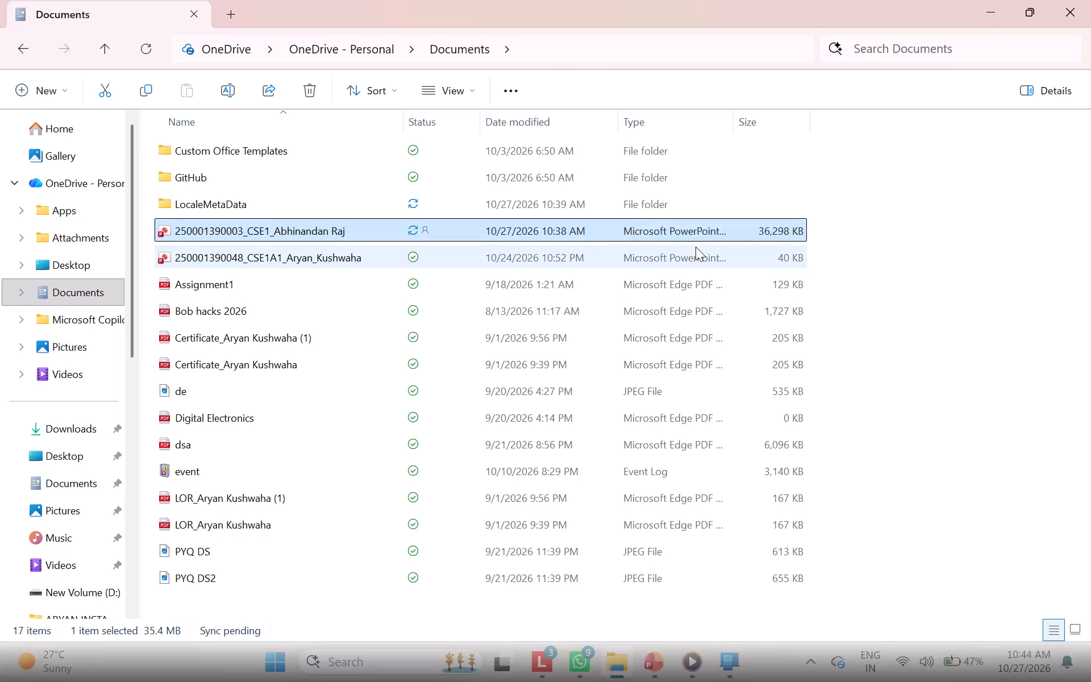
Start sending the saved Pre-Conditioning presentation file from the Documents folder to a Bluetooth device.
right_click(696, 233)
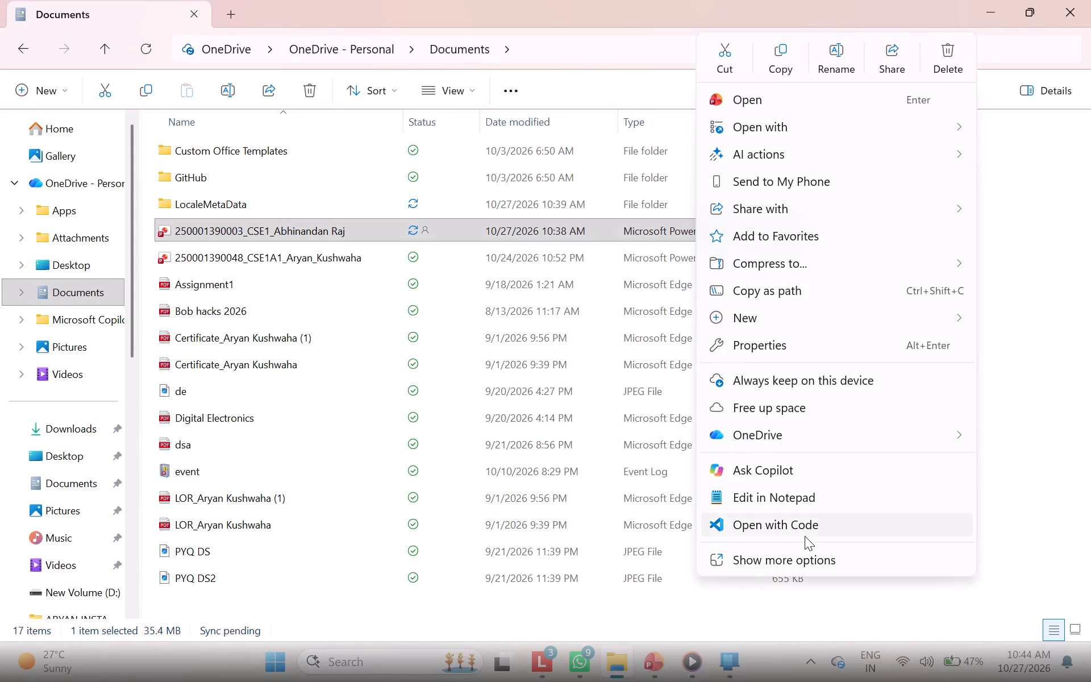
left_click(808, 559)
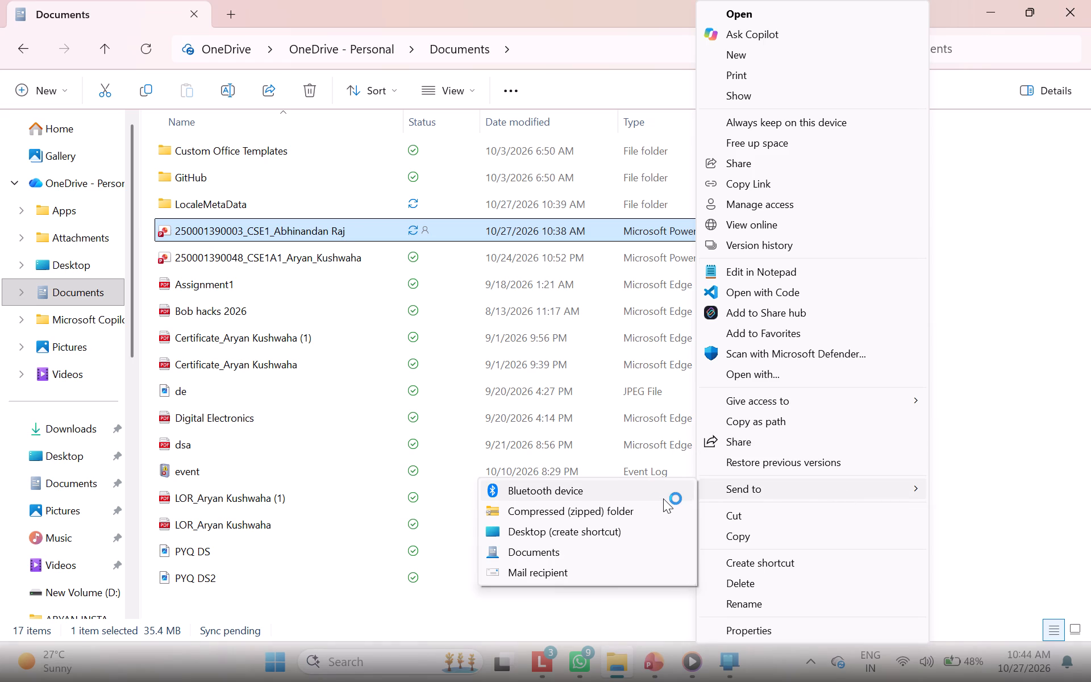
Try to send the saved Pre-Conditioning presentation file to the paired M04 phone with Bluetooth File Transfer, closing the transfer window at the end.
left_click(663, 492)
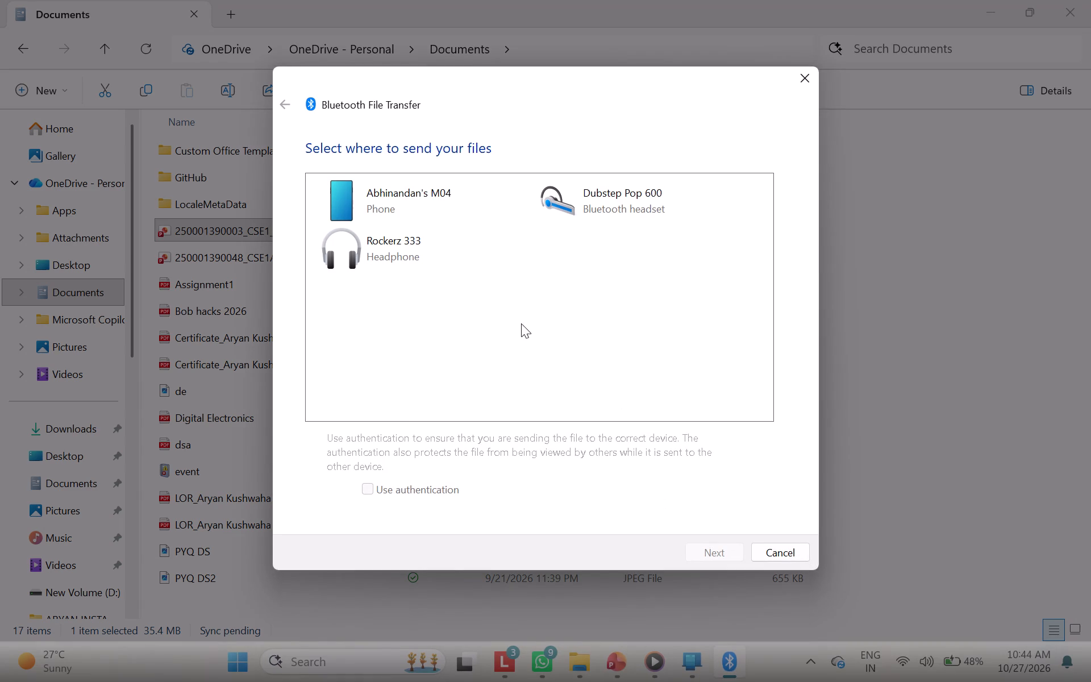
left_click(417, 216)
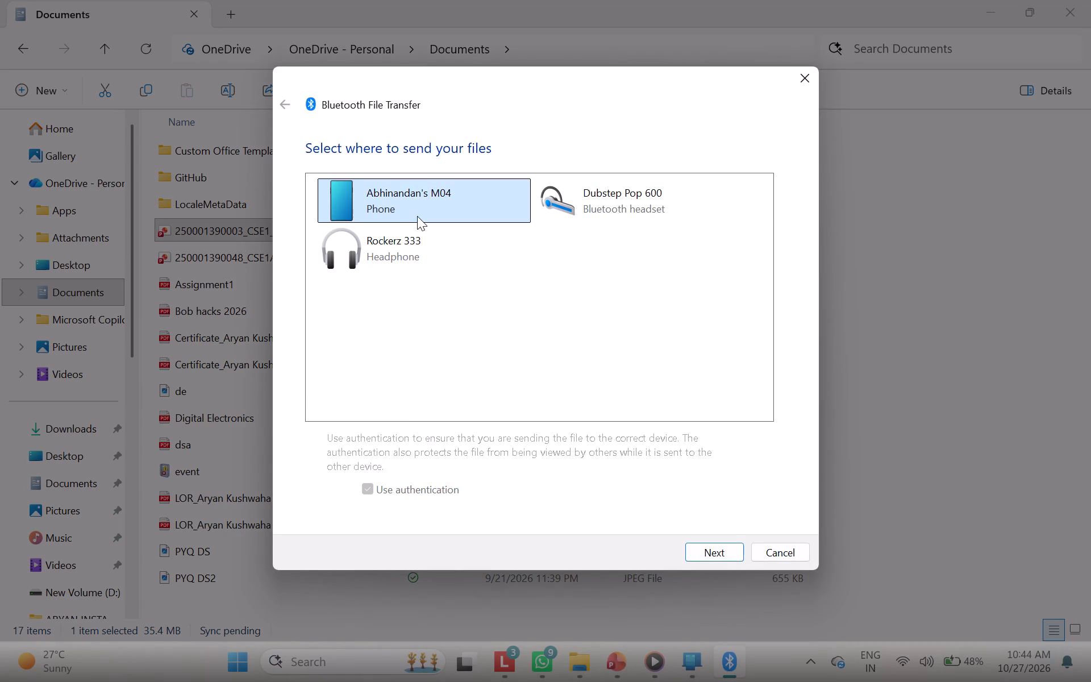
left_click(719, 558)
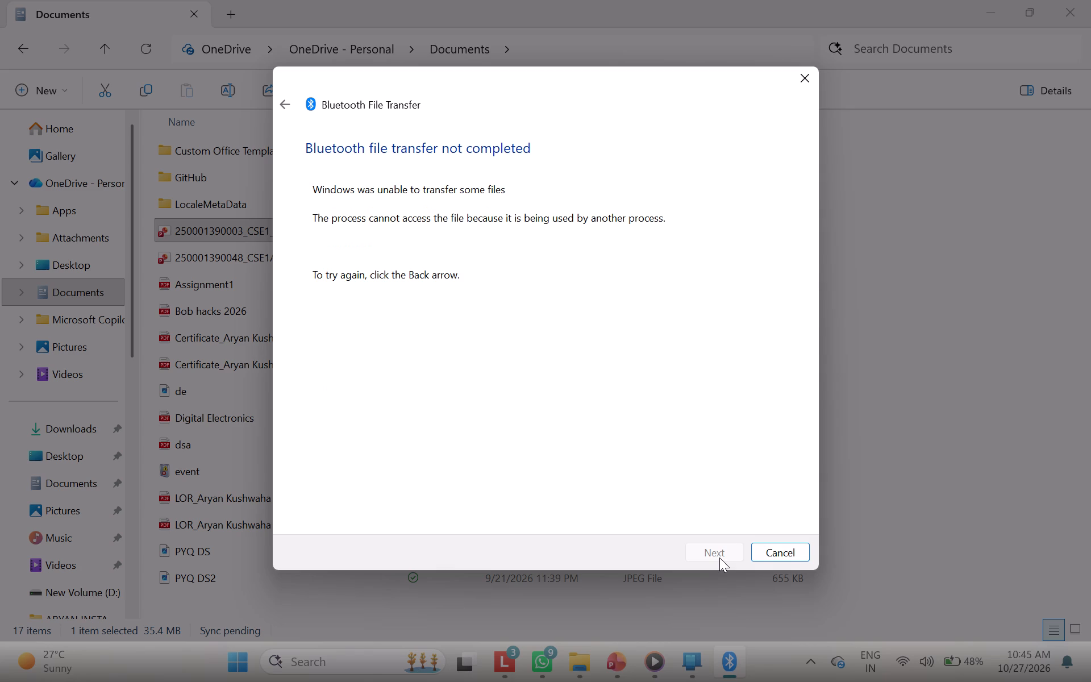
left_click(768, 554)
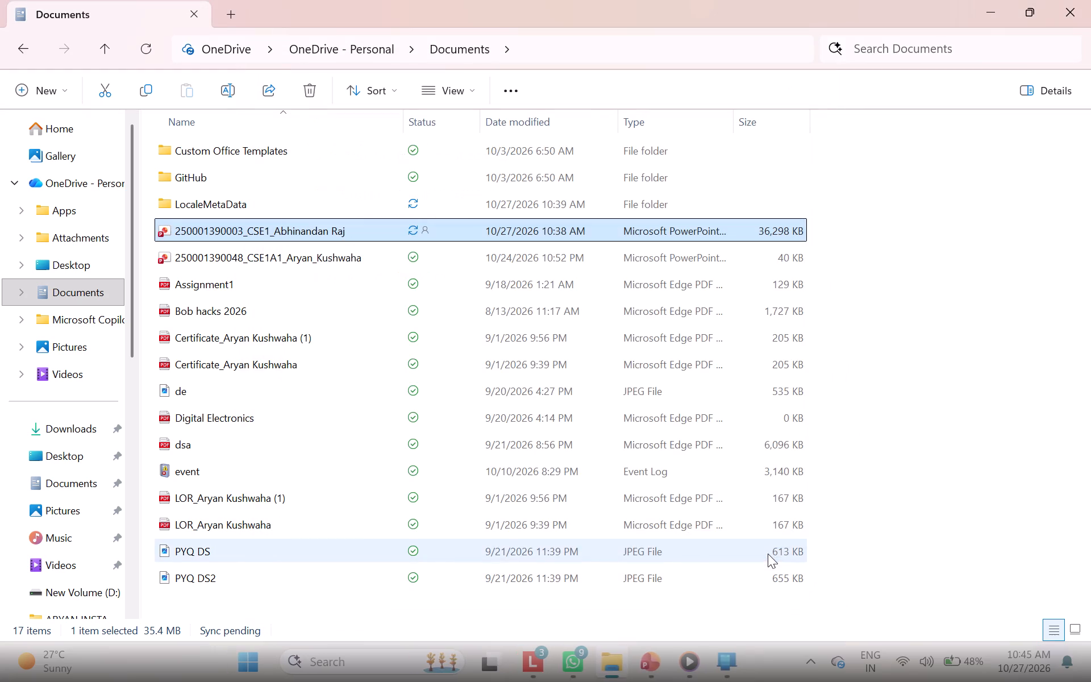
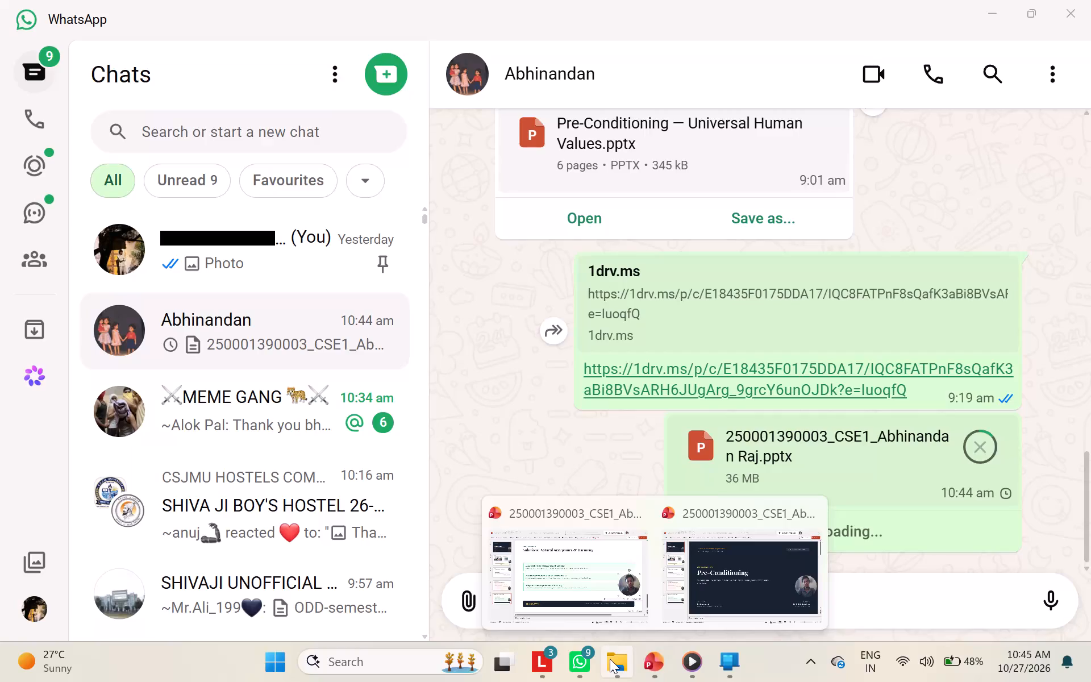
Switch to File Explorer and open the Videos folder.
left_click(610, 659)
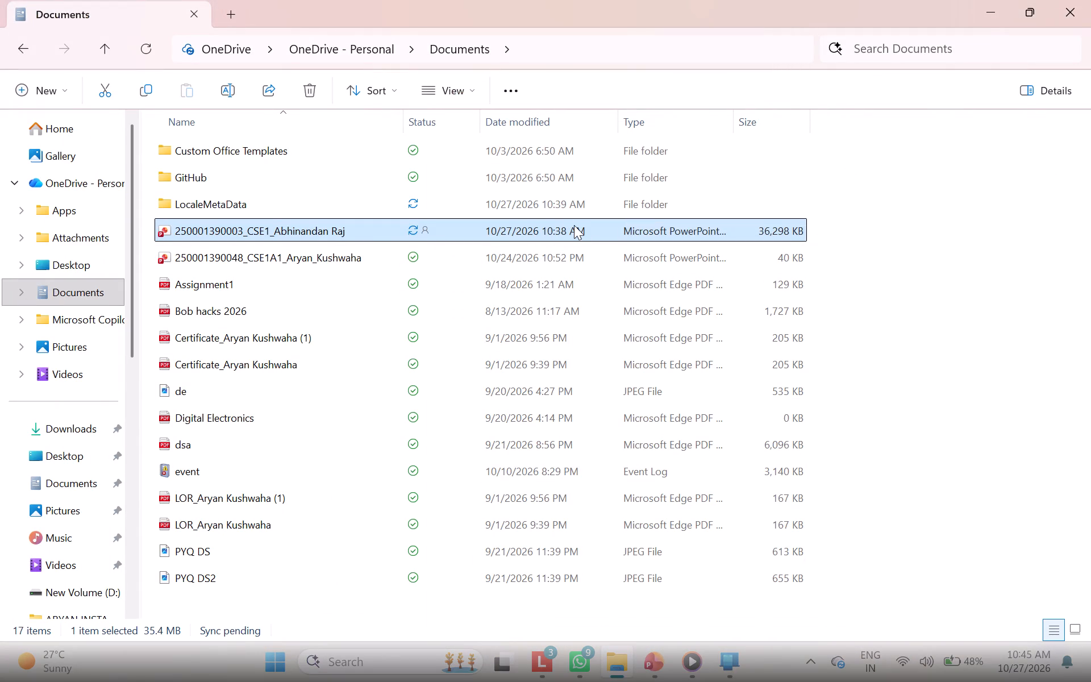
left_click(75, 564)
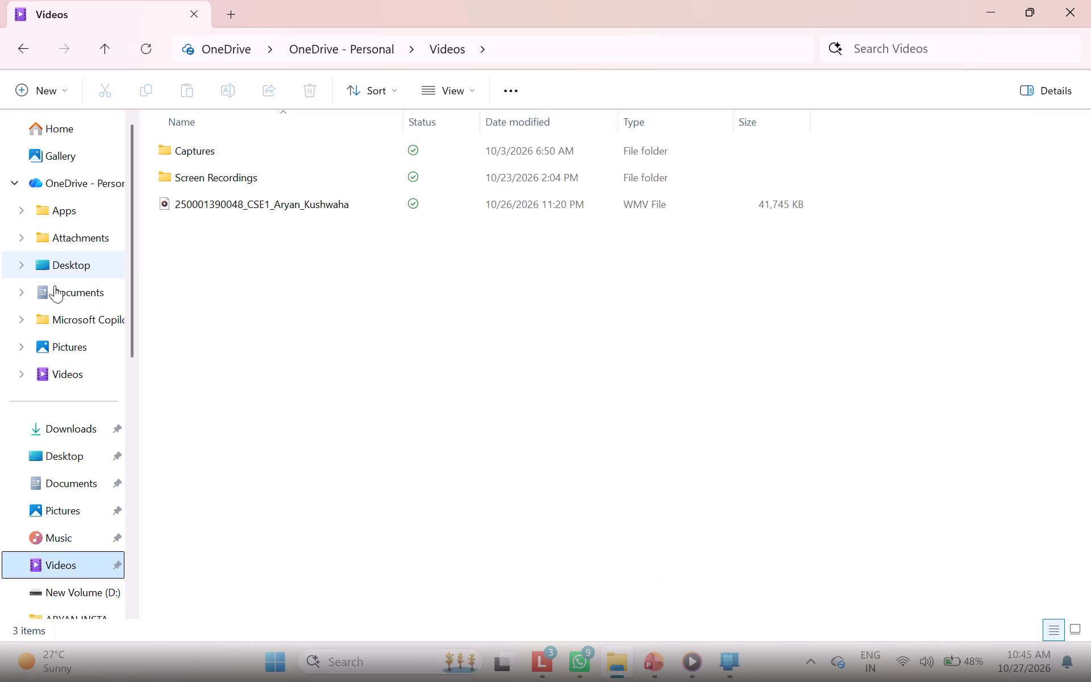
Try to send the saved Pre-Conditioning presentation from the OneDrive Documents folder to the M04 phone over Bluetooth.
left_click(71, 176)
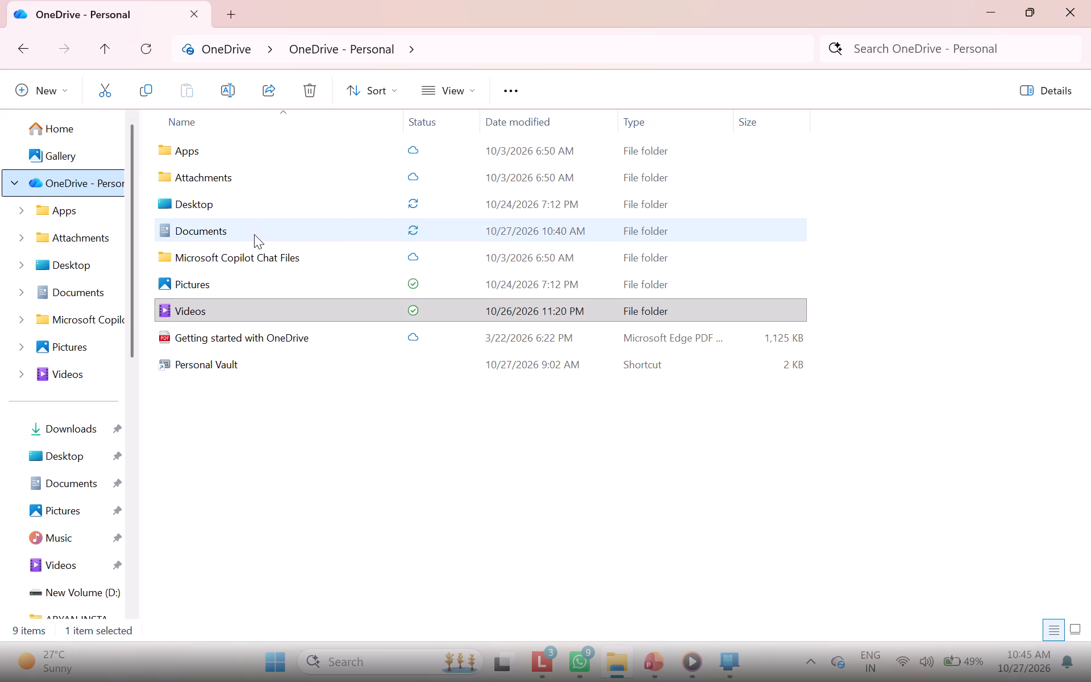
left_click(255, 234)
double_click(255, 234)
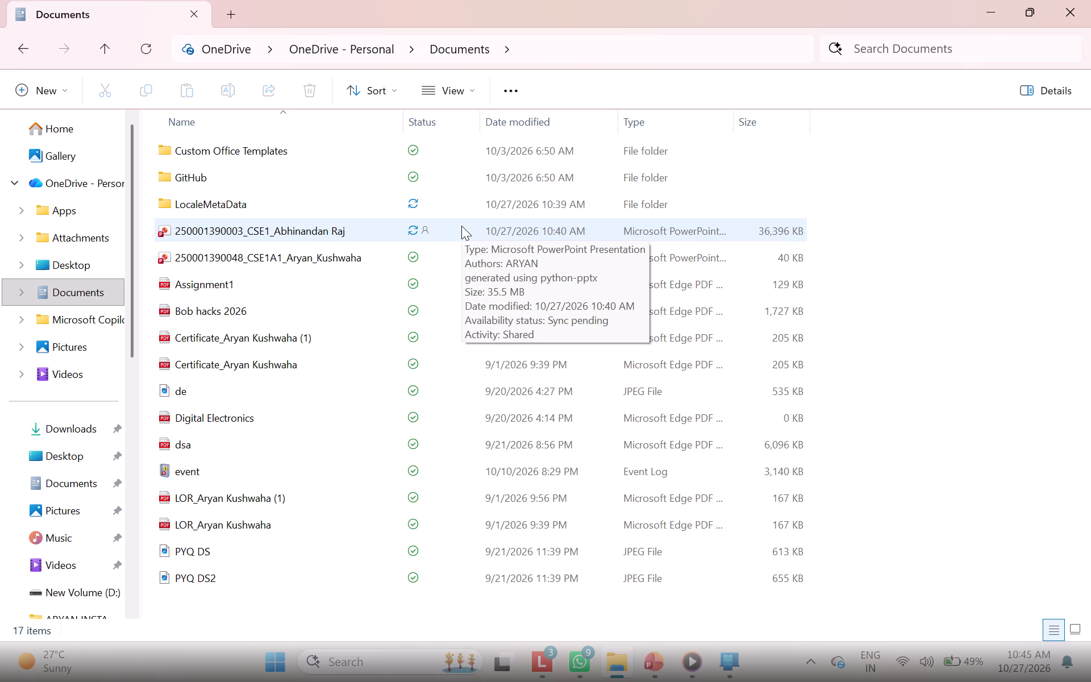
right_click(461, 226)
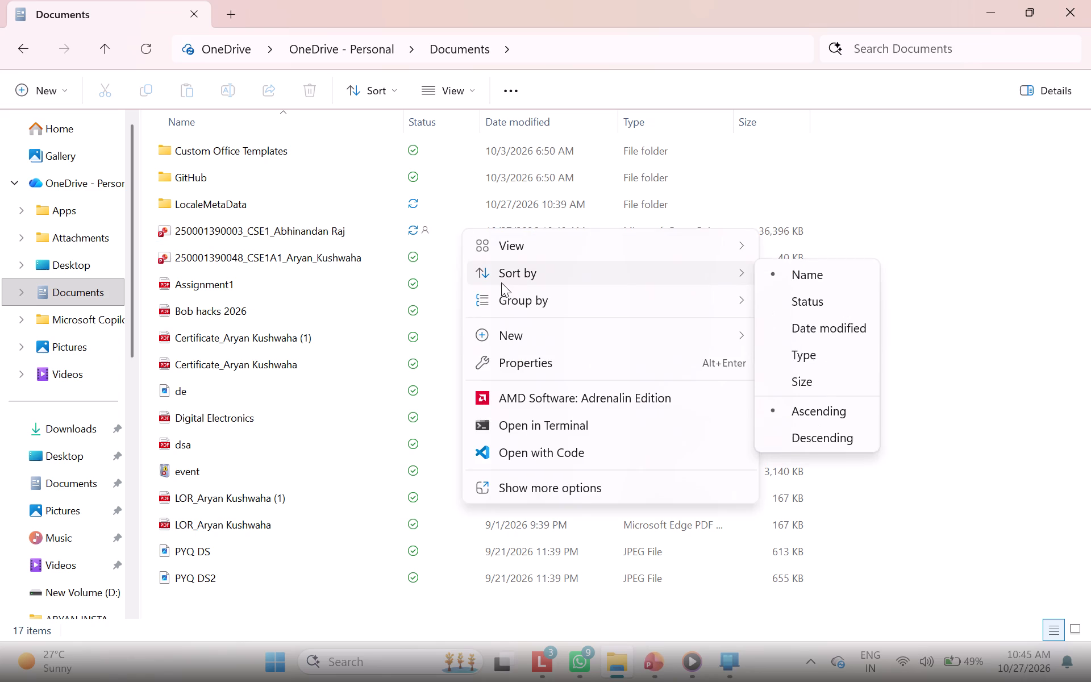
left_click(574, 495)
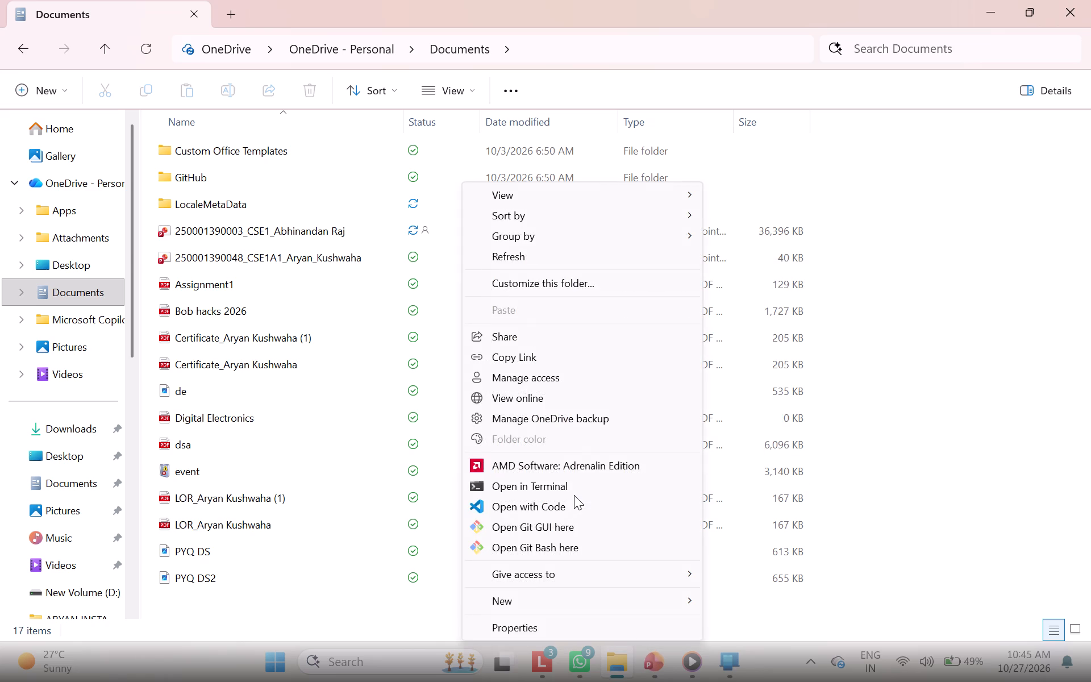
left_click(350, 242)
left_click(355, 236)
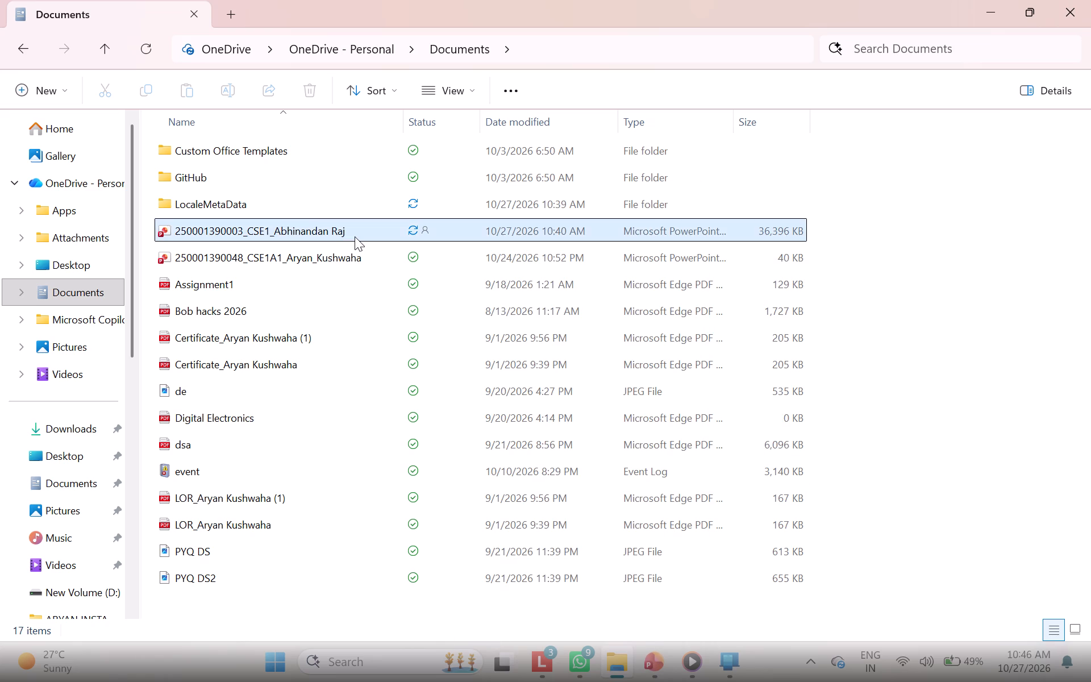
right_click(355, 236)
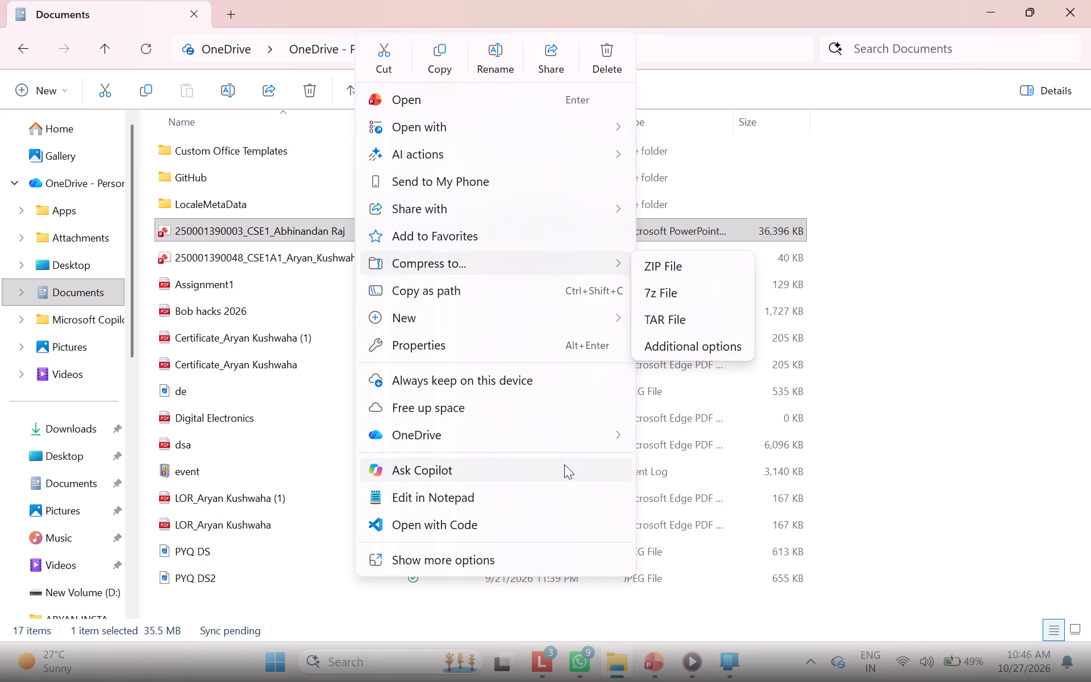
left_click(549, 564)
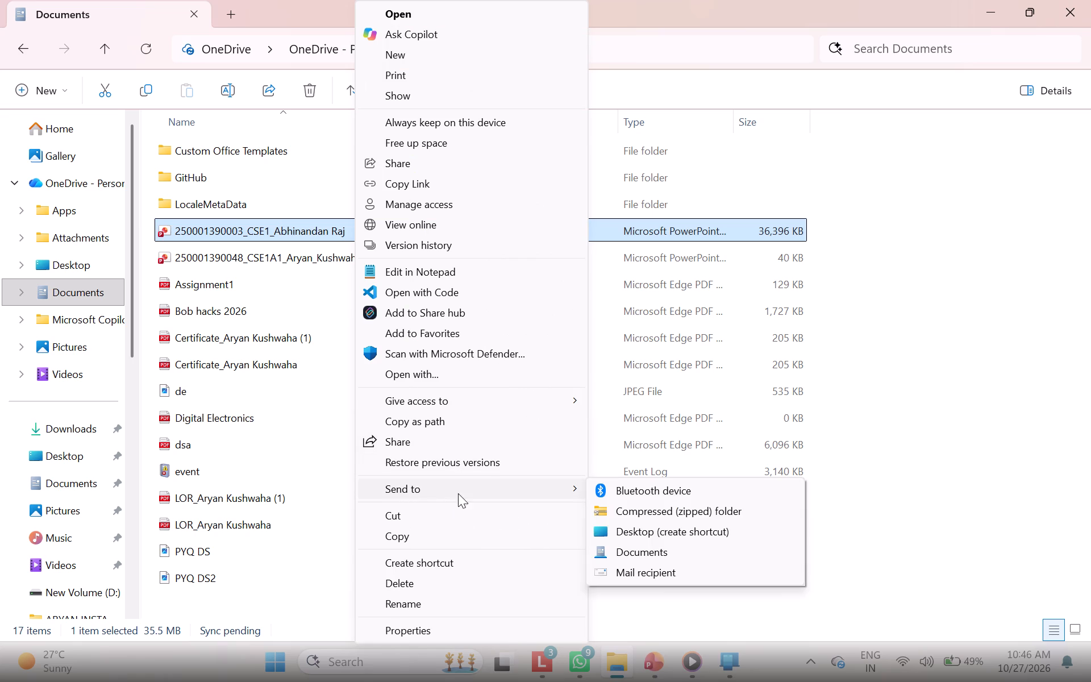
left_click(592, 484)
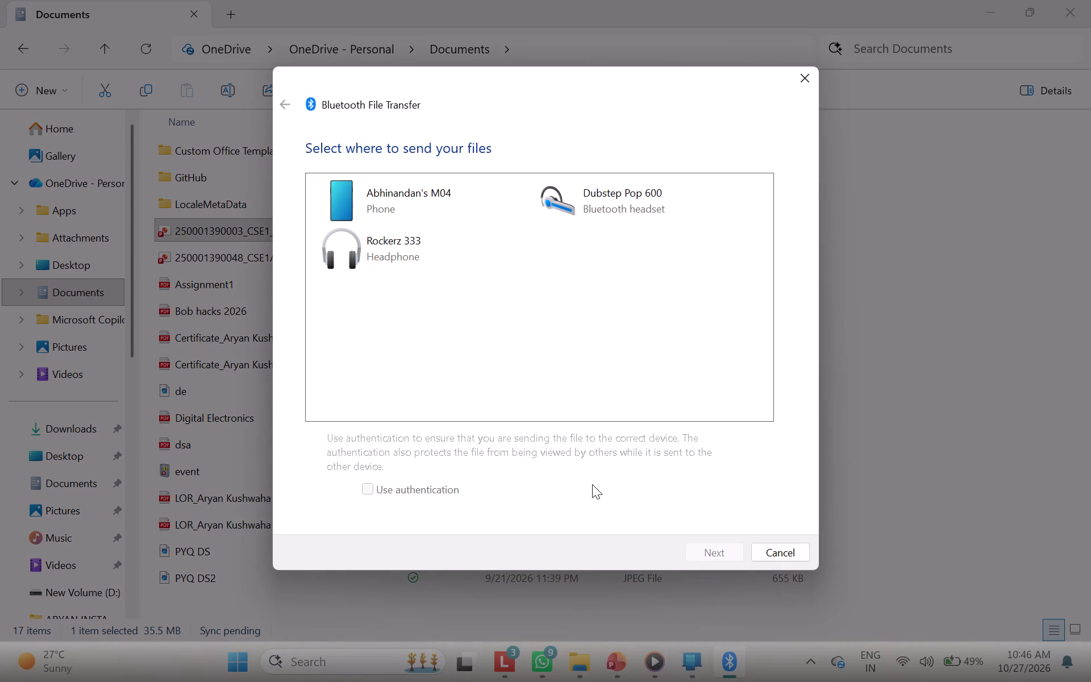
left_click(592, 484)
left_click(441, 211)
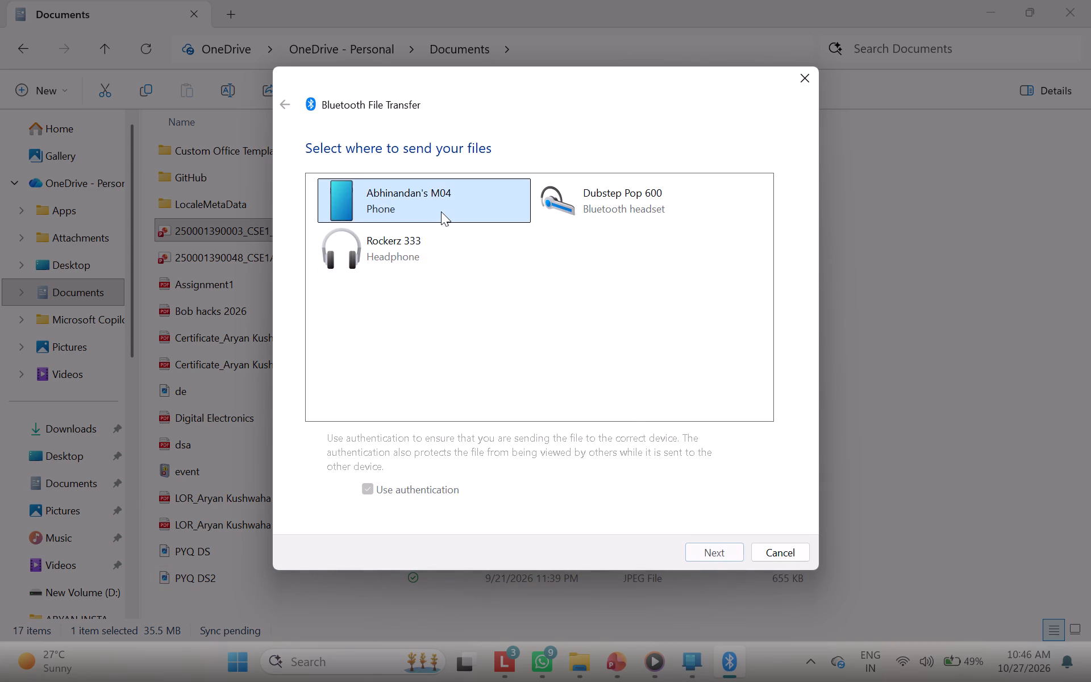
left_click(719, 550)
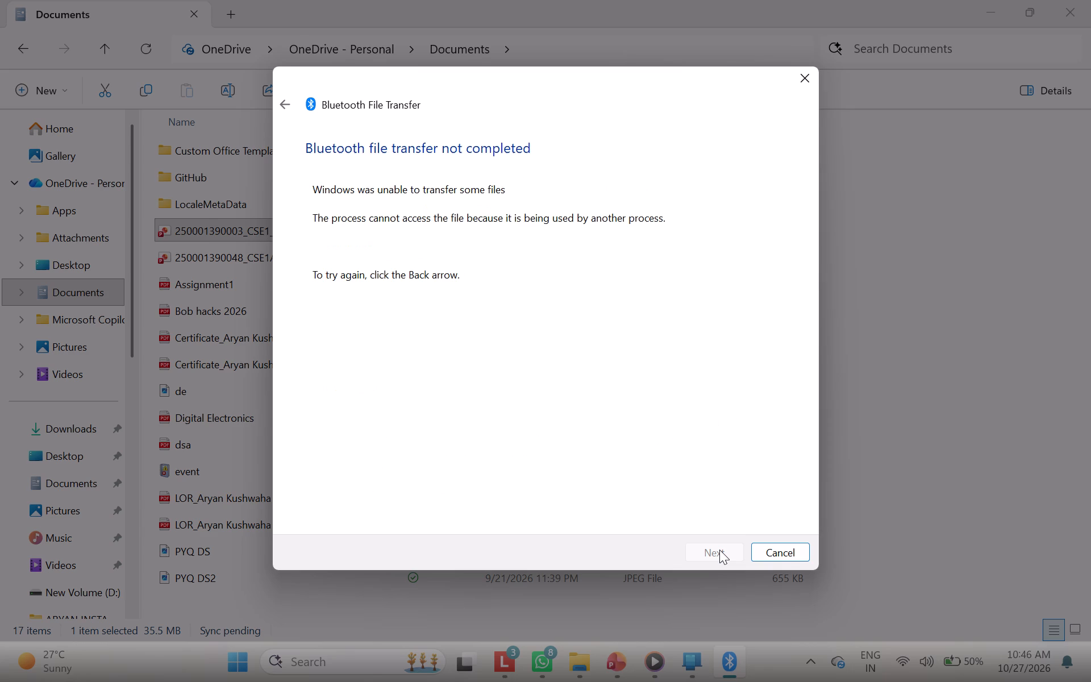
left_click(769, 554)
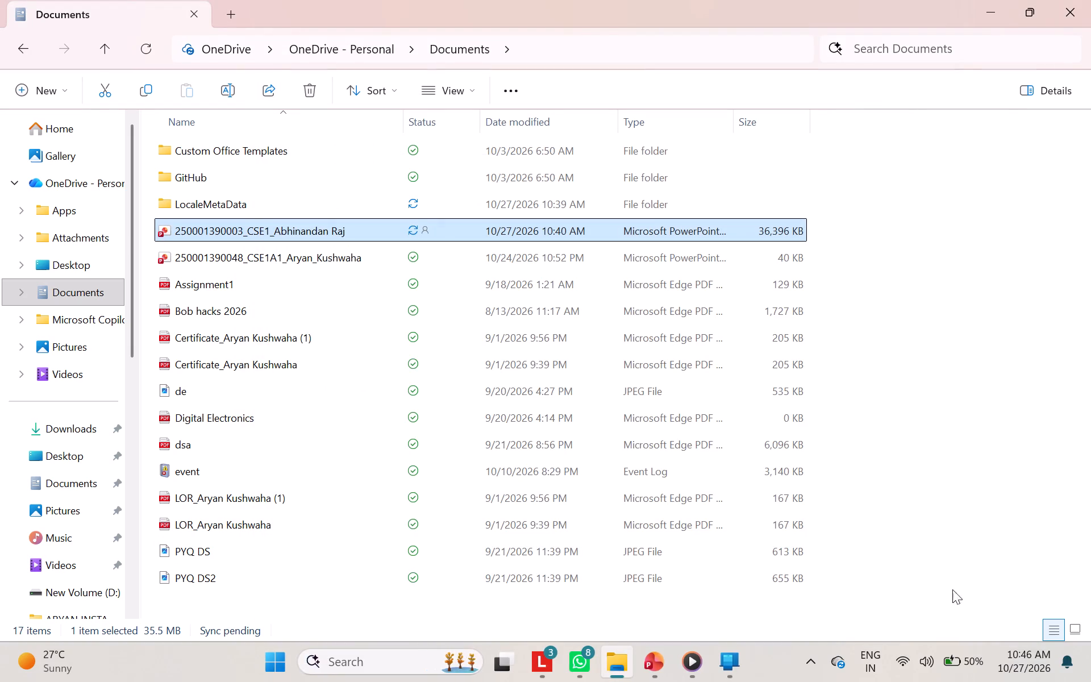
Check the M04 phone's connection in the system's Bluetooth & devices settings, then minimize the settings window.
left_click(907, 656)
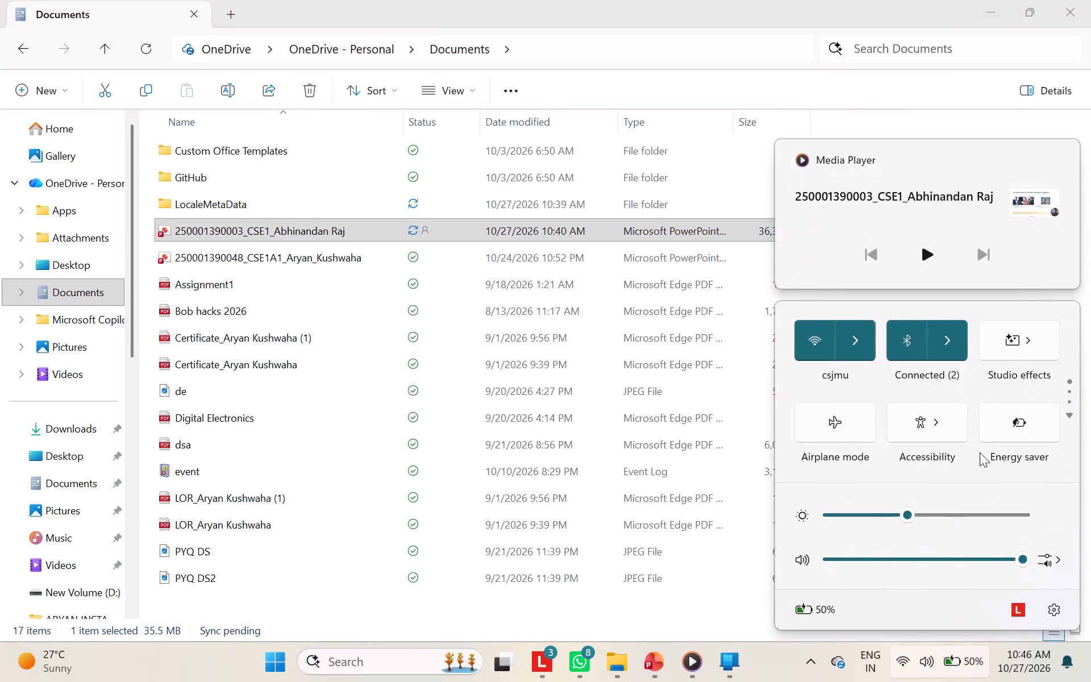
left_click(951, 347)
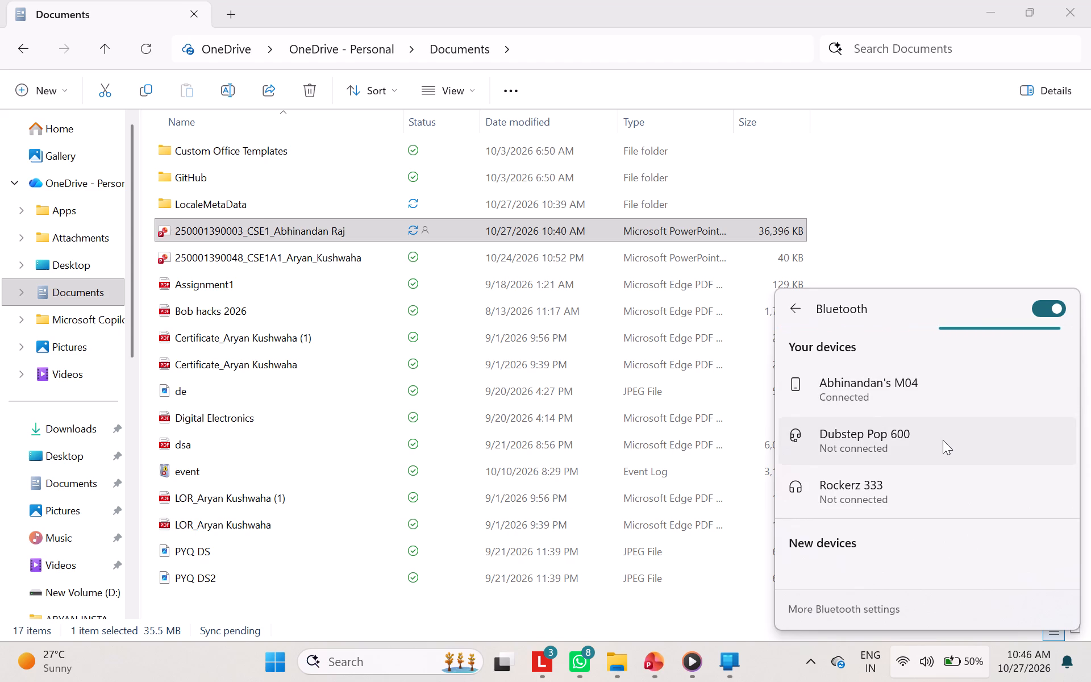
left_click(876, 619)
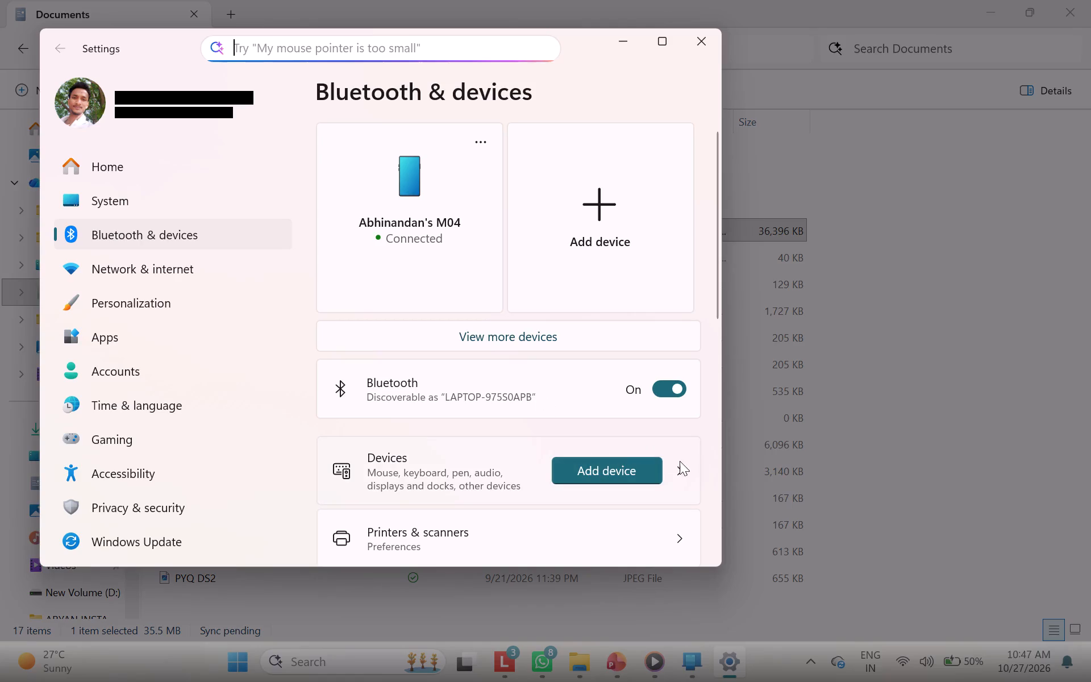
left_click(715, 387)
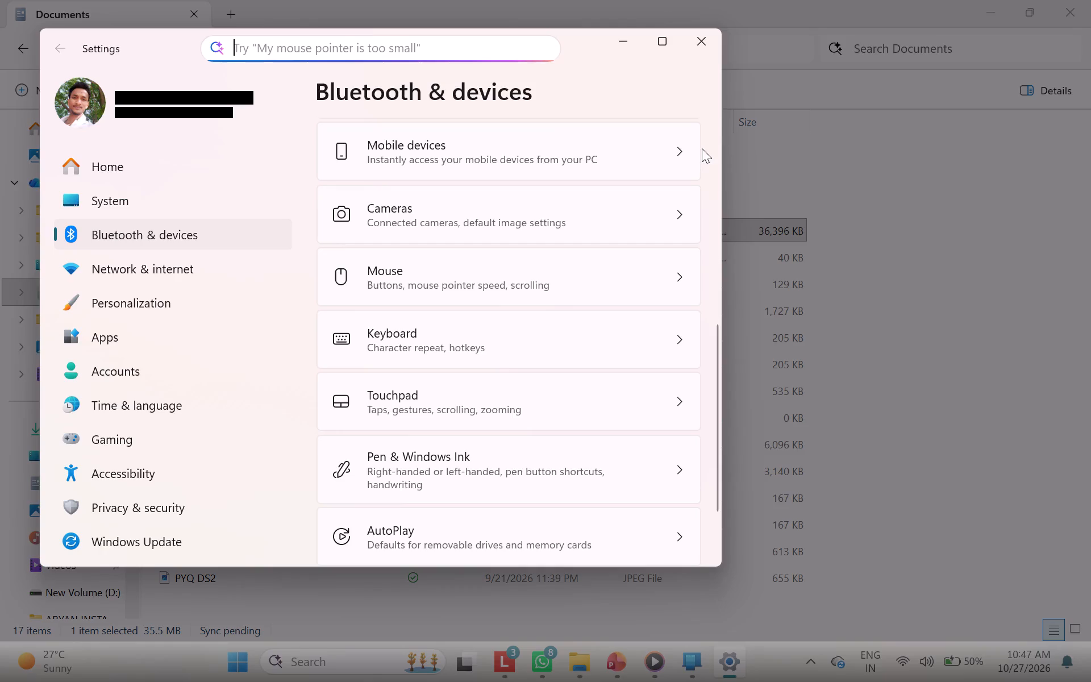
left_click(718, 158)
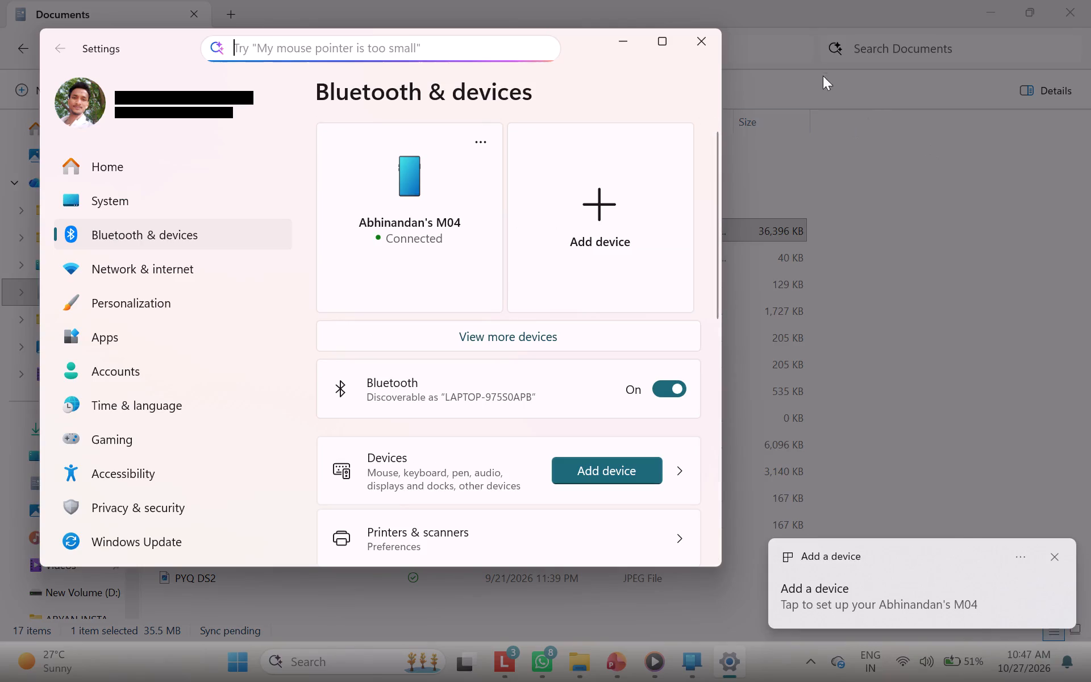
left_click(635, 39)
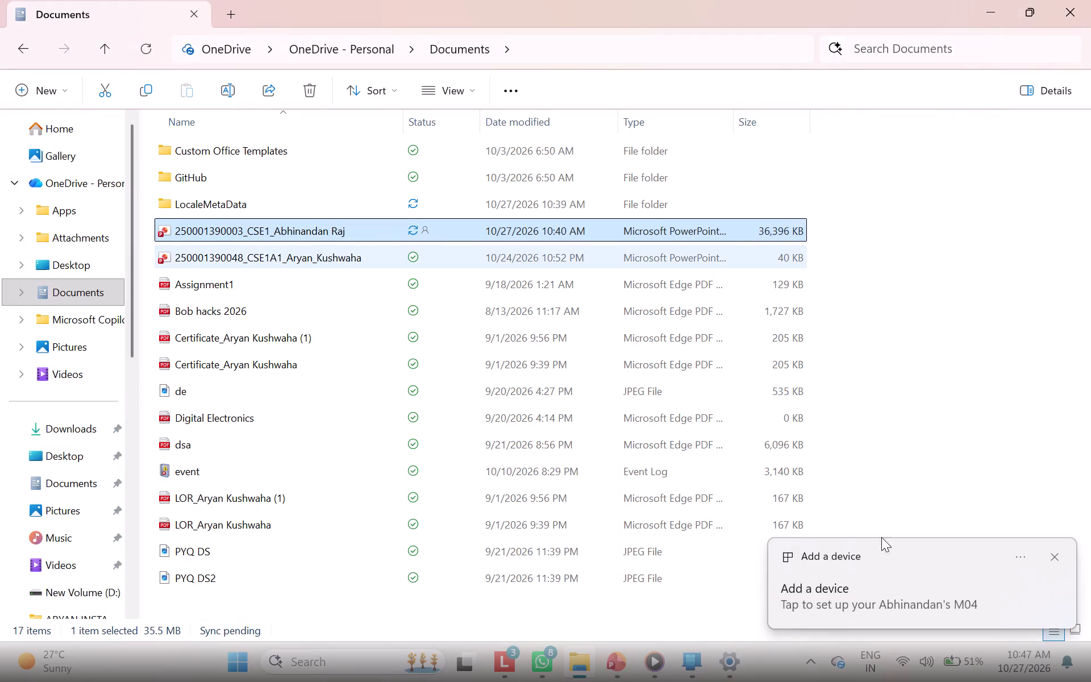
Set up the M04 phone from its Add a device notification, accepting the matching pairing PIN.
left_click(867, 580)
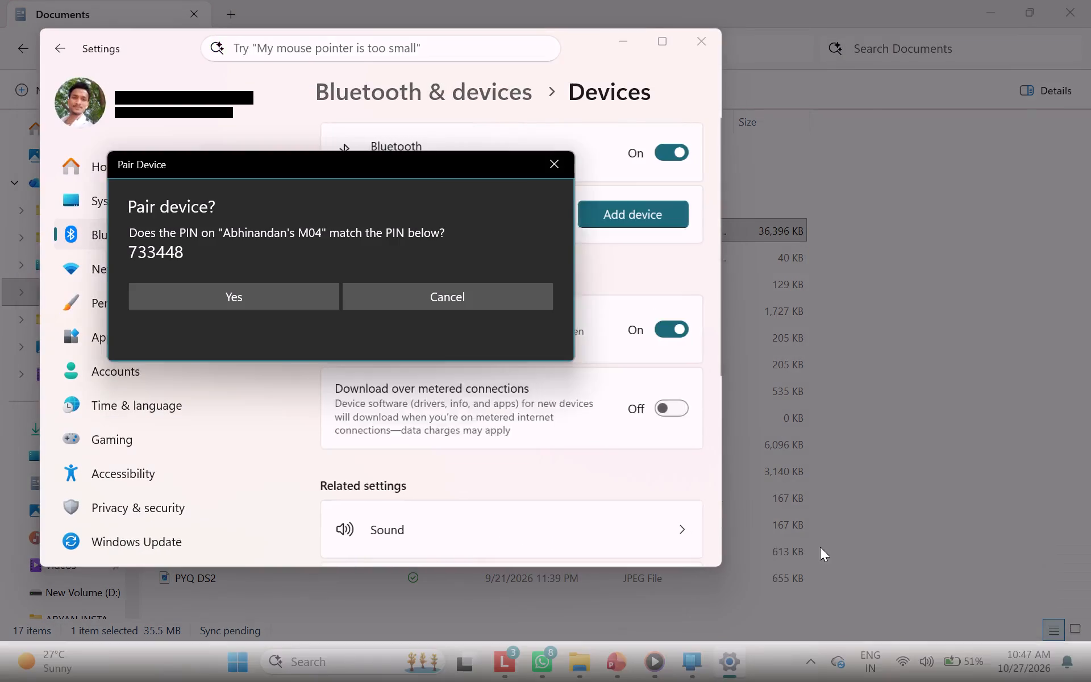
left_click(306, 285)
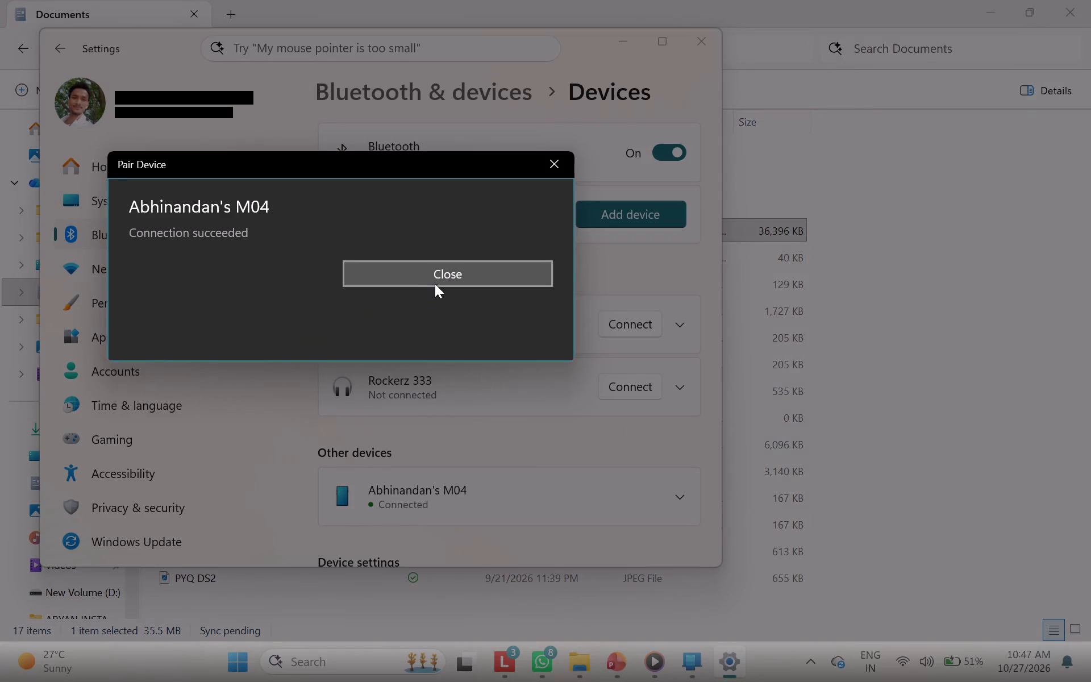
Dismiss the M04 phone's pairing dialog and close the Bluetooth & devices settings to return to the Documents folder.
left_click(436, 279)
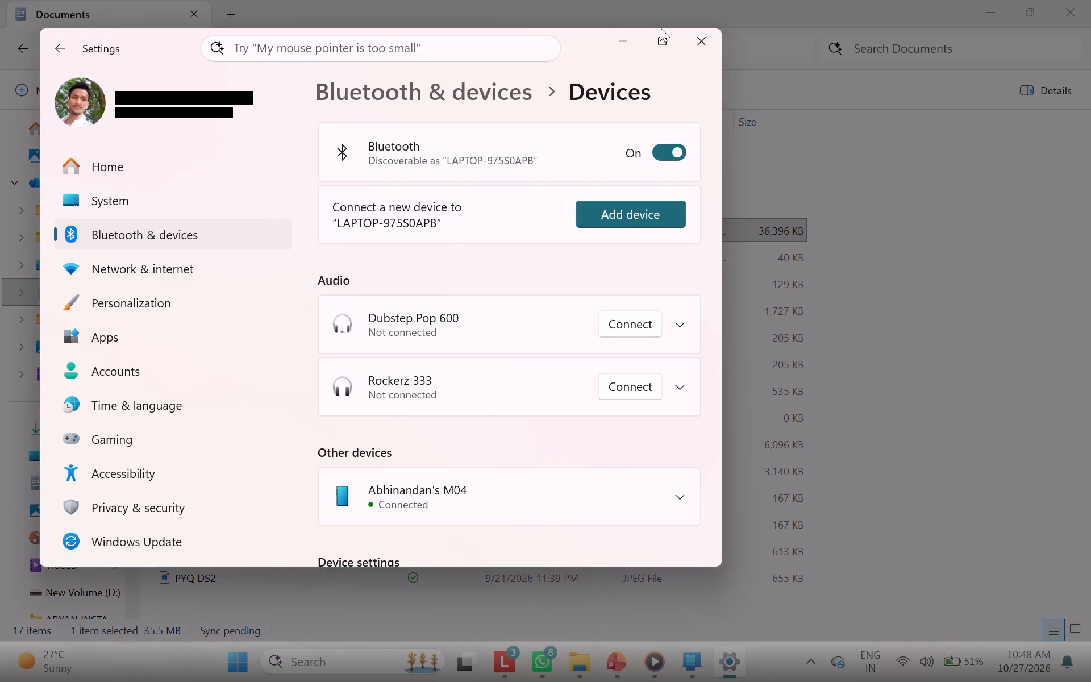
left_click(686, 48)
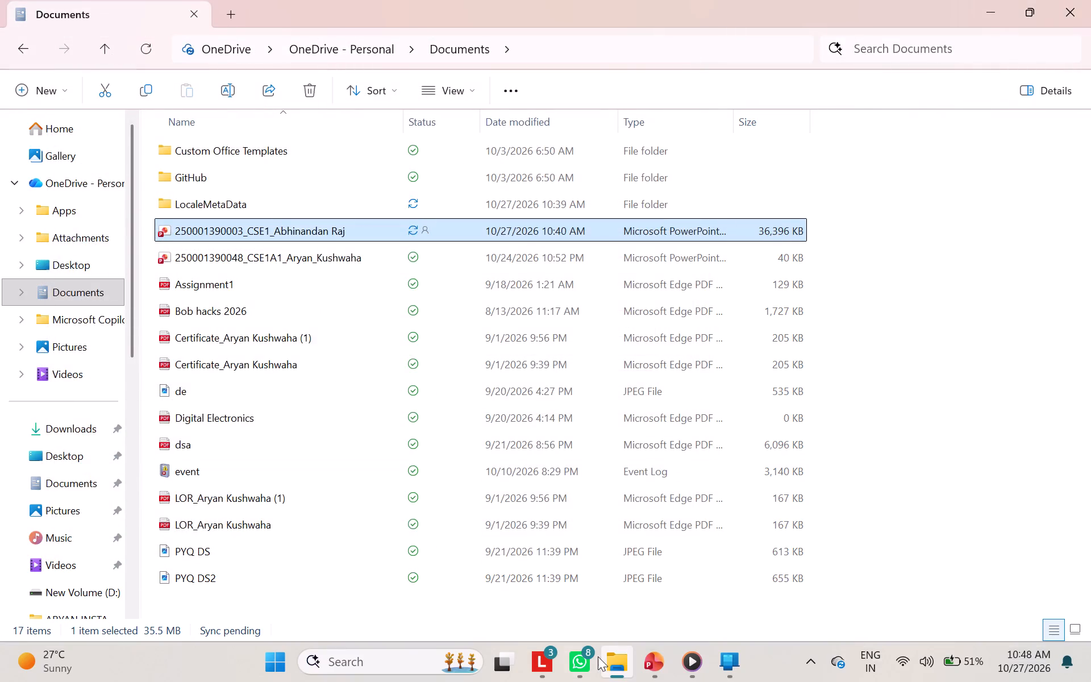
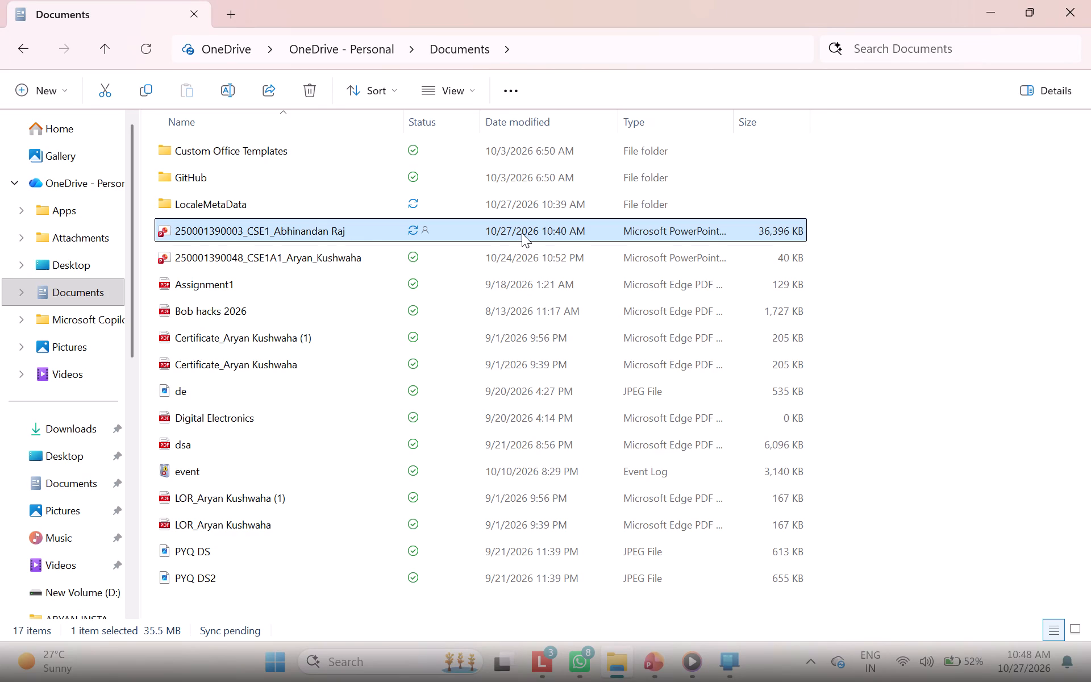
Open the saved Pre-Conditioning presentation from the OneDrive Documents folder and play its recorded slide show from the first slide.
double_click(522, 233)
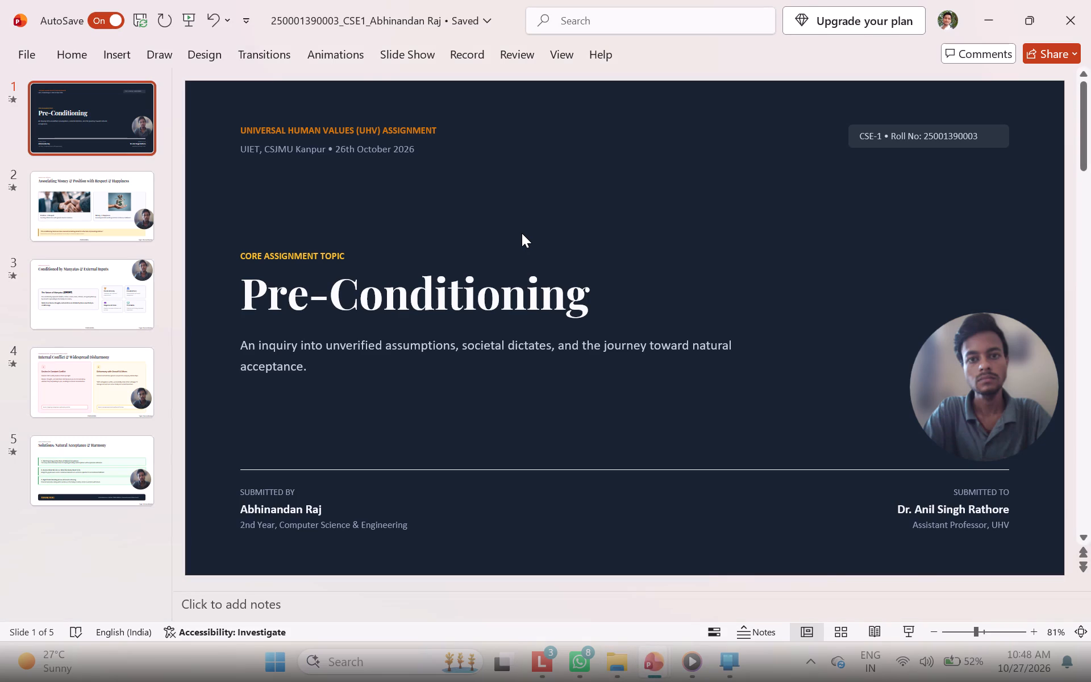
left_click(193, 11)
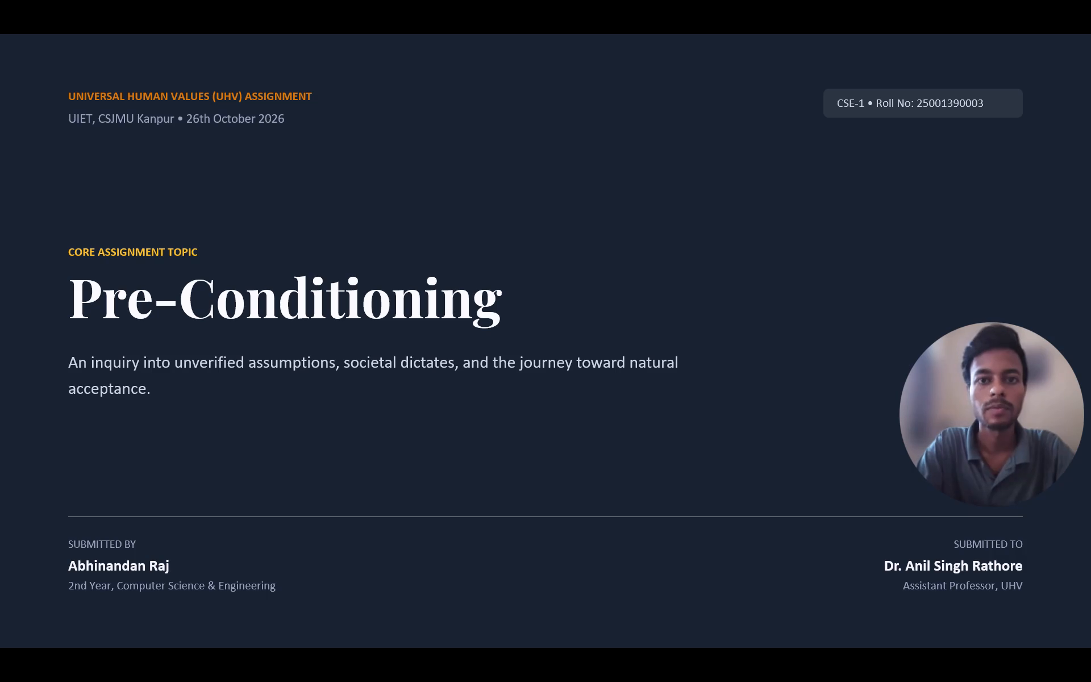
Advance the Pre-Conditioning slide show from the title slide through the Solutions slide and exit at its end.
left_click(138, 6)
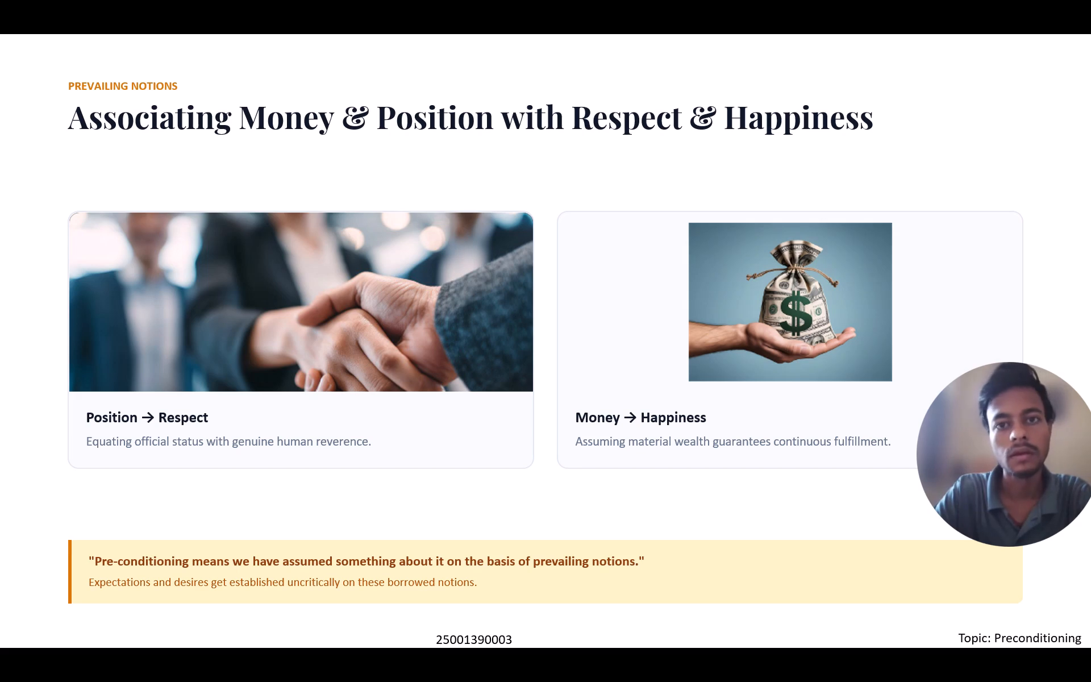
left_click(138, 6)
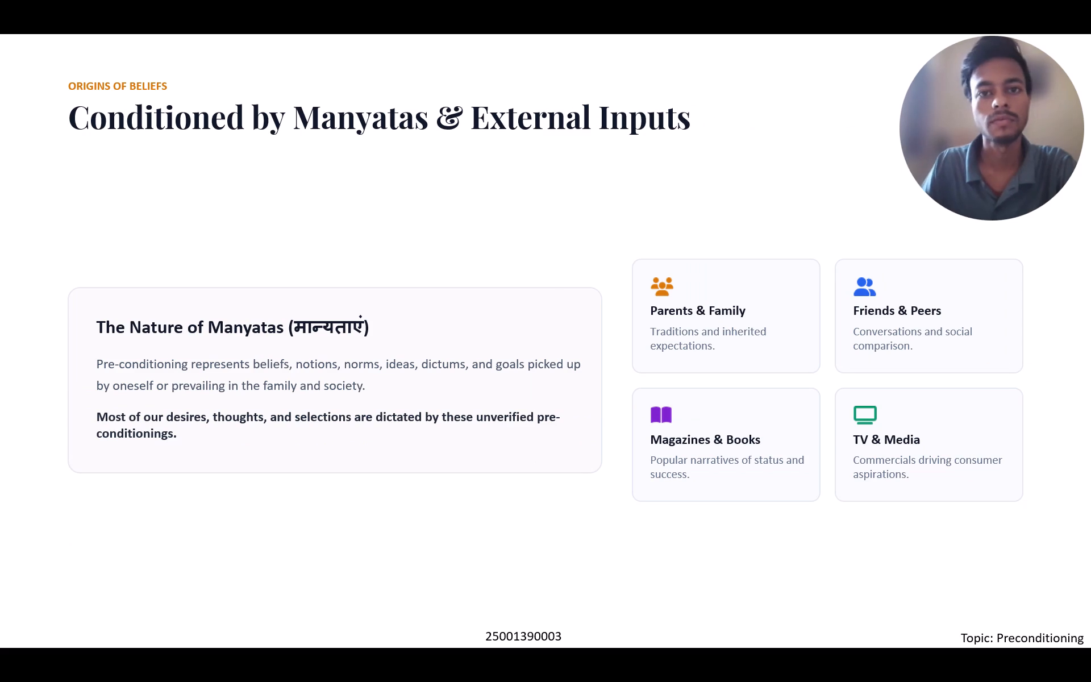
left_click(138, 6)
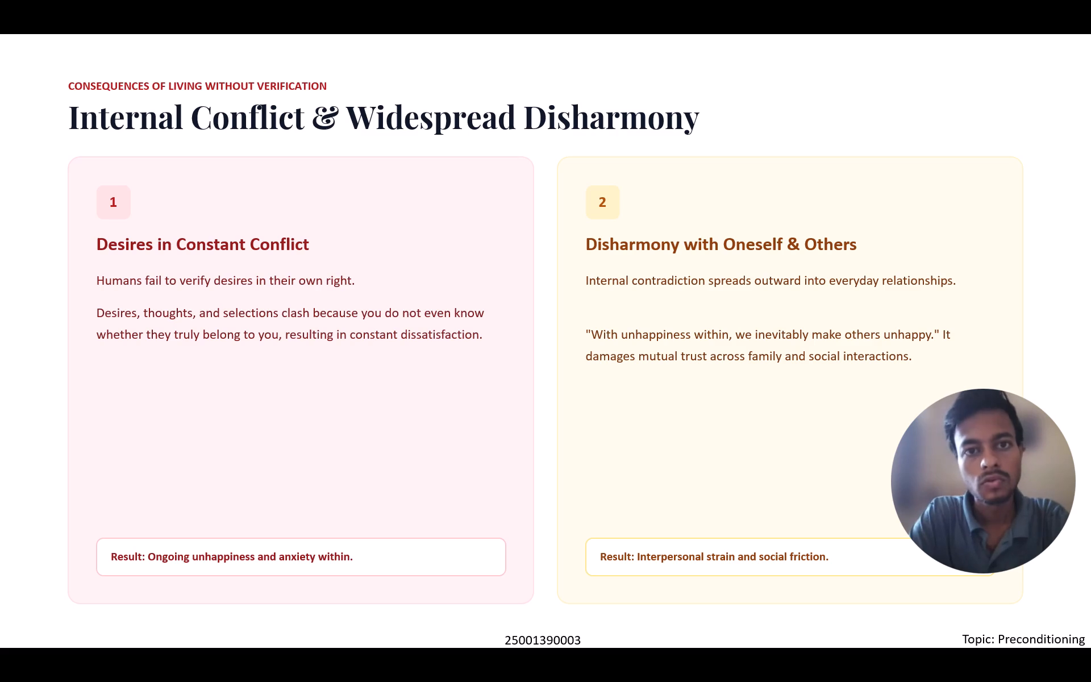
left_click(138, 6)
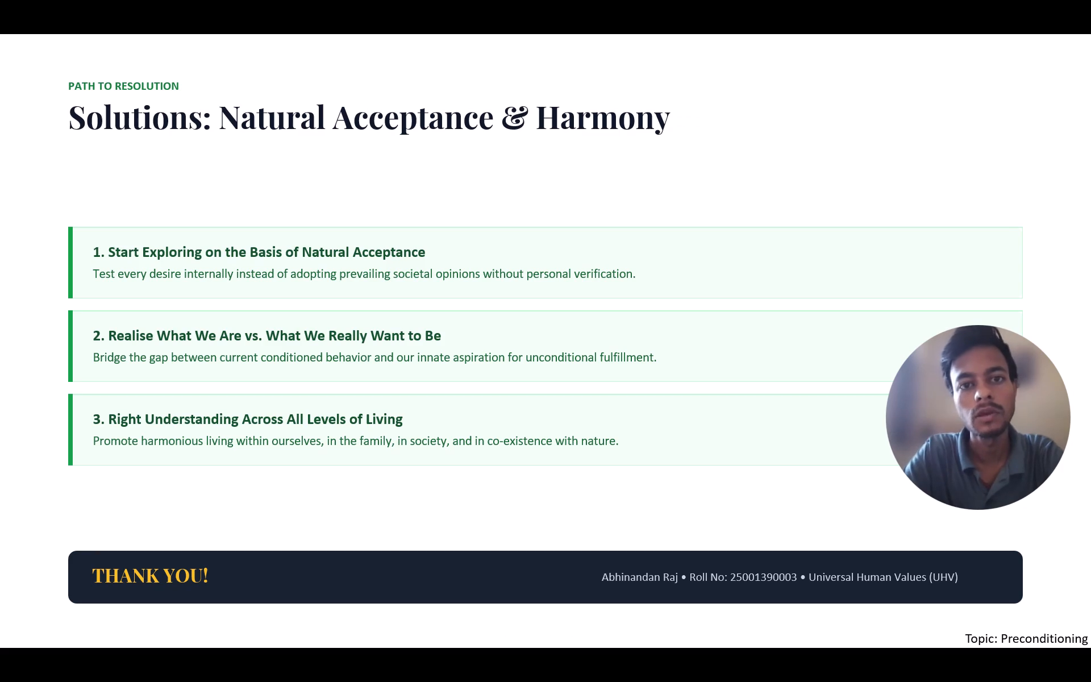
left_click(138, 6)
left_click(138, 6)
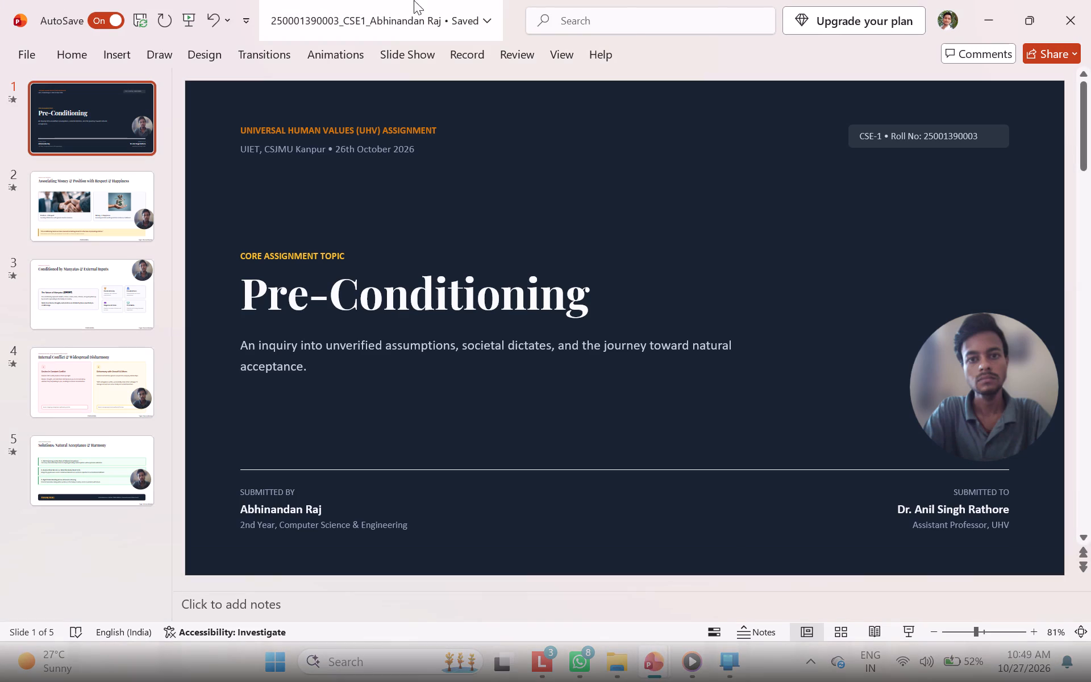
Close both open presentation windows to return to the OneDrive Documents folder.
left_click(1079, 5)
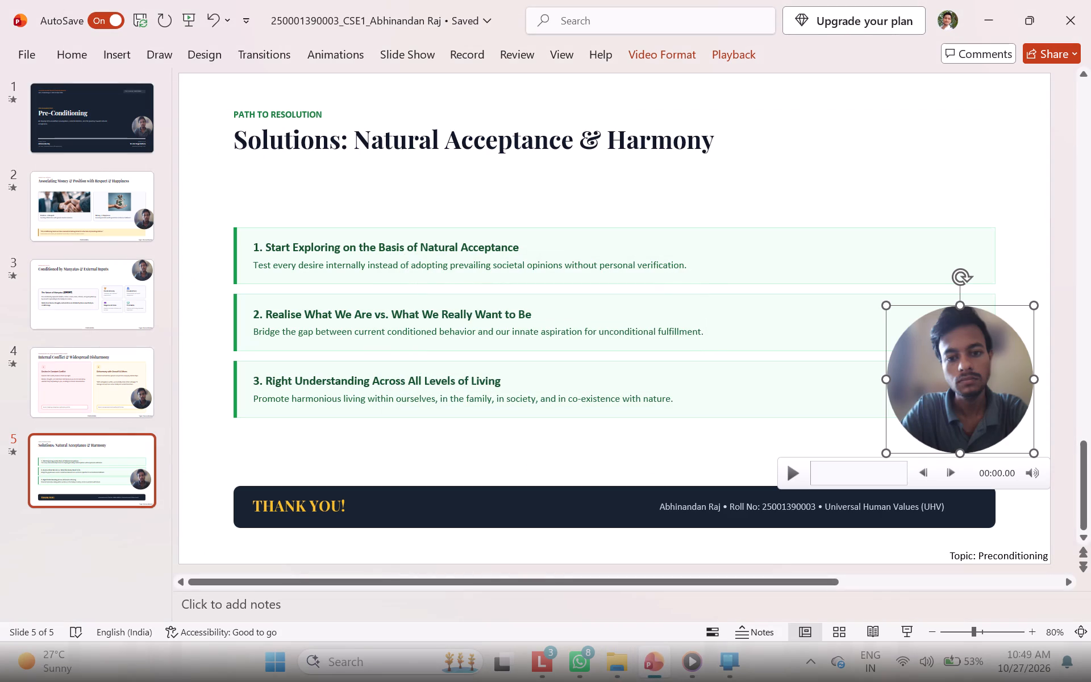
left_click(1090, 0)
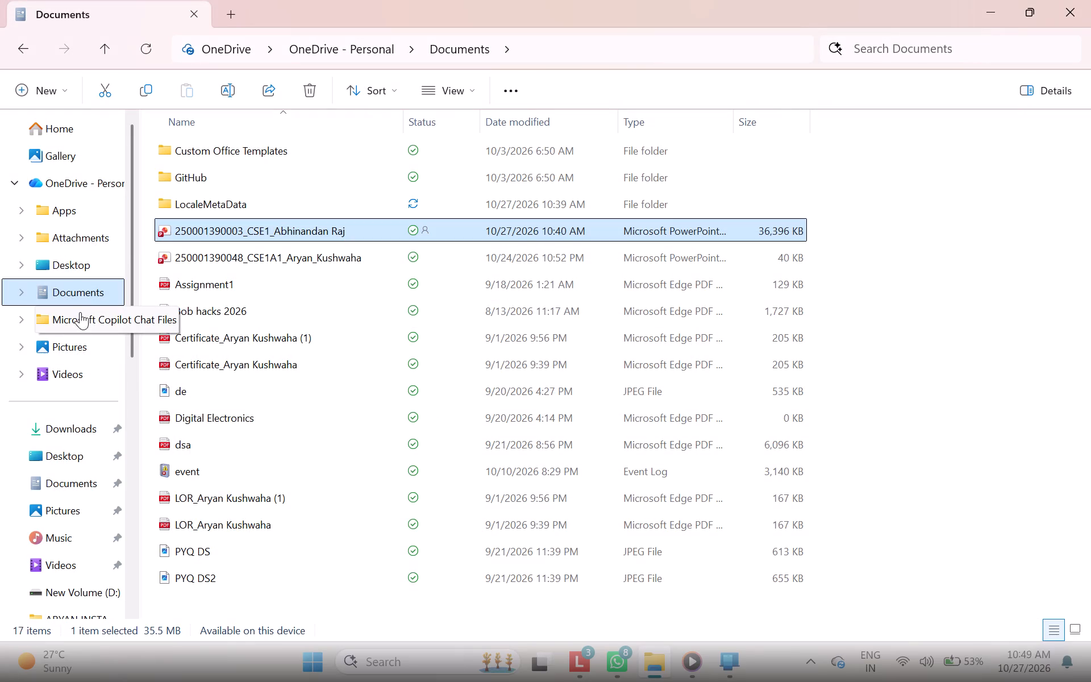
Look through the OneDrive Videos folder, and go on to the Downloads folder.
left_click(78, 372)
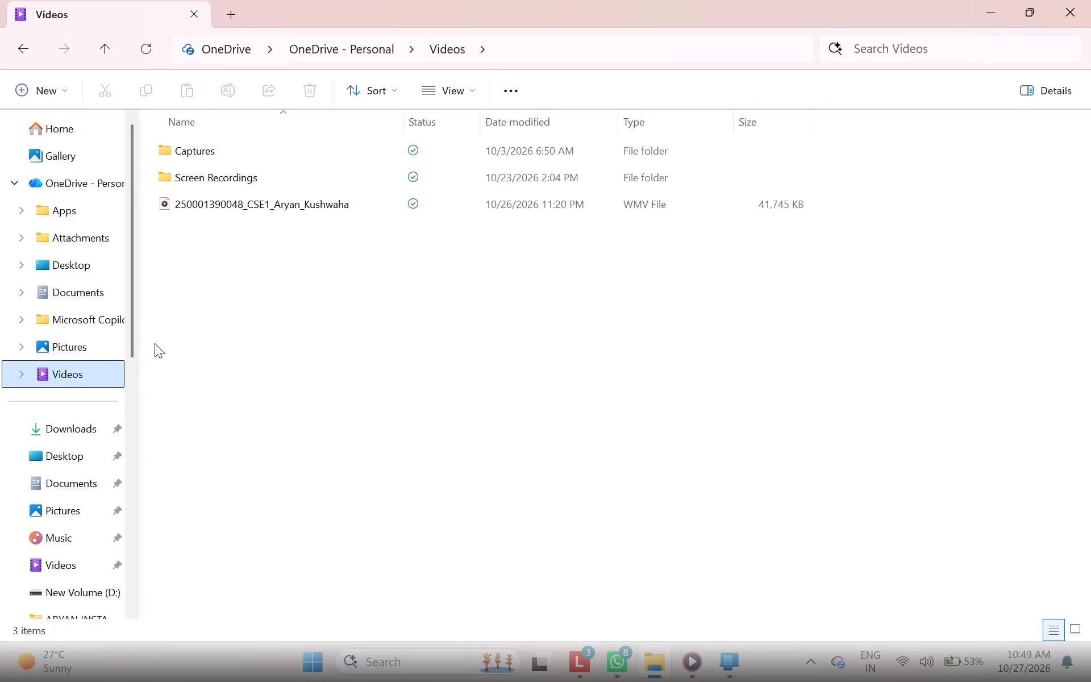
left_click(94, 427)
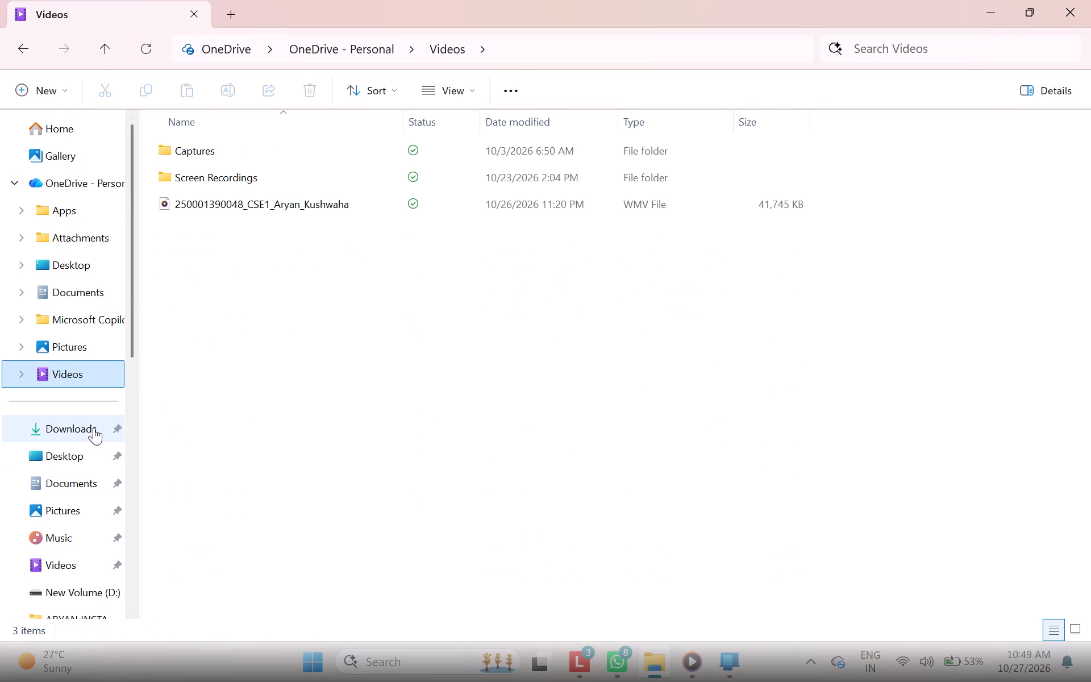
Play today's narrated Pre-Conditioning video from Downloads, skip ahead to about 3:11 to check it, and close the player.
double_click(219, 225)
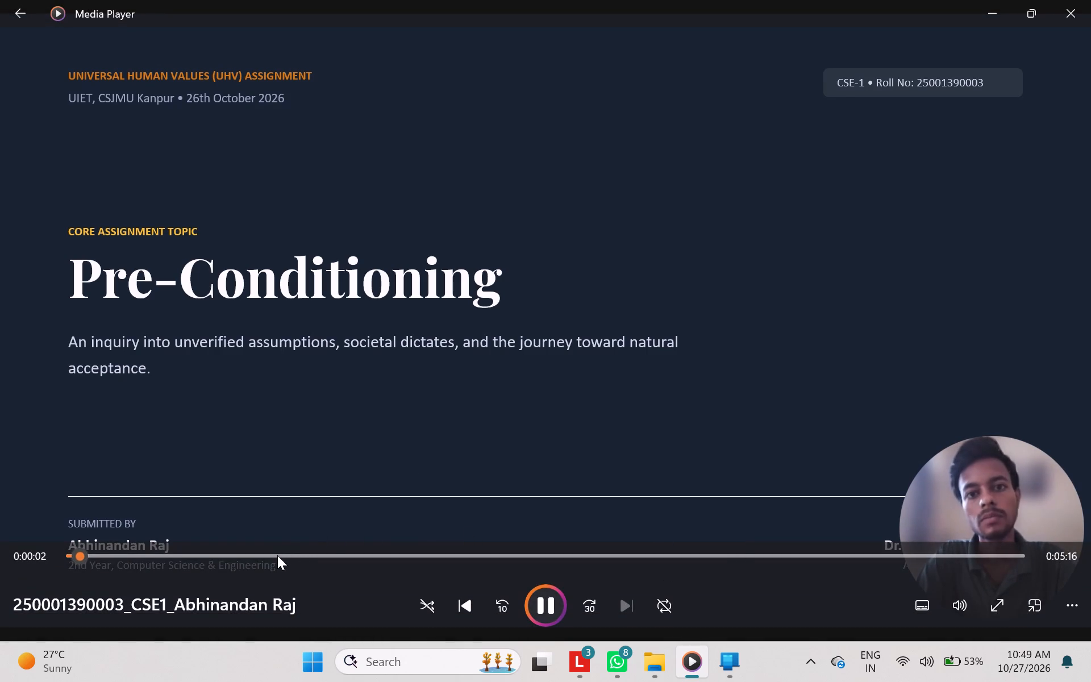
left_click(277, 555)
left_click(643, 556)
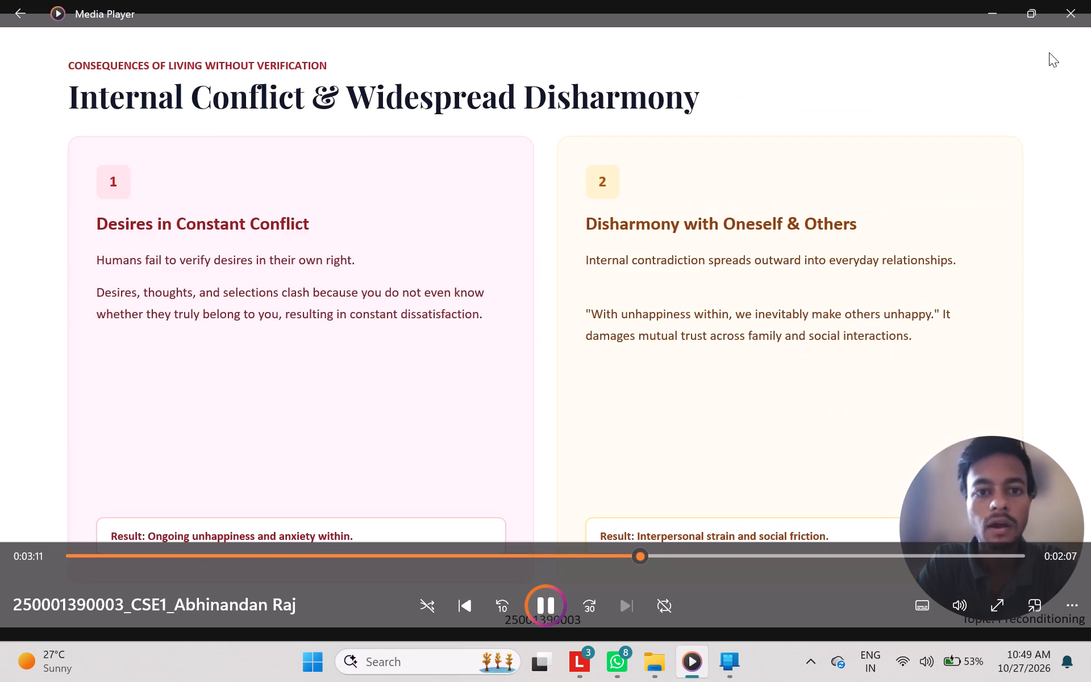
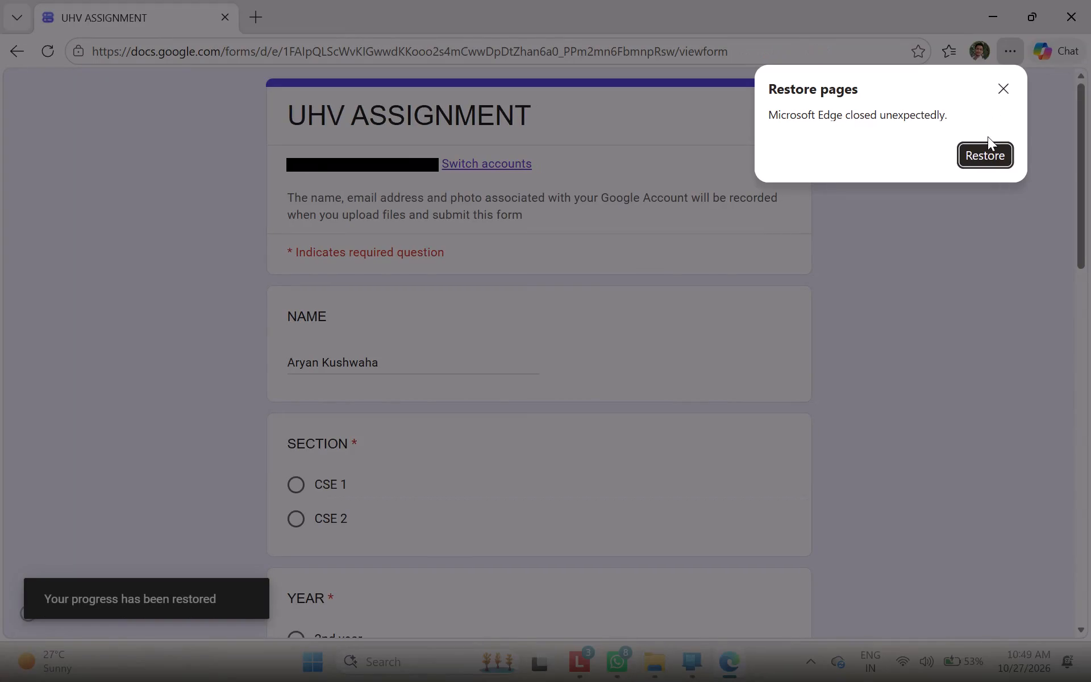
Dismiss the Restore pages prompt over the UHV ASSIGNMENT form without restoring the earlier pages.
left_click(1007, 82)
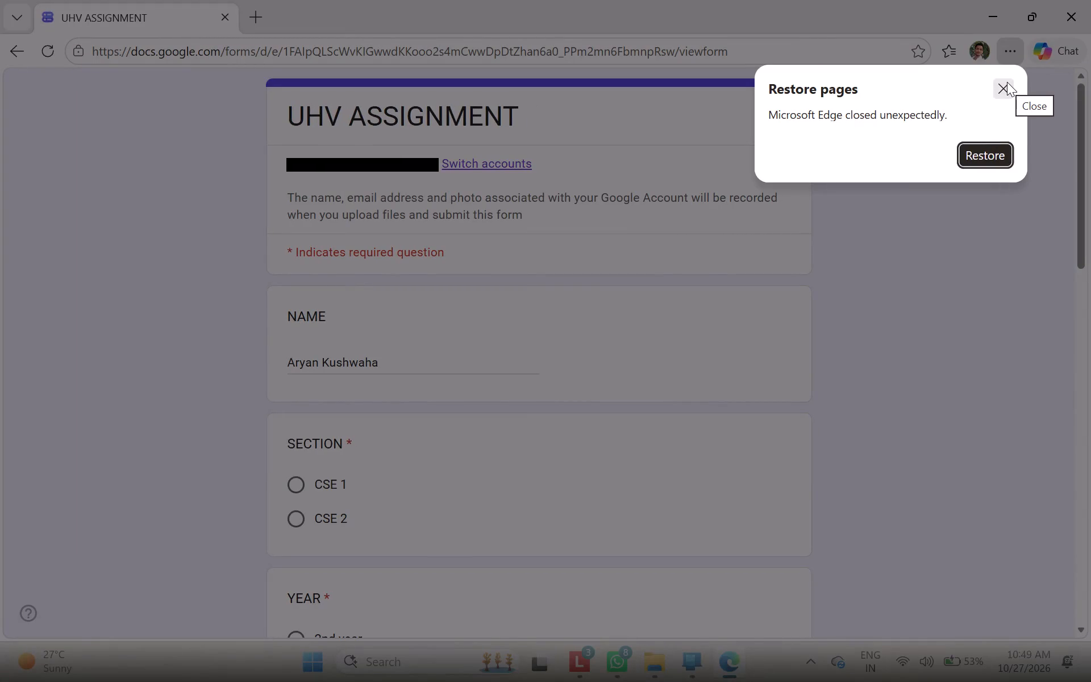
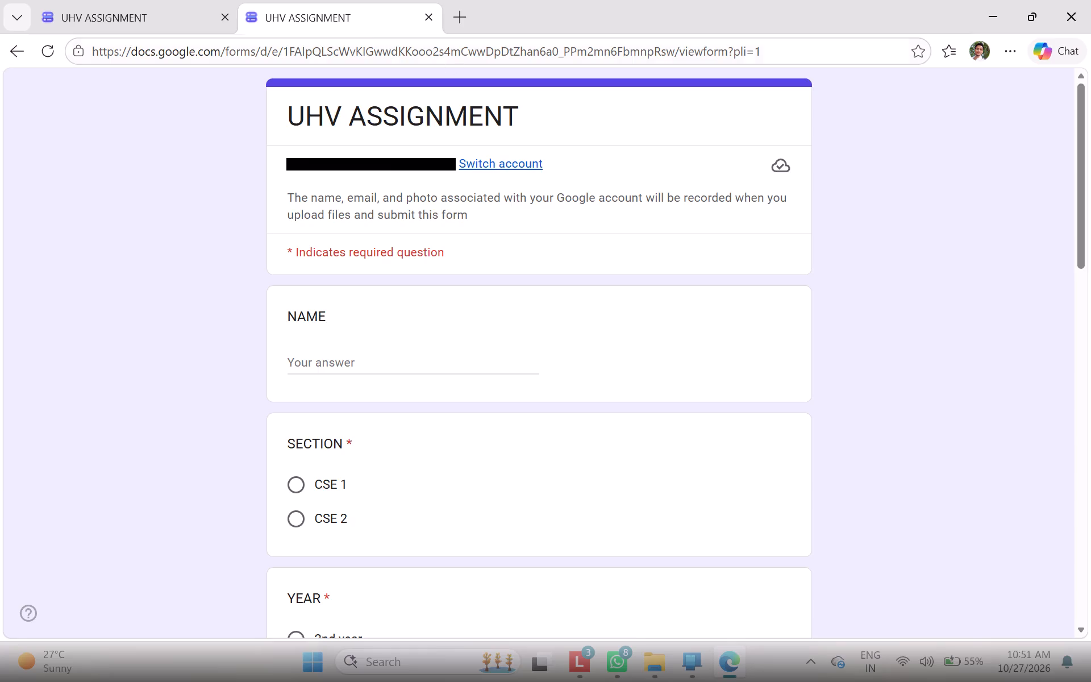
Enter the student's full name in the NAME field of the UHV ASSIGNMENT form.
left_click(445, 370)
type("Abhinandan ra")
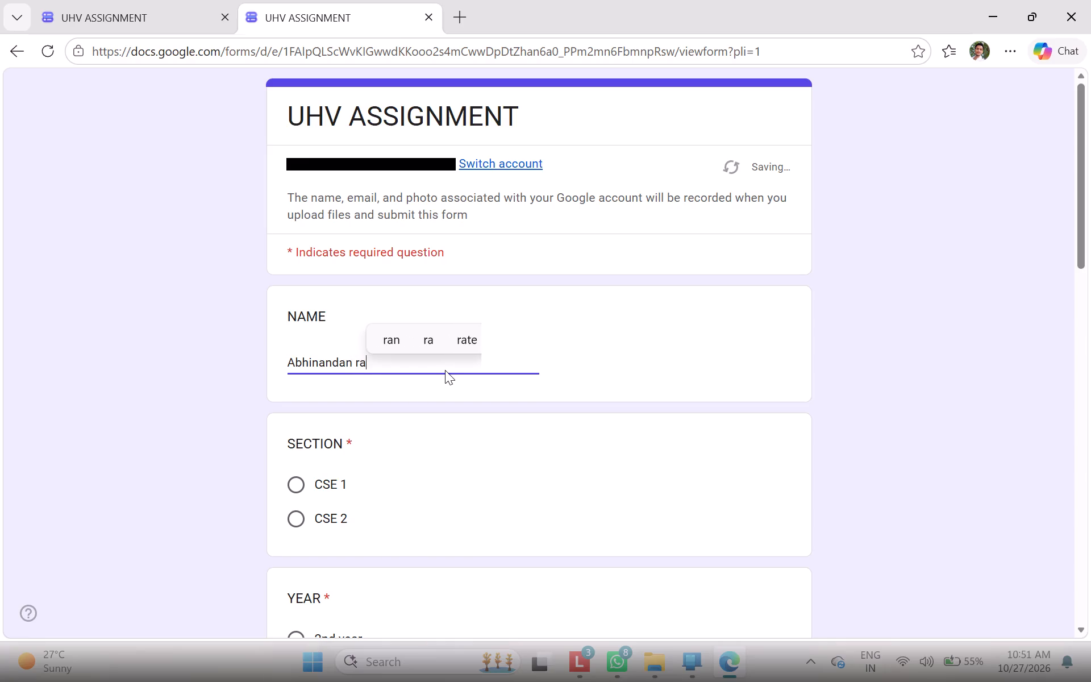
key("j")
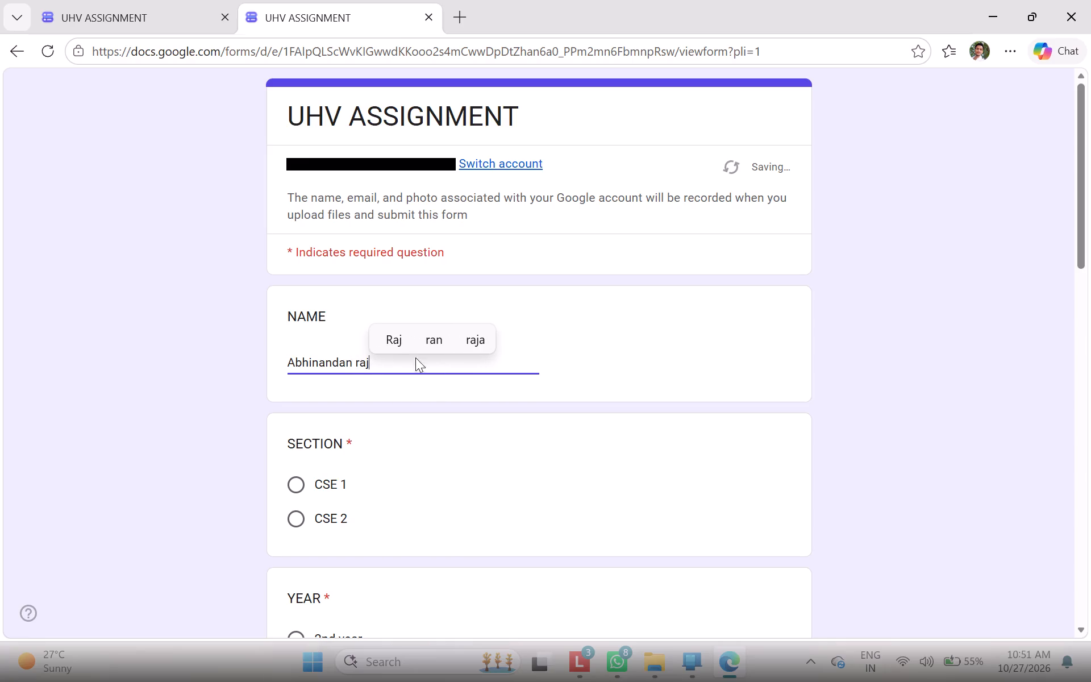
left_click(407, 346)
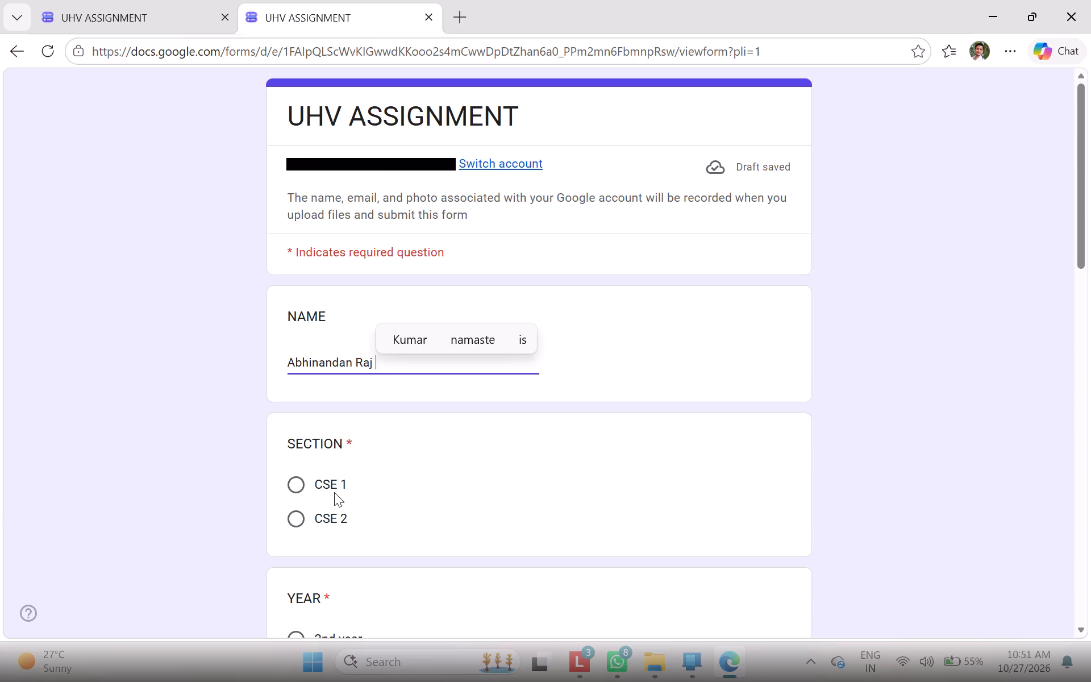
Choose CSE 1 as the section and 2nd year as the year in the UHV ASSIGNMENT form.
left_click(304, 488)
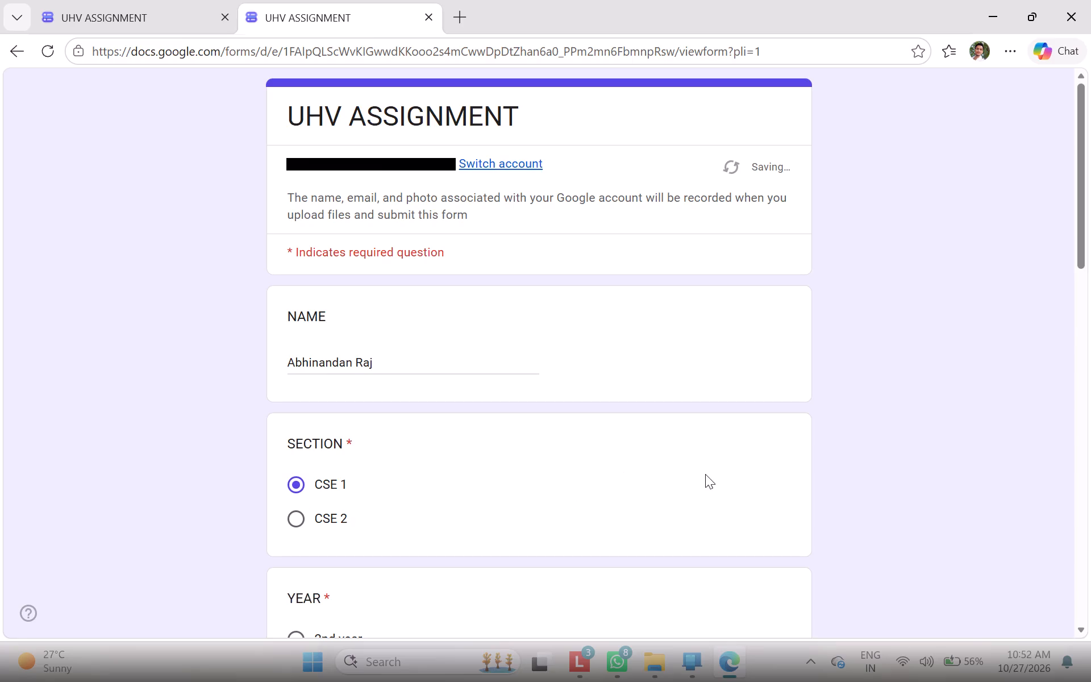
left_click(1082, 281)
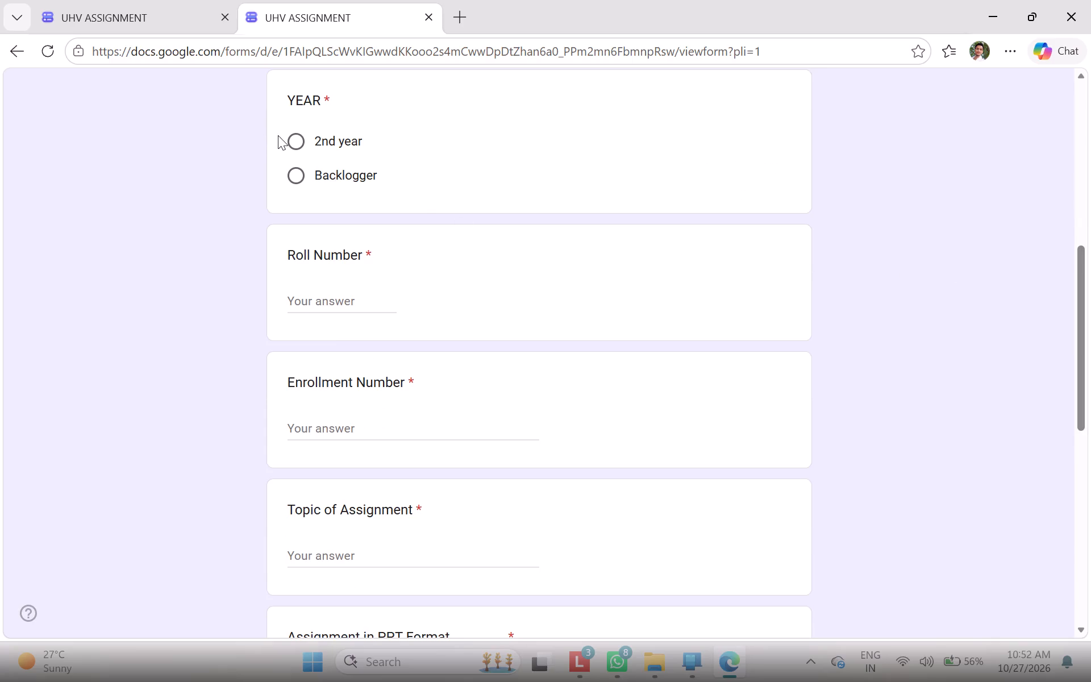
left_click(292, 140)
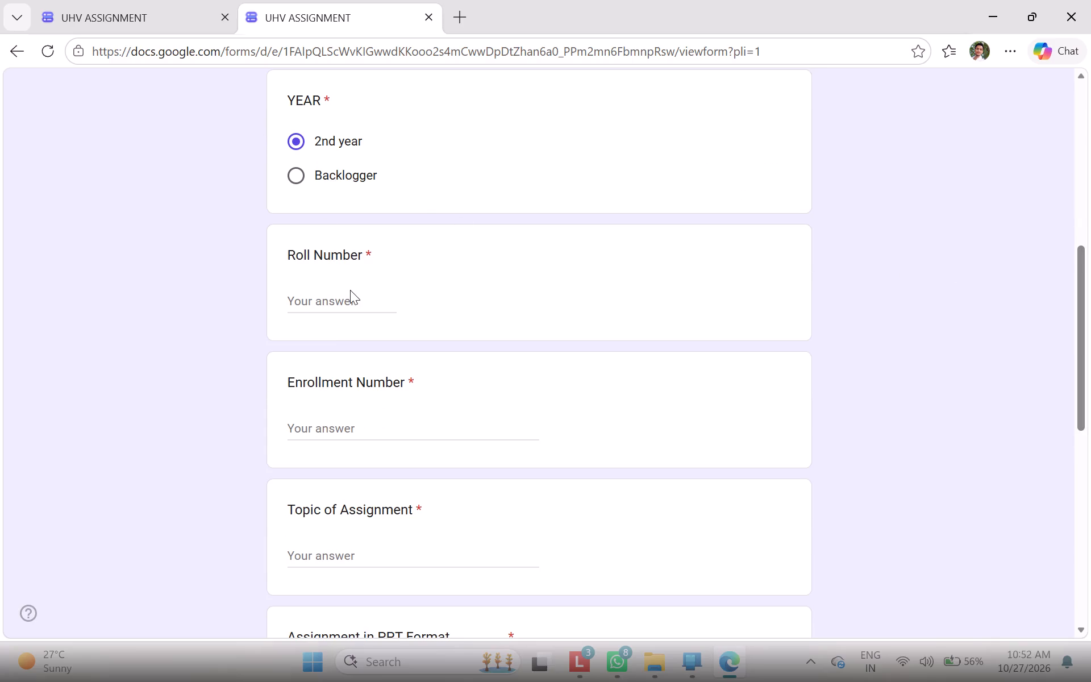
Enter the student's roll number in the Roll Number field.
left_click(351, 297)
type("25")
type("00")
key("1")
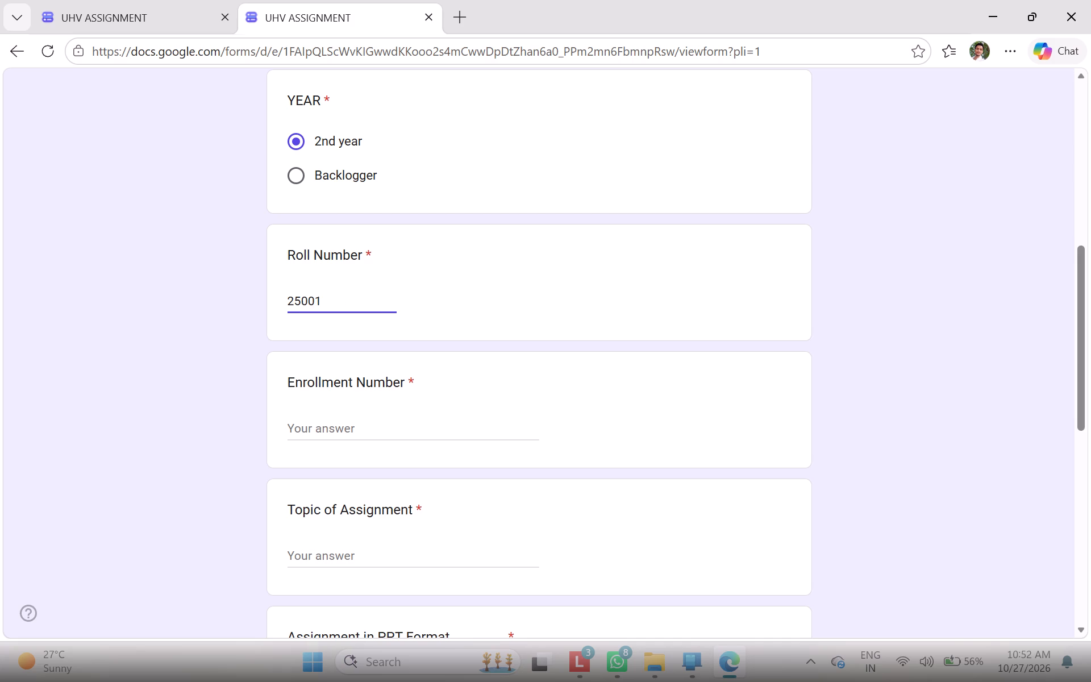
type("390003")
Enter the student's enrollment number in the Enrollment Number field.
left_click(343, 426)
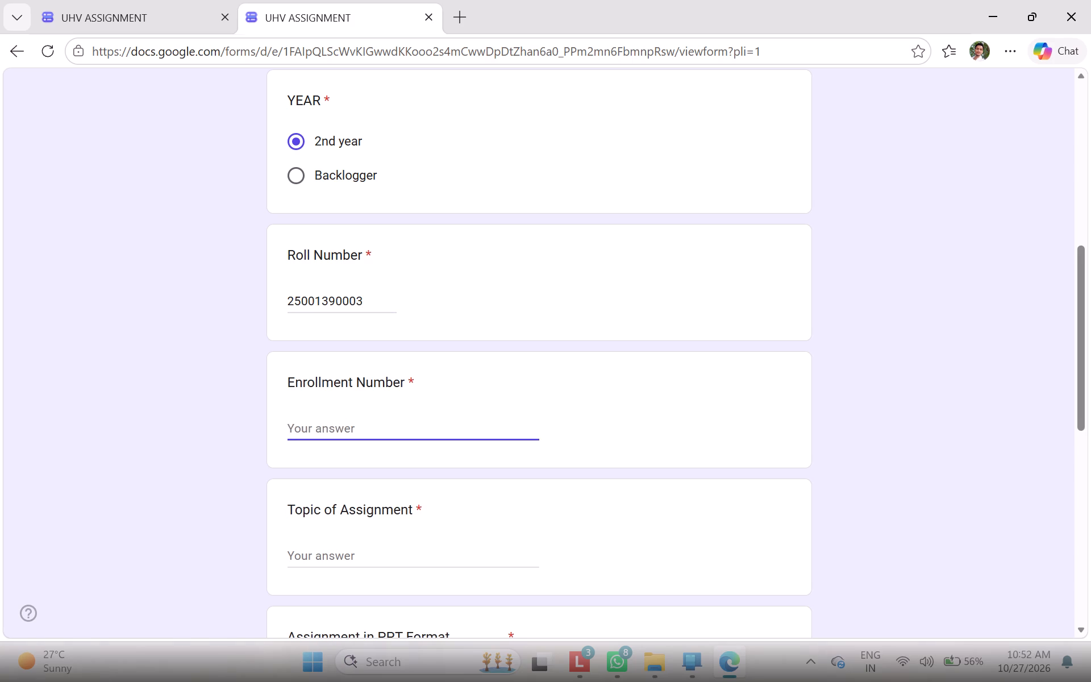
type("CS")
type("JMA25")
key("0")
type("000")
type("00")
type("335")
Enter Pre-Conditioning as the Topic of Assignment and look over the form's remaining upload and date questions.
left_click(330, 552)
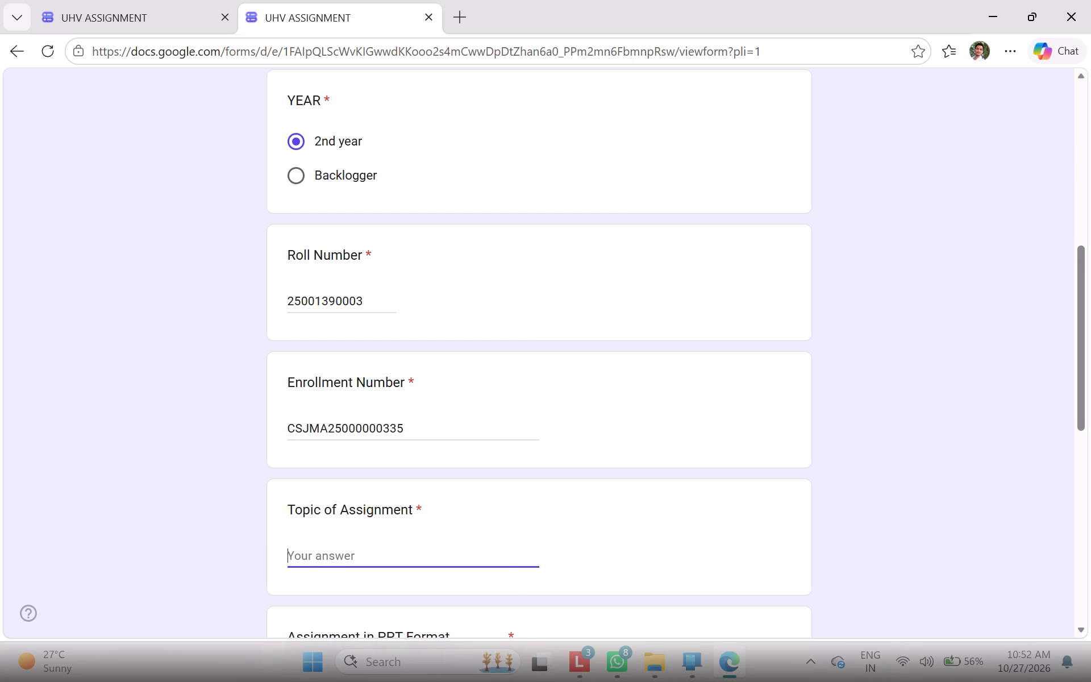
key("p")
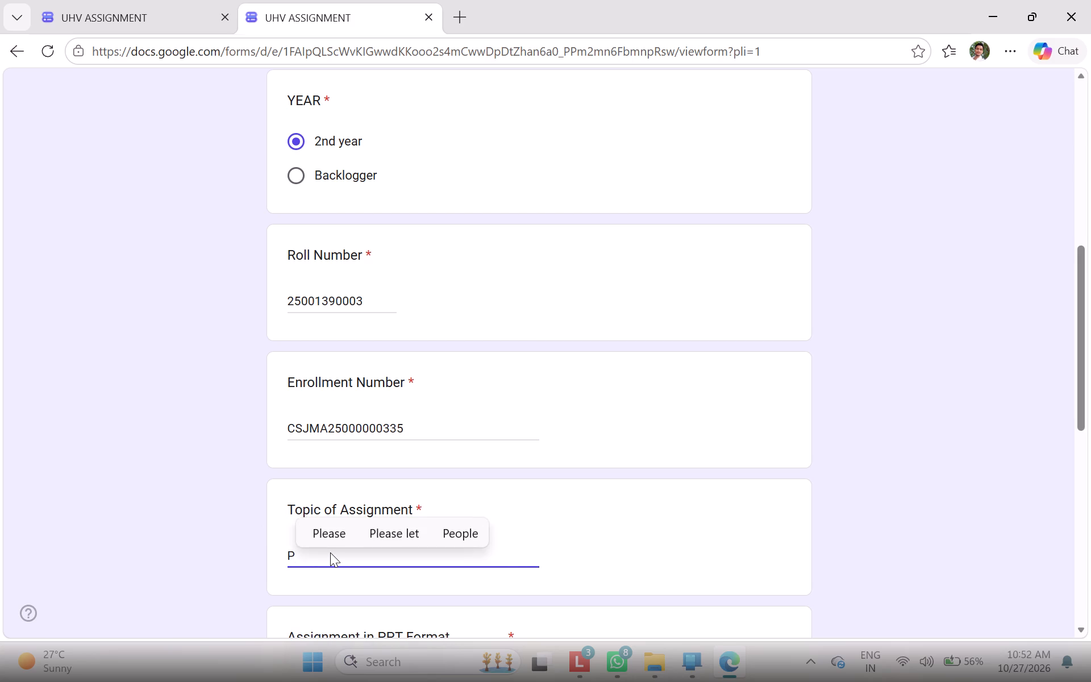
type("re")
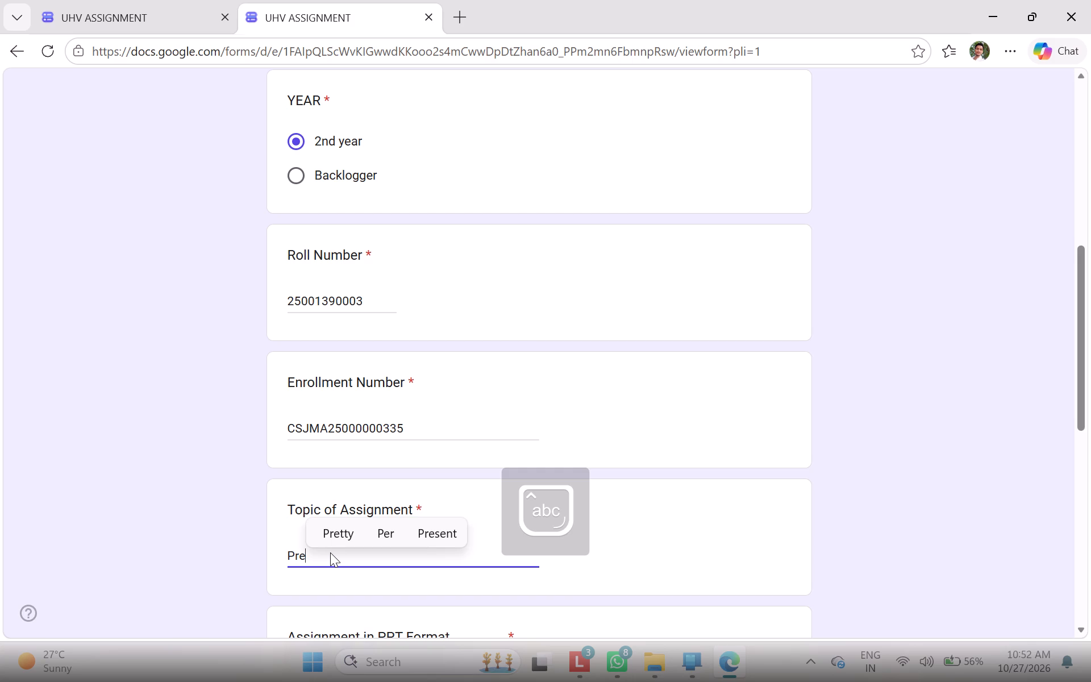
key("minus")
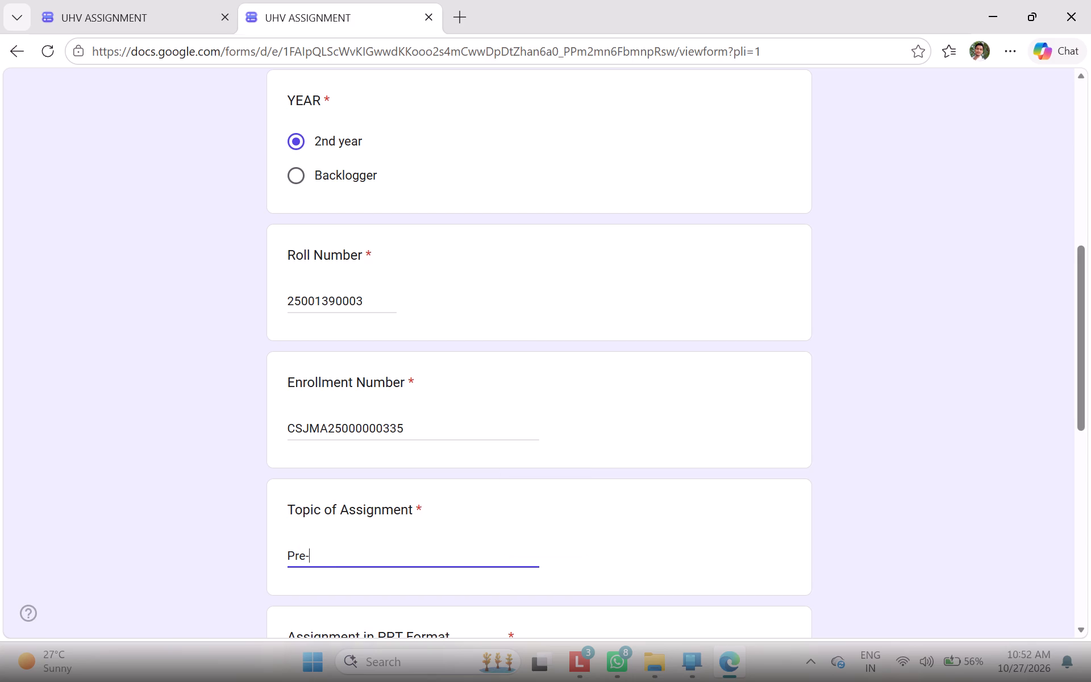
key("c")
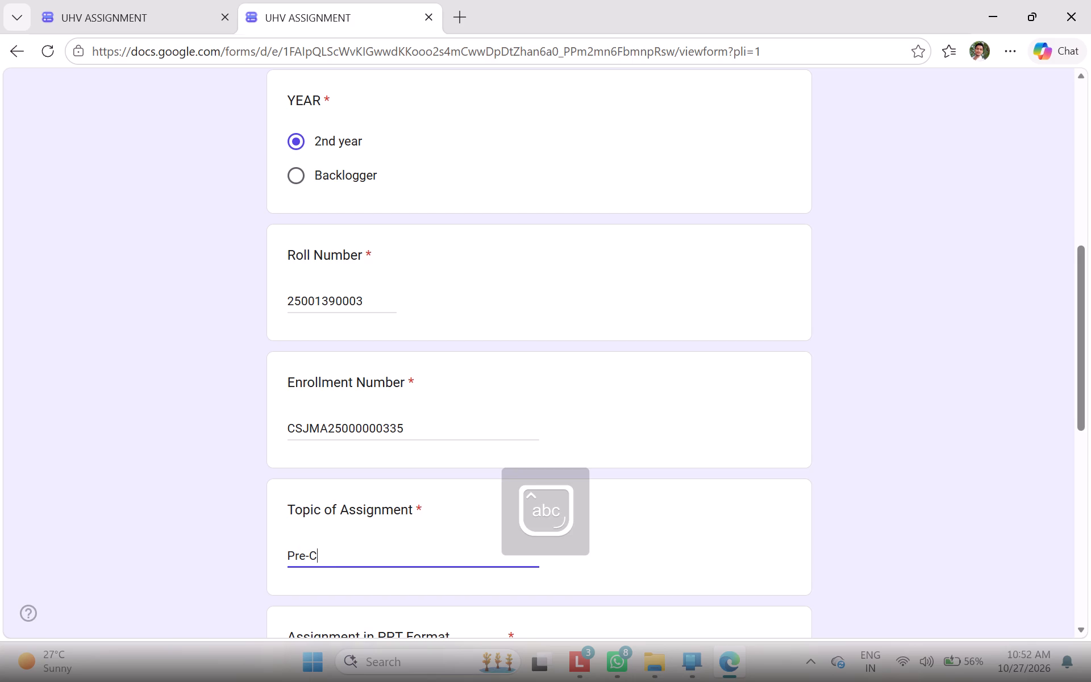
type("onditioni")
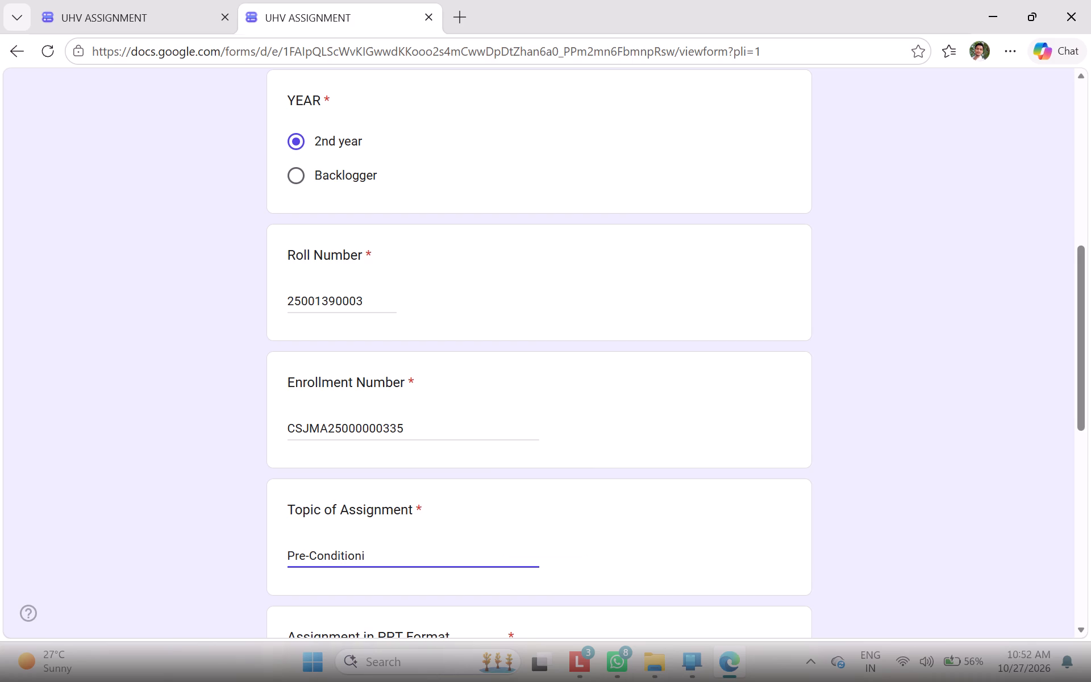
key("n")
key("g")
left_click(1082, 444)
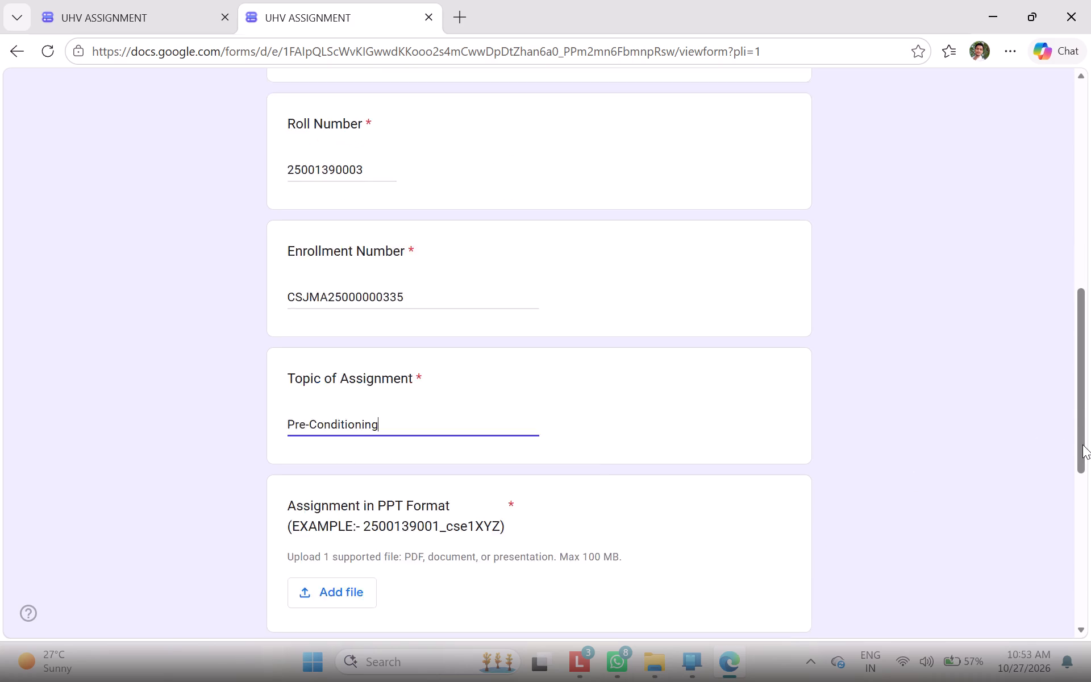
left_click(1081, 294)
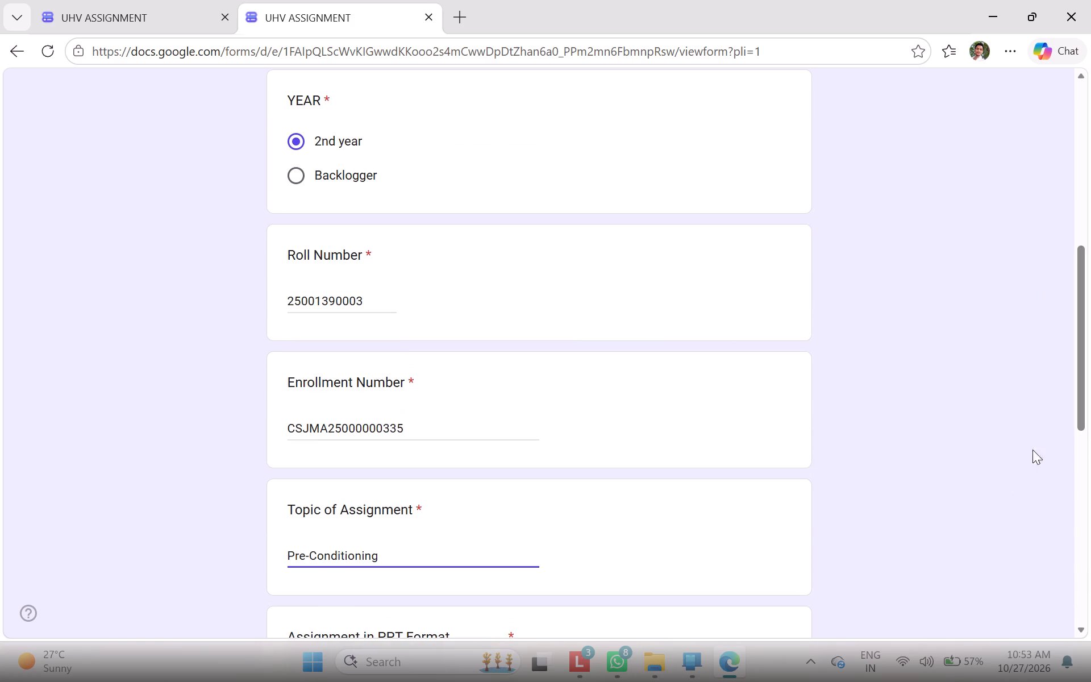
left_click(386, 558)
scroll(386, 558, "down", 3)
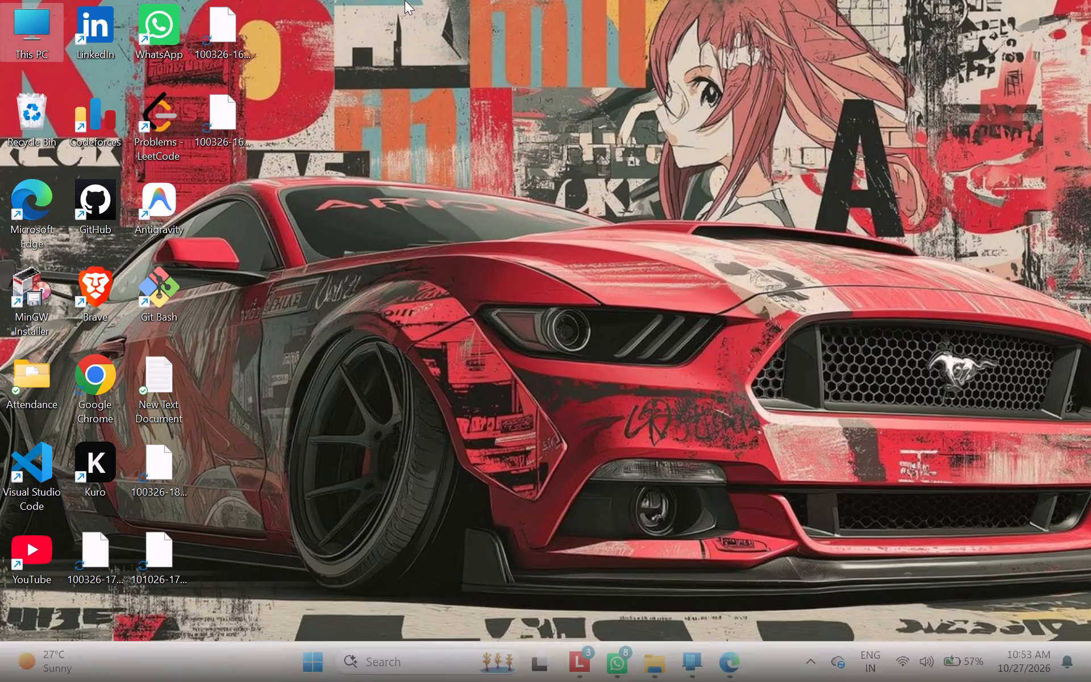
Switch to File Explorer and look through New Volume (D:), the Desktop folder and Downloads for the assignment files.
double_click(41, 16)
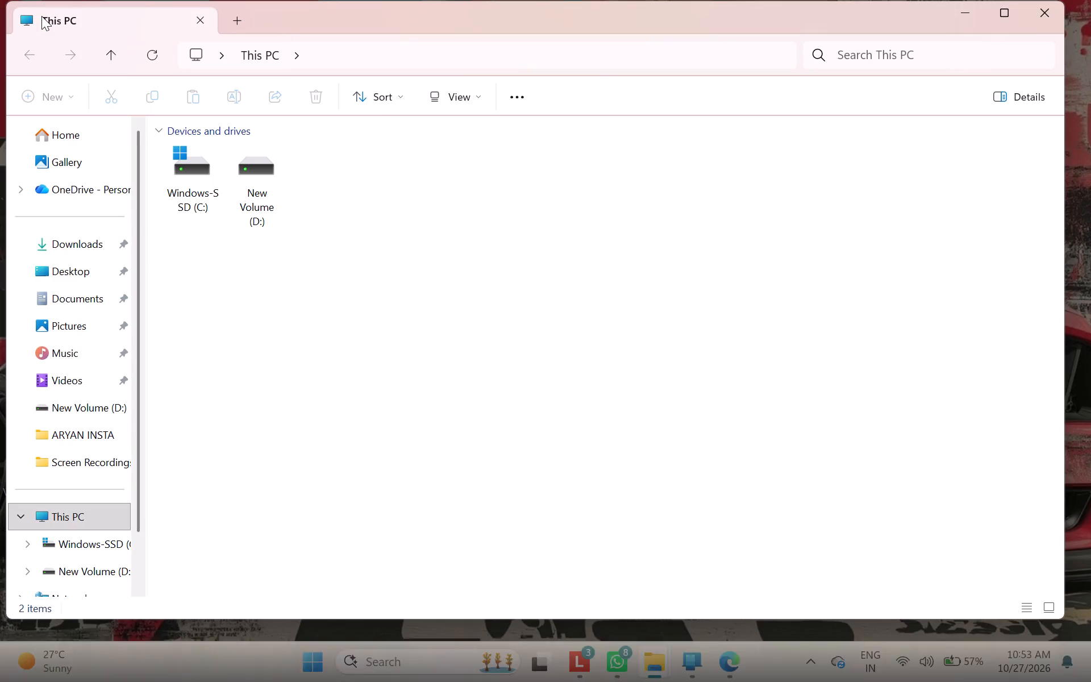
left_click(77, 238)
scroll(77, 238, "down", 3)
left_click(80, 512)
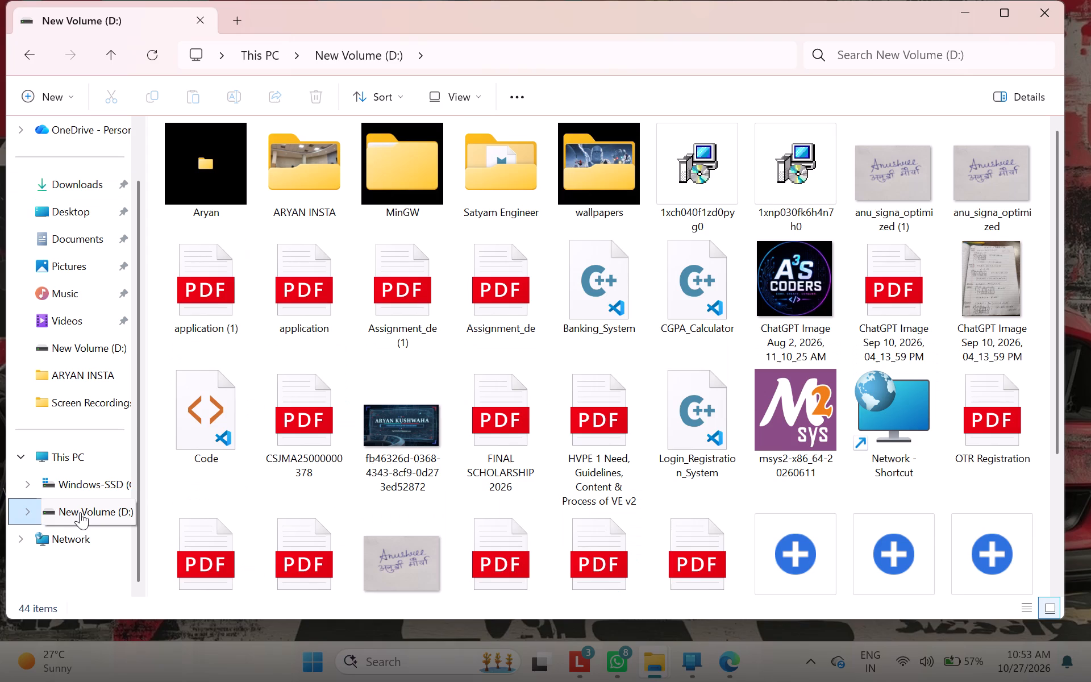
scroll(506, 418, "down", 2)
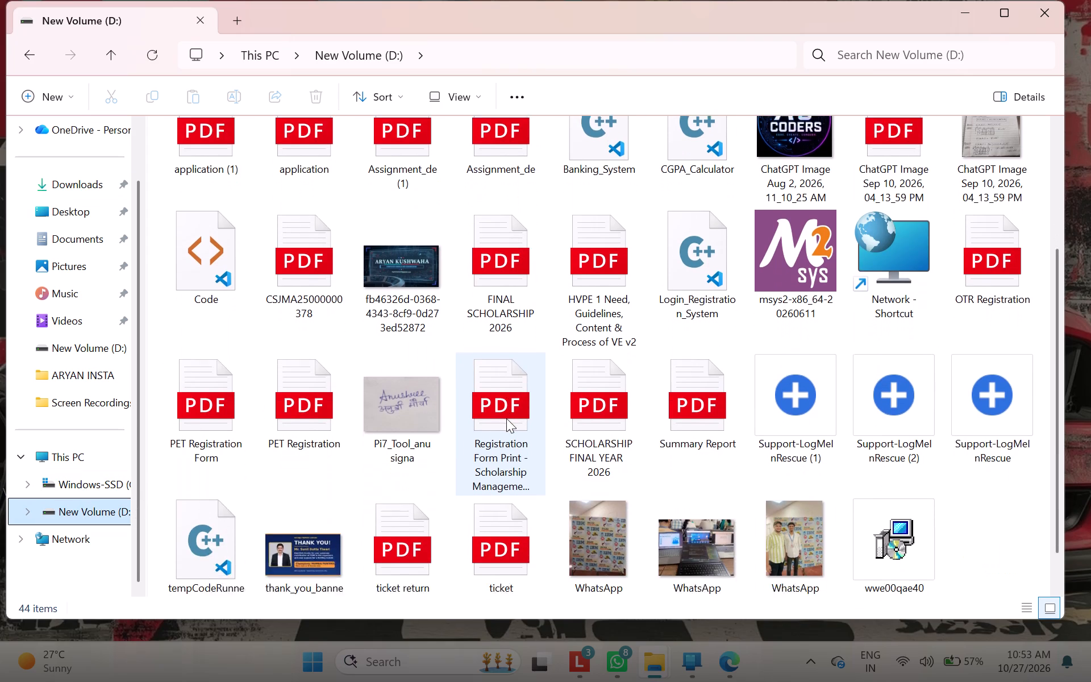
scroll(506, 418, "down", 4)
scroll(506, 418, "up", 8)
scroll(506, 418, "down", 10)
scroll(506, 418, "up", 12)
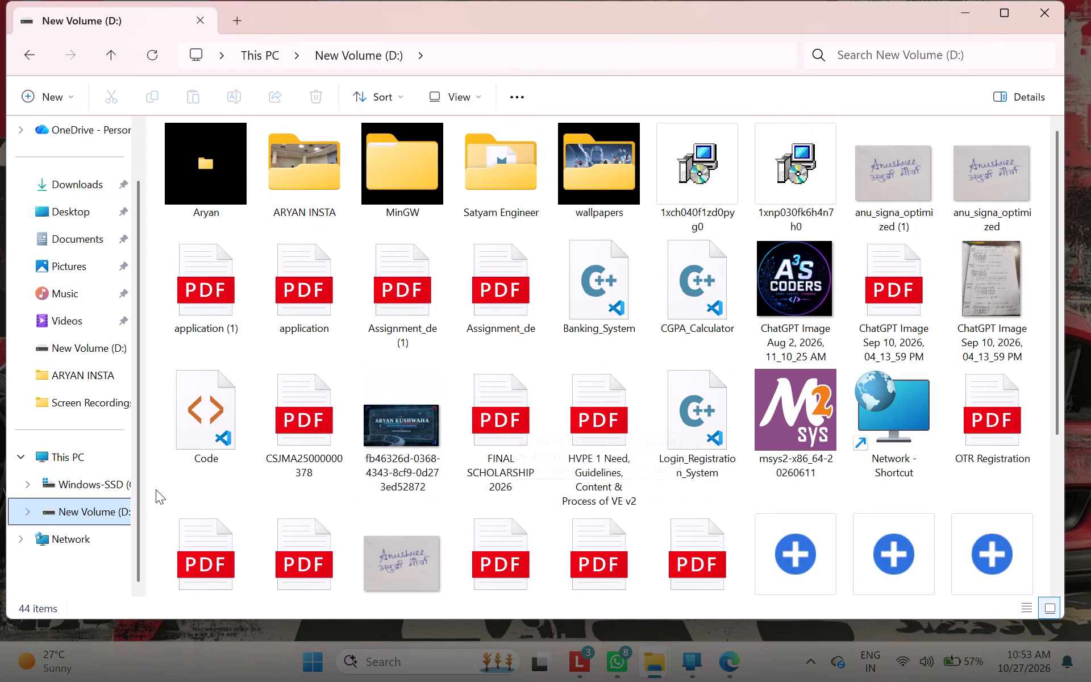
left_click(107, 475)
scroll(62, 270, "up", 6)
left_click(78, 259)
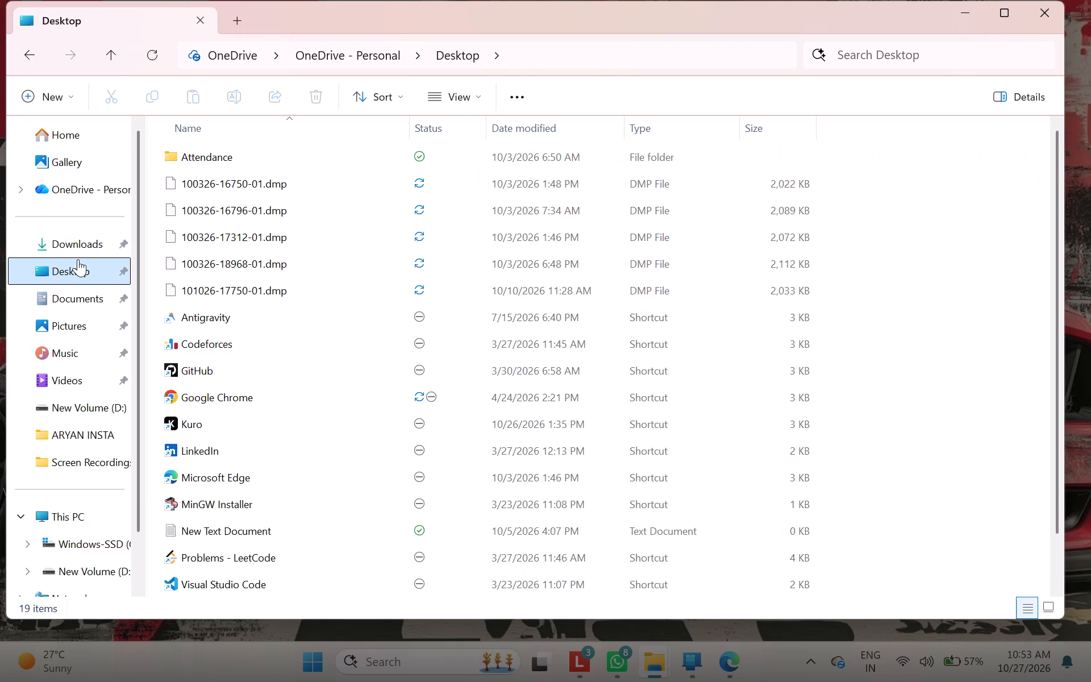
left_click(85, 248)
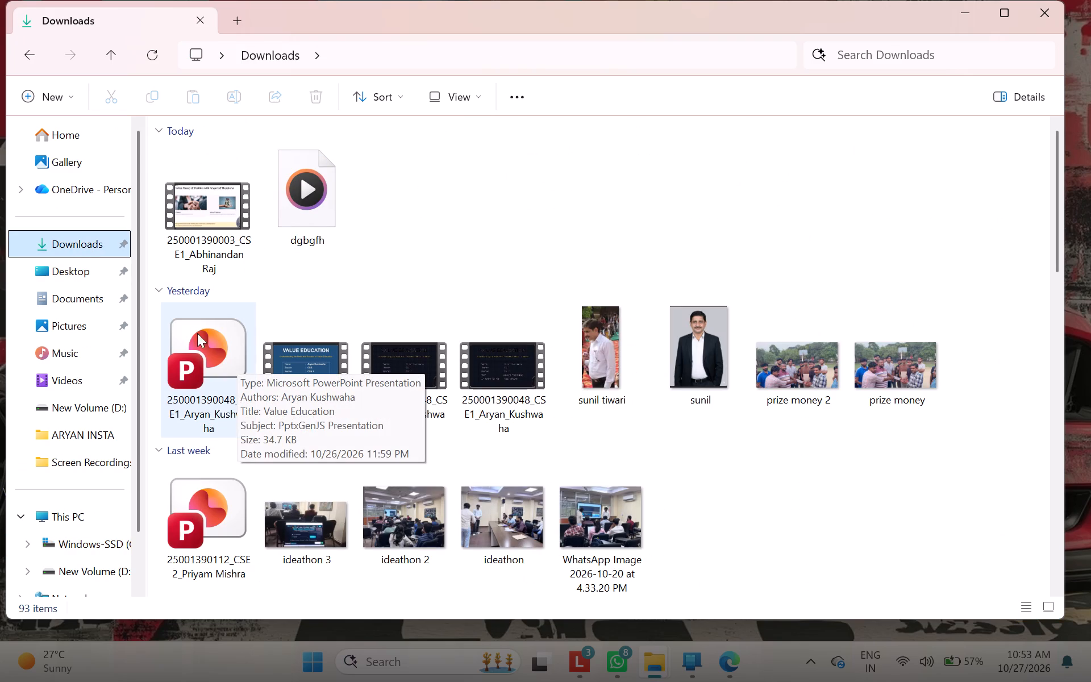
Open the student's CSE1 Pre-Conditioning presentation from the OneDrive Documents folder and dismiss the embedded fonts notice.
left_click(89, 296)
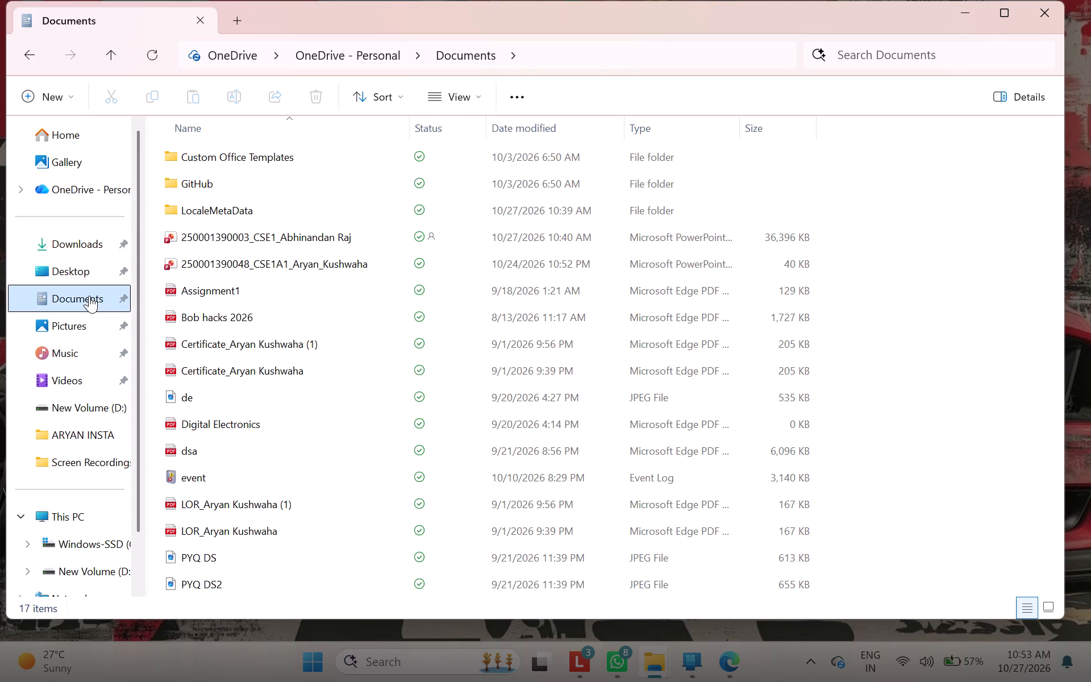
double_click(265, 242)
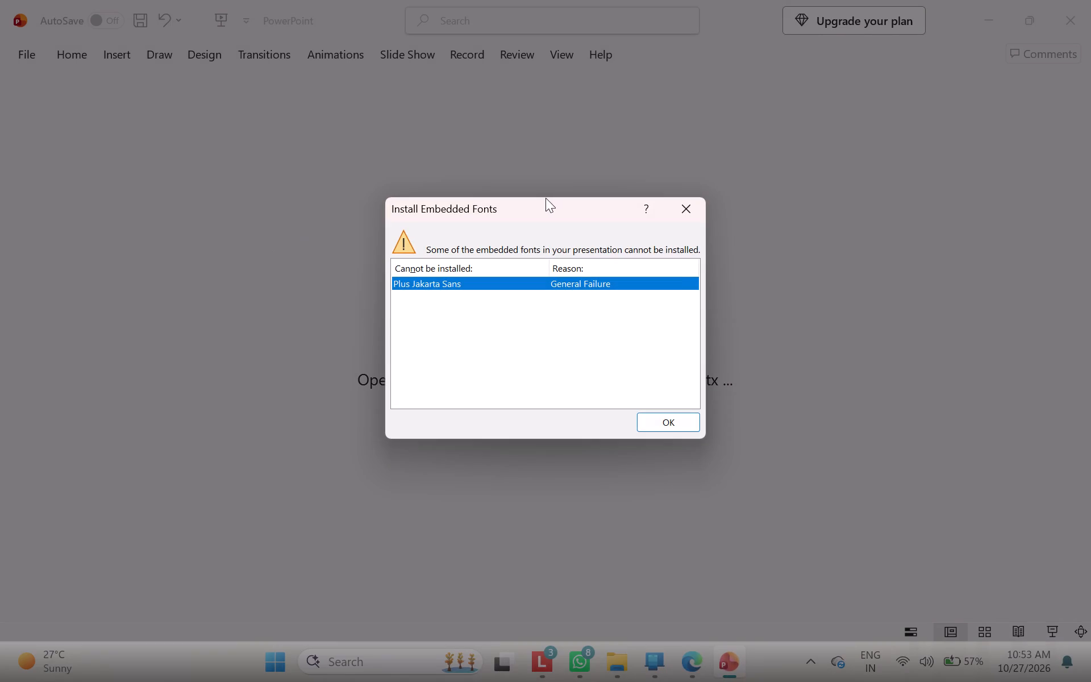
left_click(686, 206)
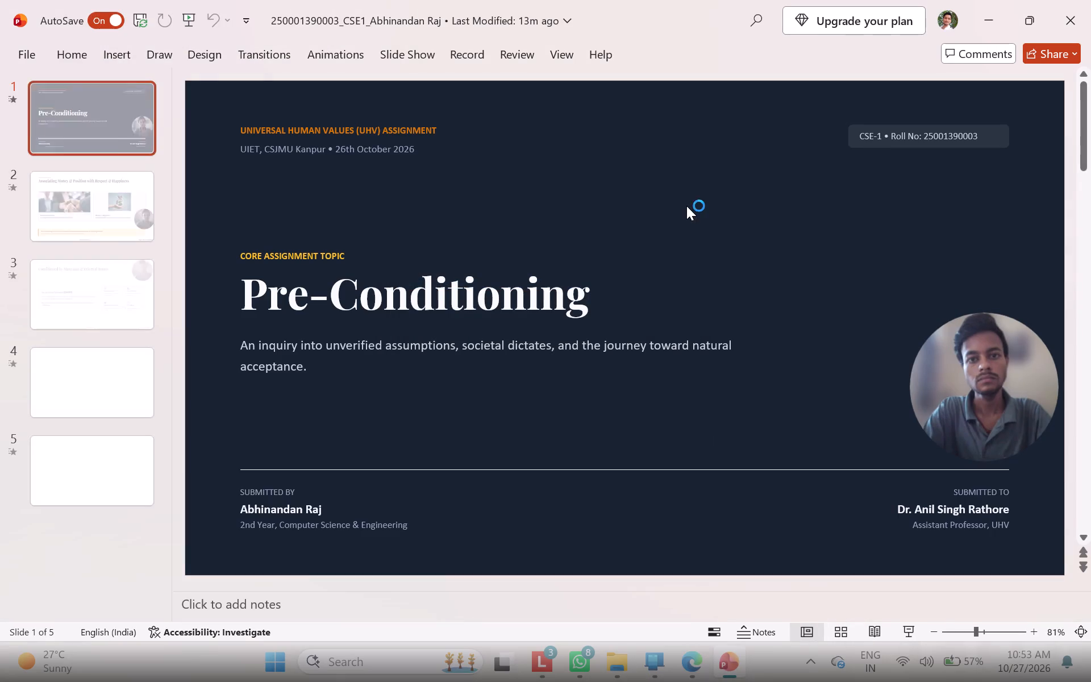
Cut the circular webcam video from the Pre-Conditioning title slide and from slide 2 on money and position.
left_click(971, 361)
right_click(971, 361)
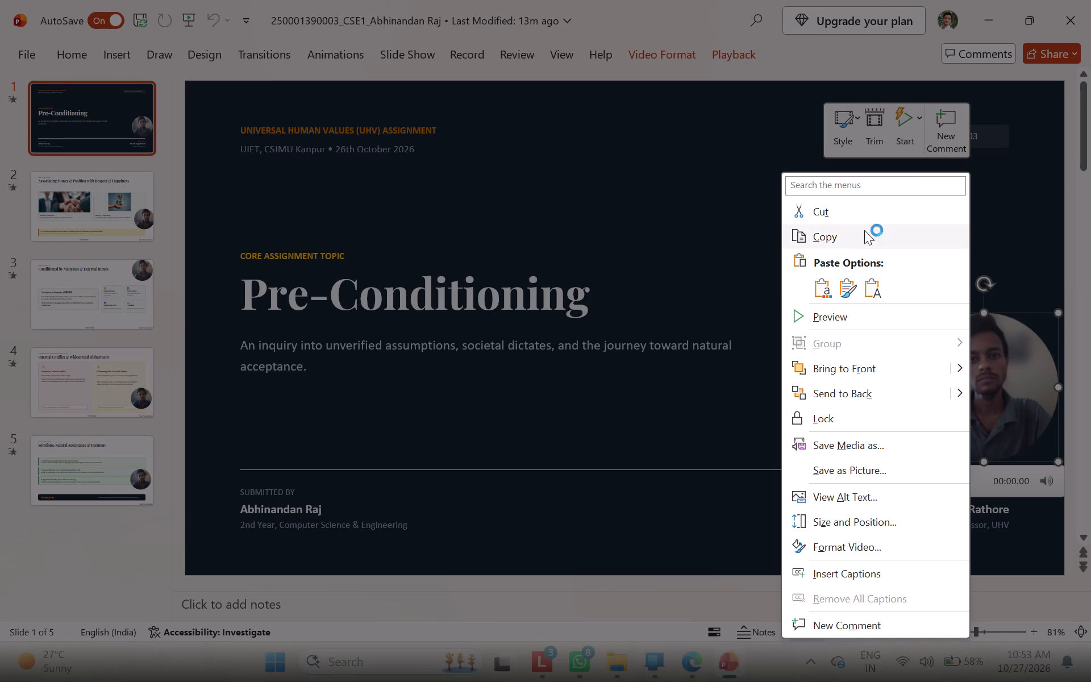
left_click(831, 218)
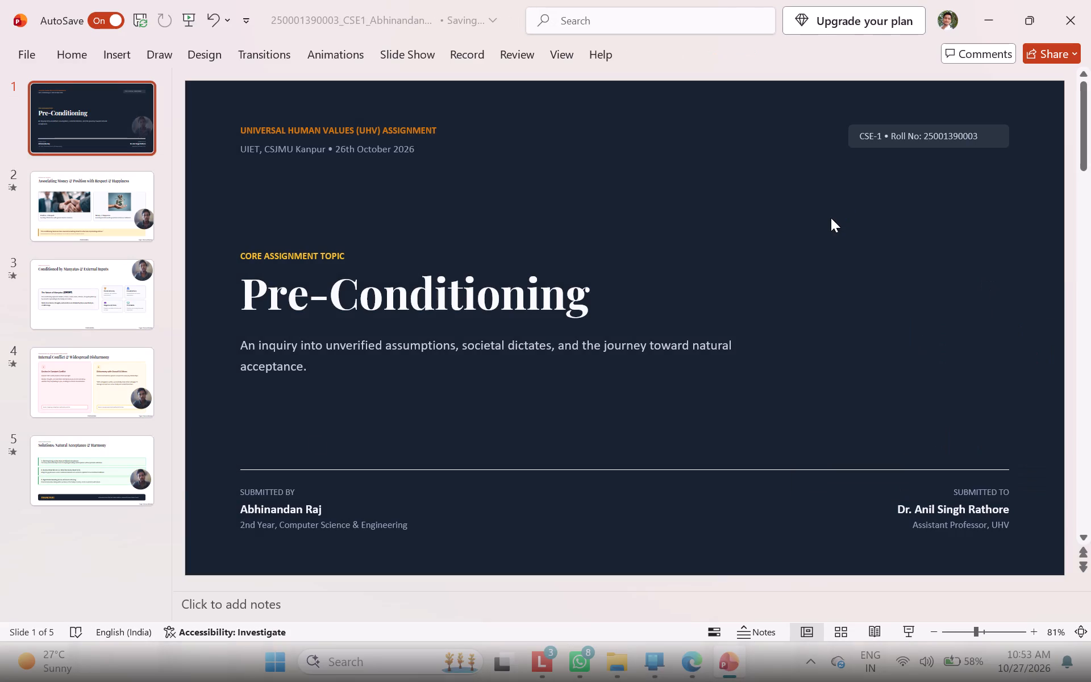
left_click(116, 203)
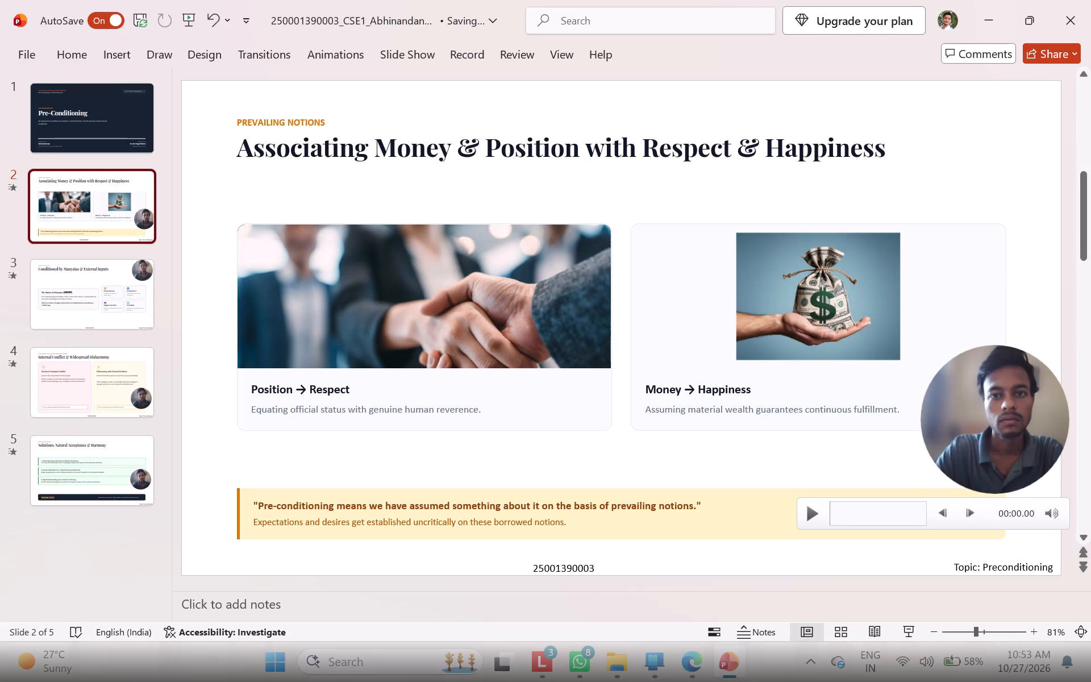
left_click(985, 452)
right_click(985, 452)
left_click(926, 220)
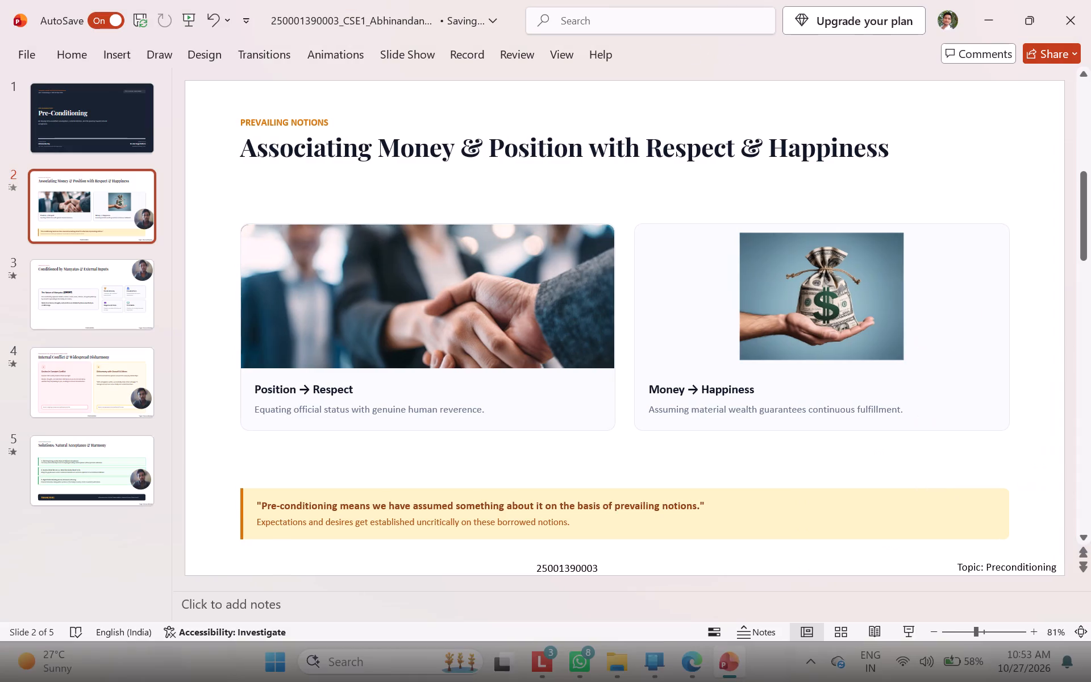
Cut the circular webcam videos from slides 3, 4 and 5, covering Manyatas, Internal Conflict and Solutions.
left_click(121, 304)
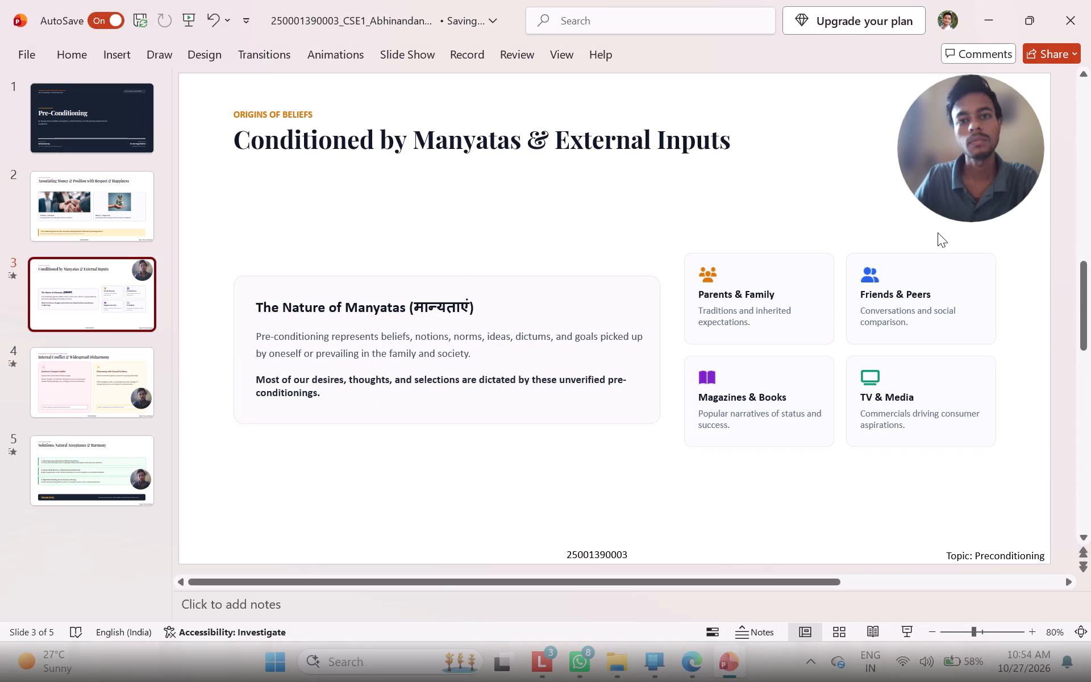
left_click(951, 141)
right_click(951, 141)
left_click_drag(845, 194, 830, 169)
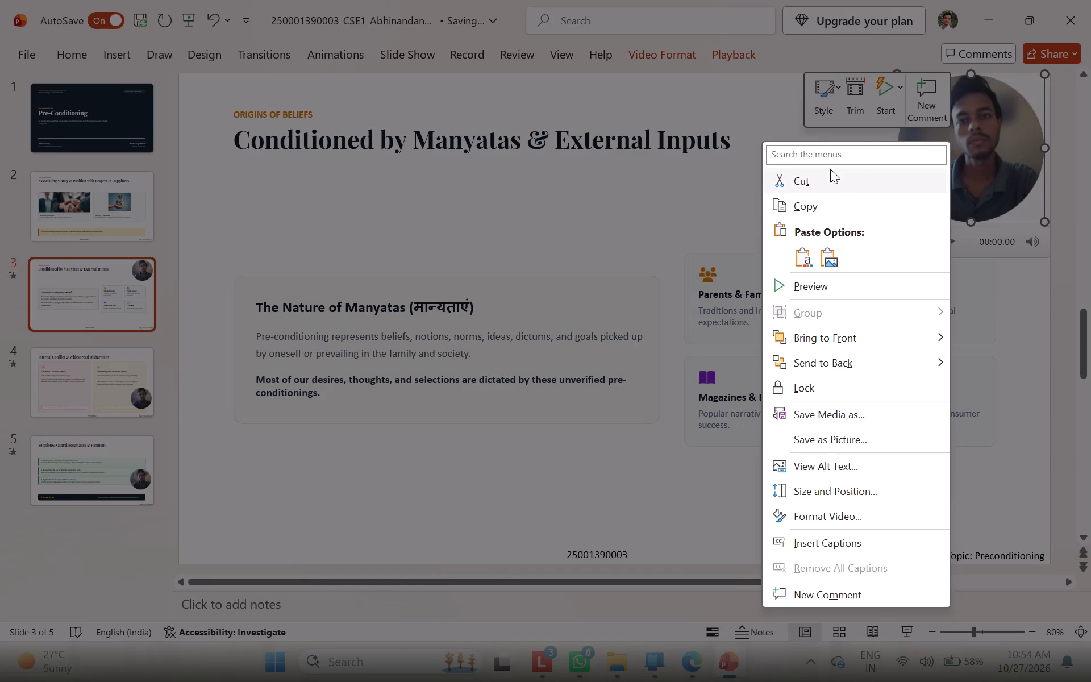
left_click_drag(830, 169, 827, 169)
left_click(827, 169)
left_click(66, 371)
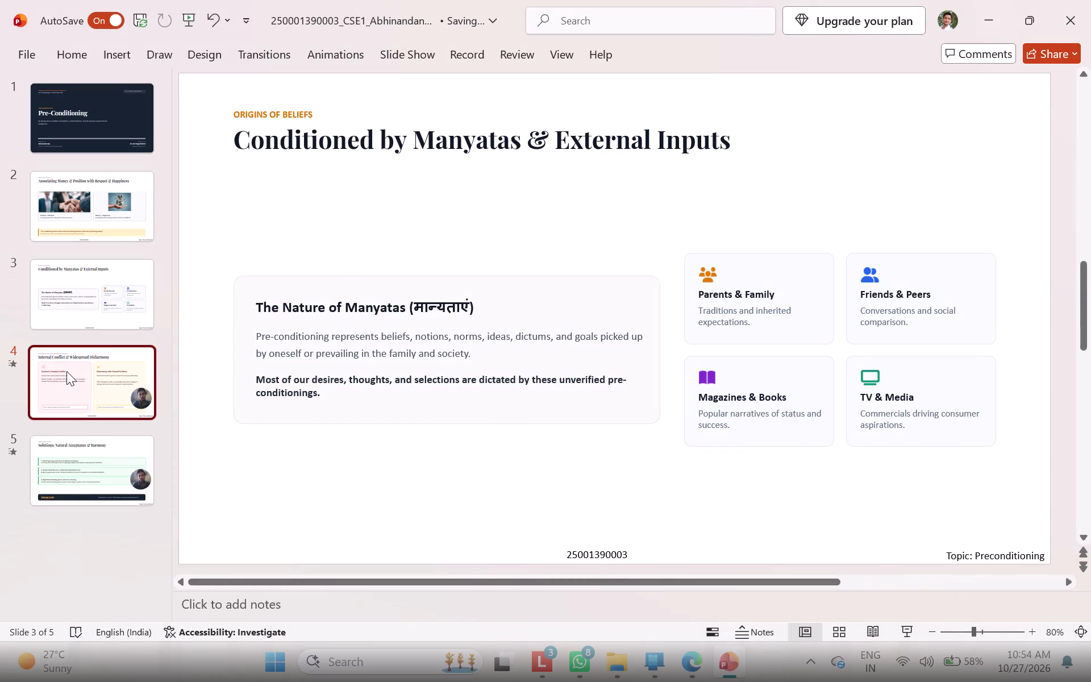
left_click(942, 417)
right_click(942, 417)
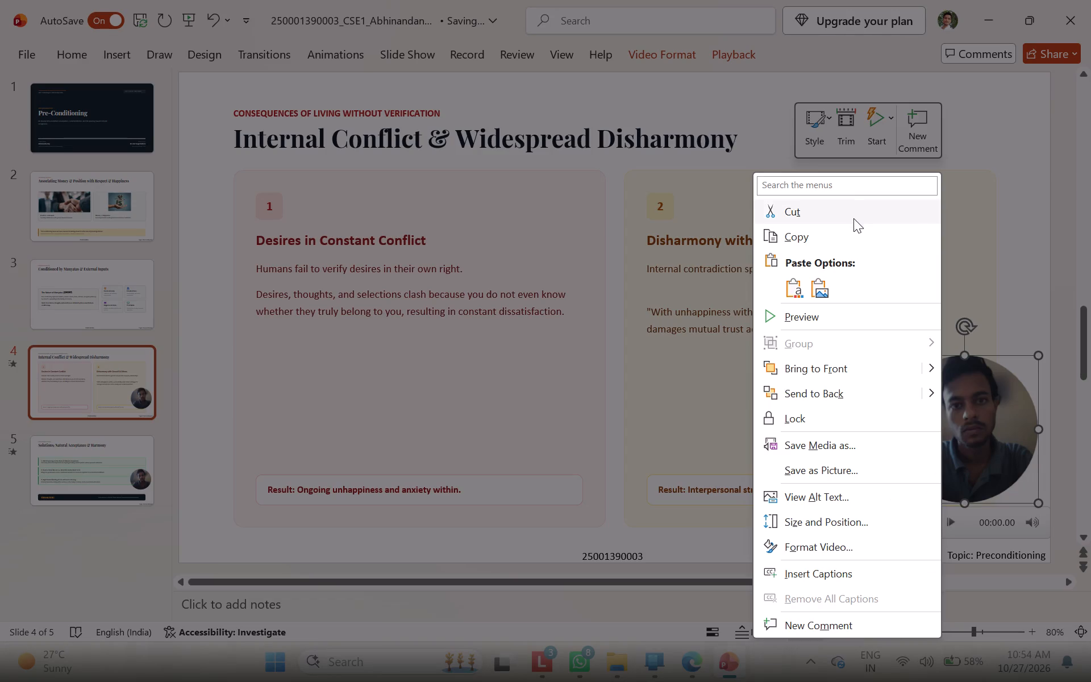
left_click(852, 211)
left_click(114, 438)
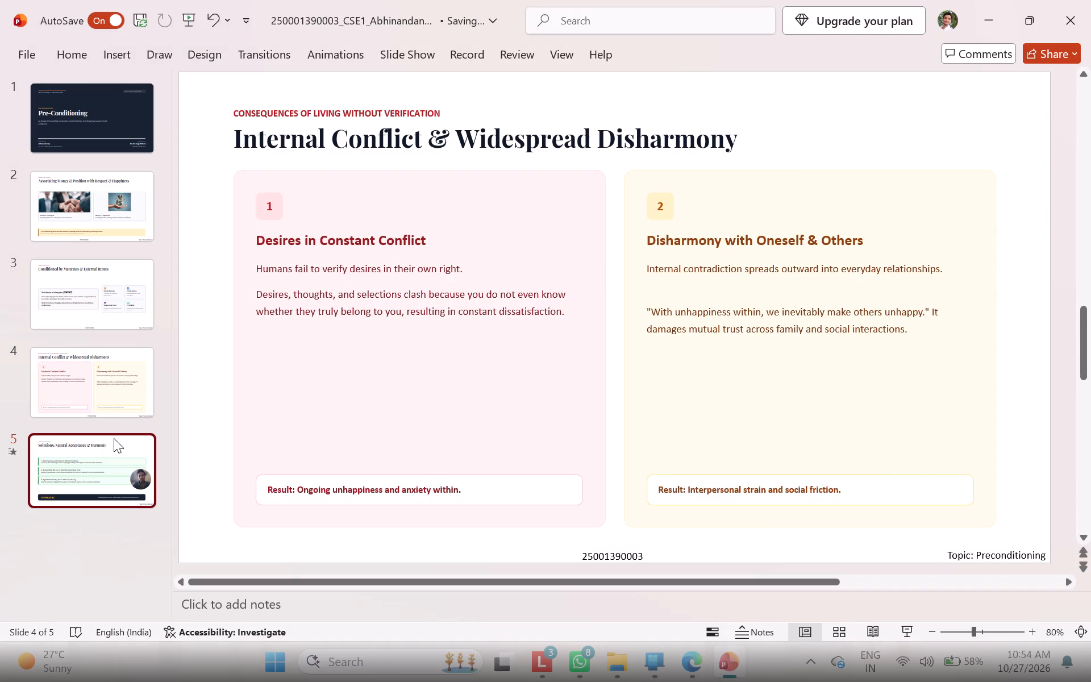
left_click(918, 406)
right_click(918, 406)
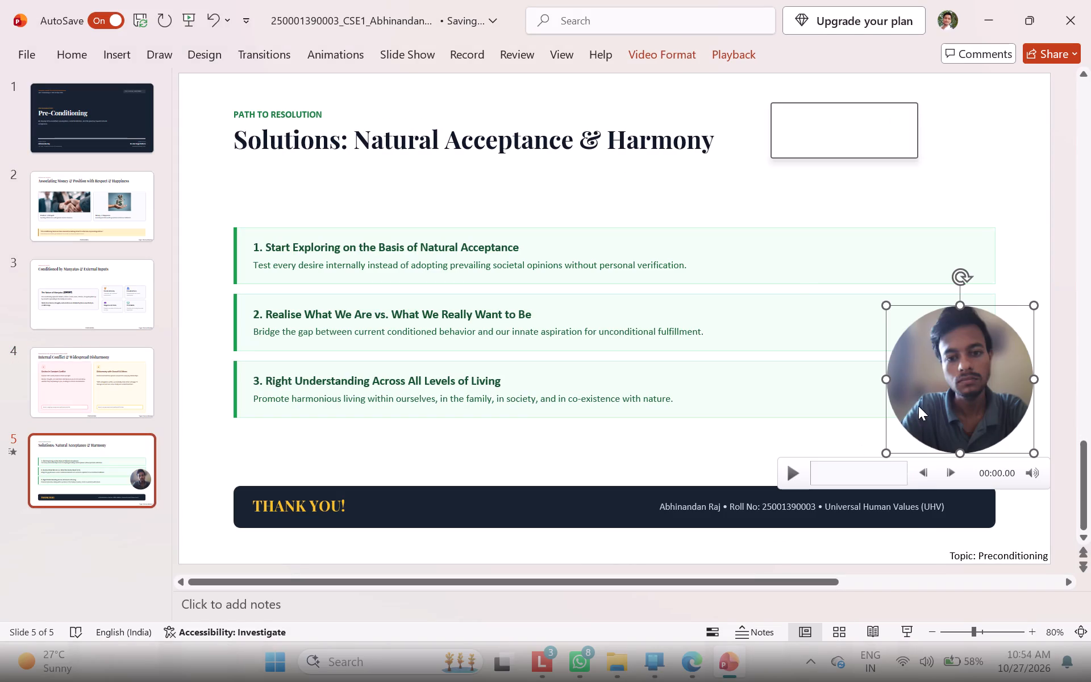
left_click(800, 209)
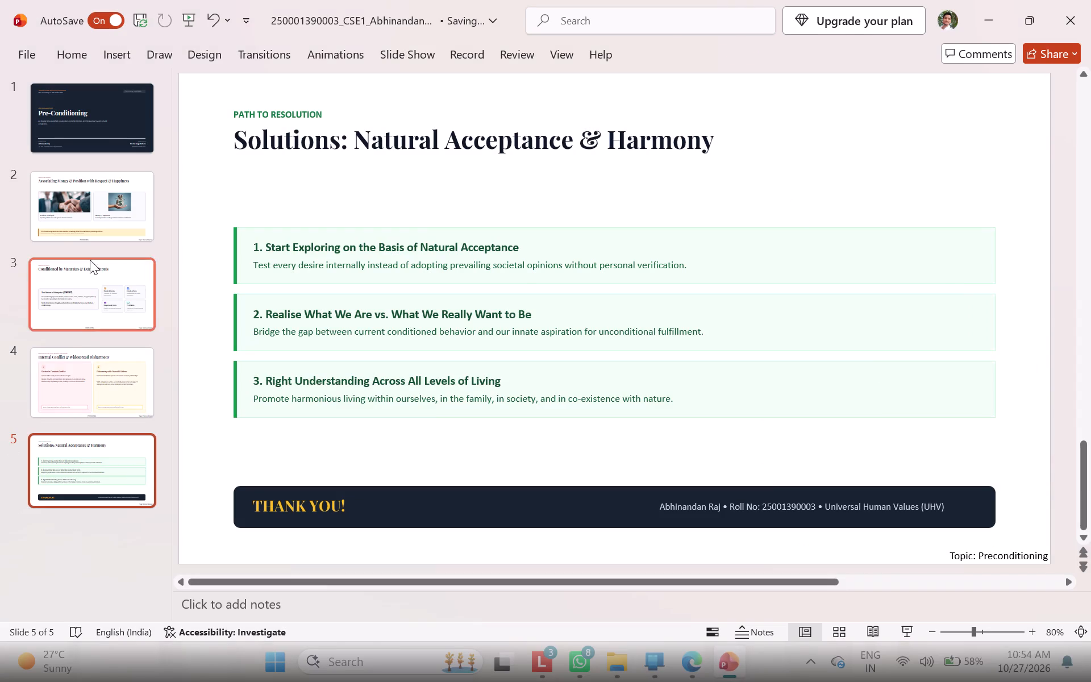
Save the presentation, accepting the save without the unavailable font, and close it.
left_click(137, 12)
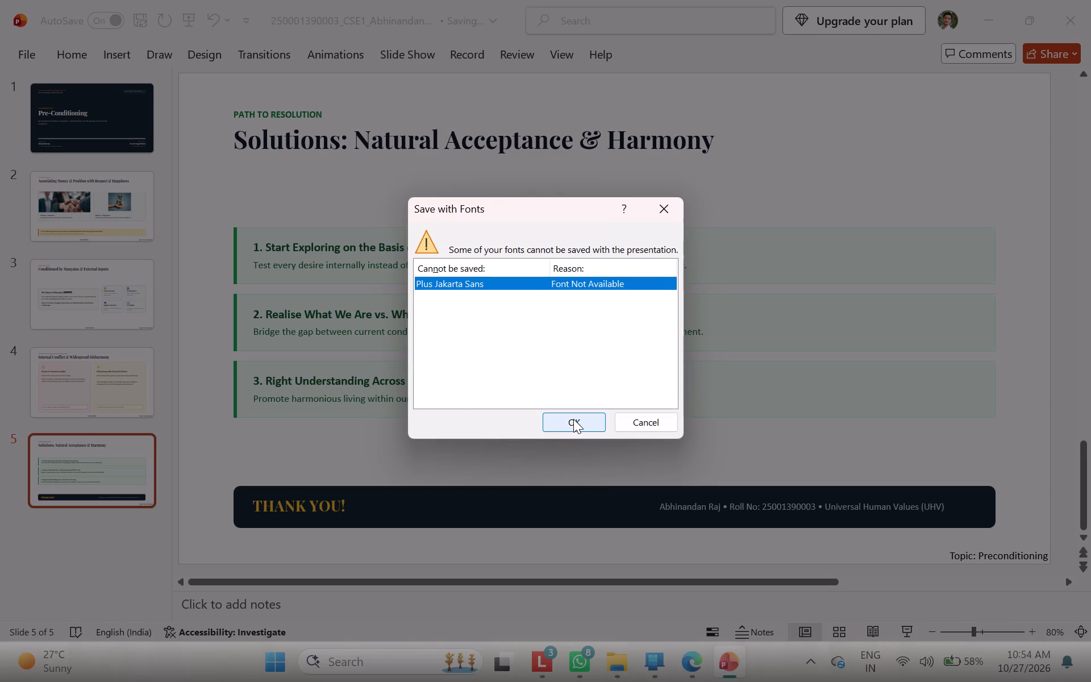
left_click(573, 419)
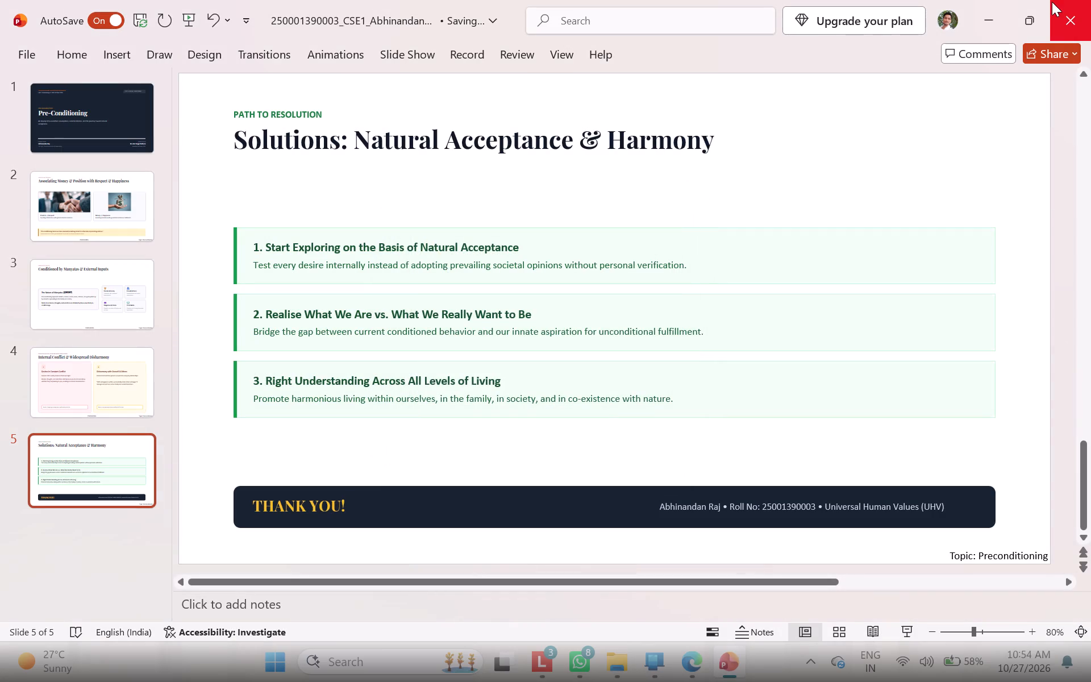
left_click(1075, 20)
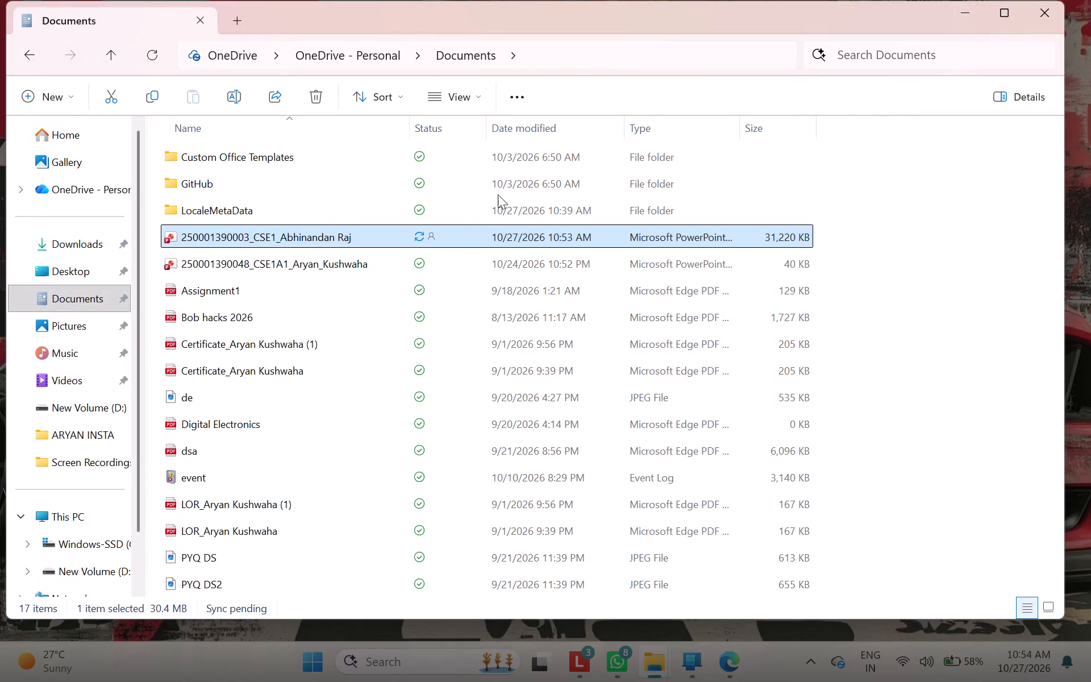
Reopen the student's CSE1 presentation from Documents, check all five slides for leftover webcam videos, and close it.
double_click(262, 228)
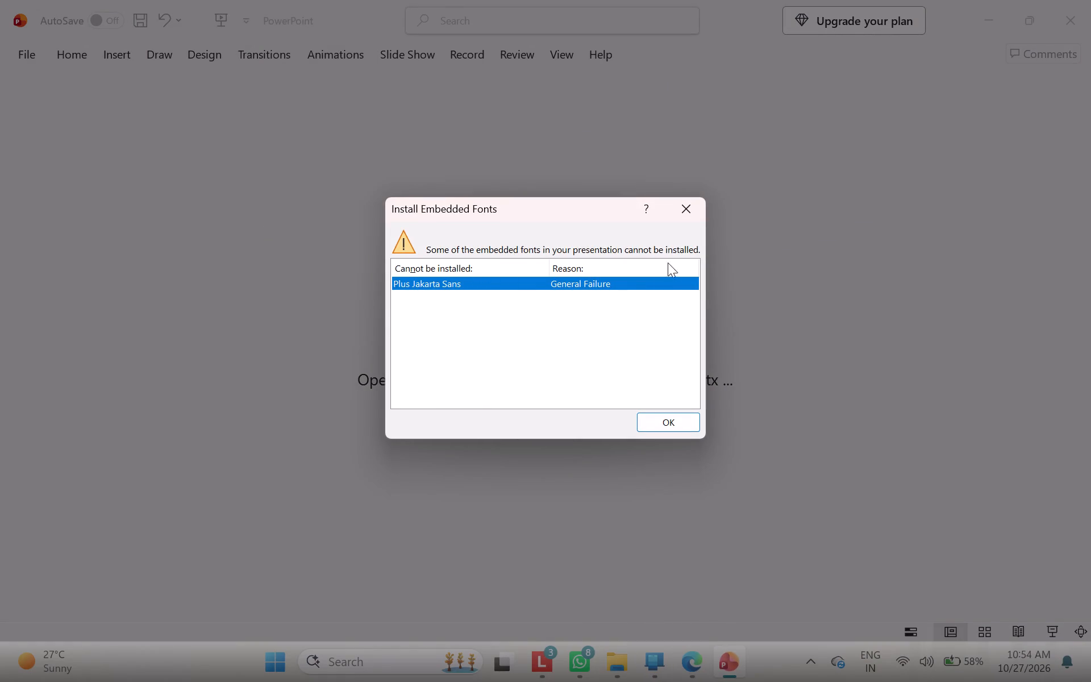
left_click(672, 427)
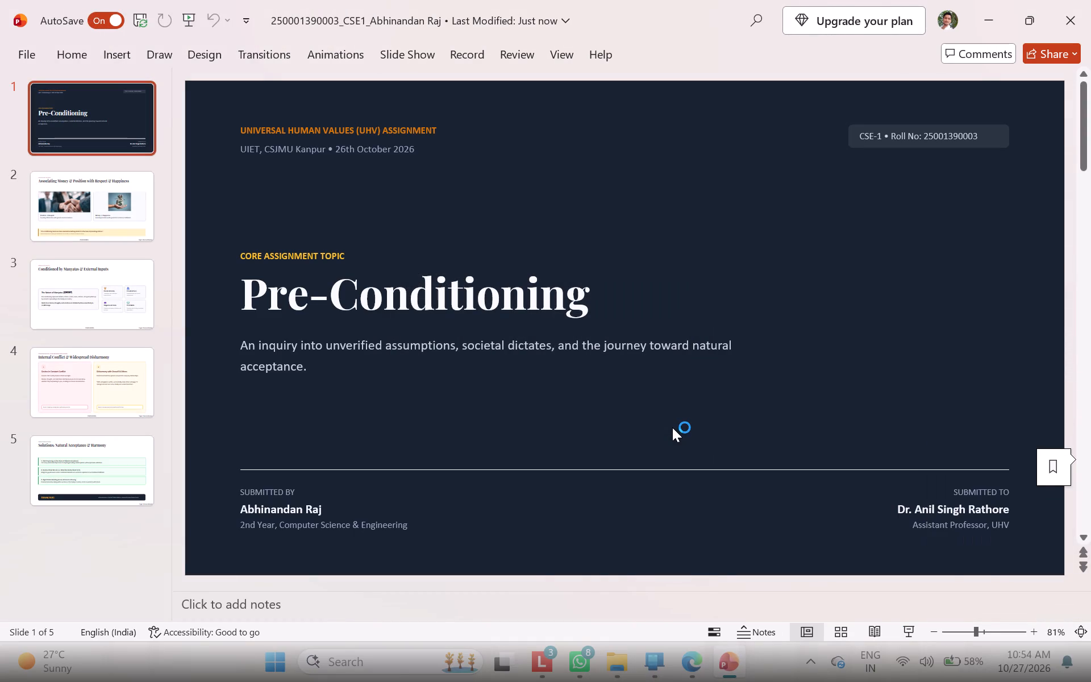
key("Down")
key("Down")
key("Down")
key("Down")
key("Down")
key("Down")
key("Up")
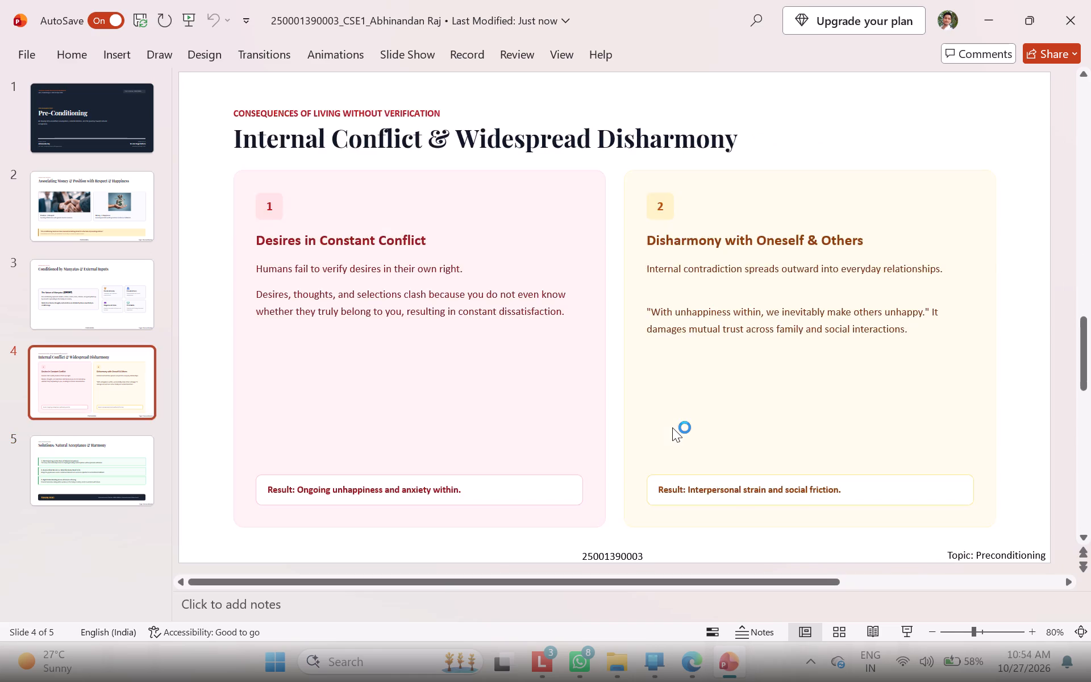
key("Up")
key("Up")
key("Up")
key("Up")
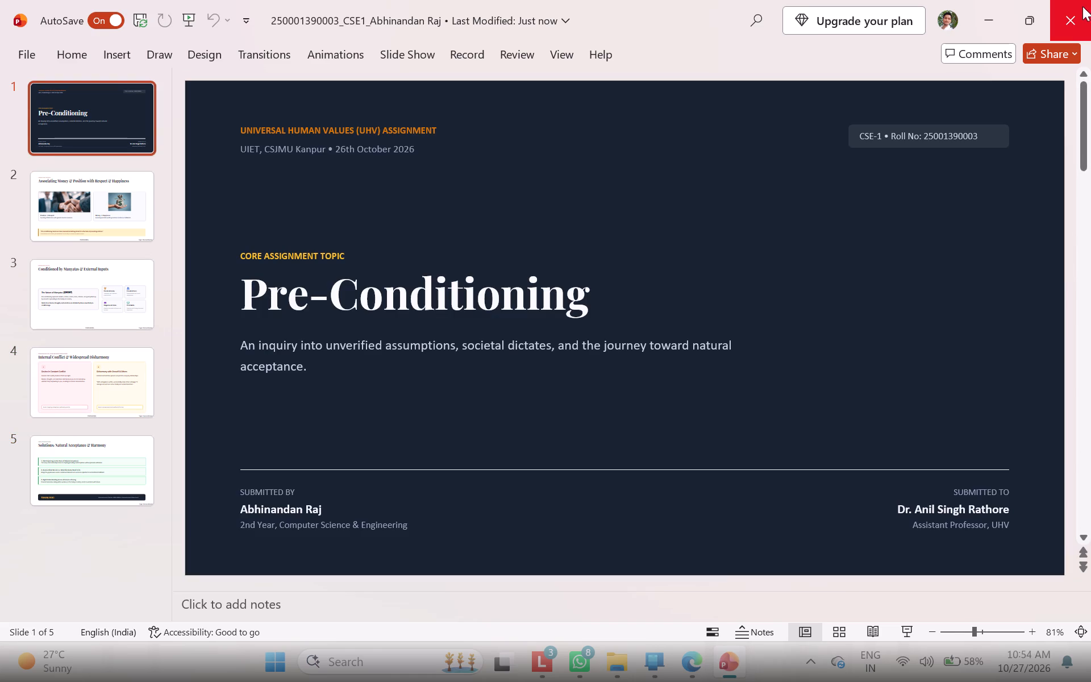
left_click(1082, 6)
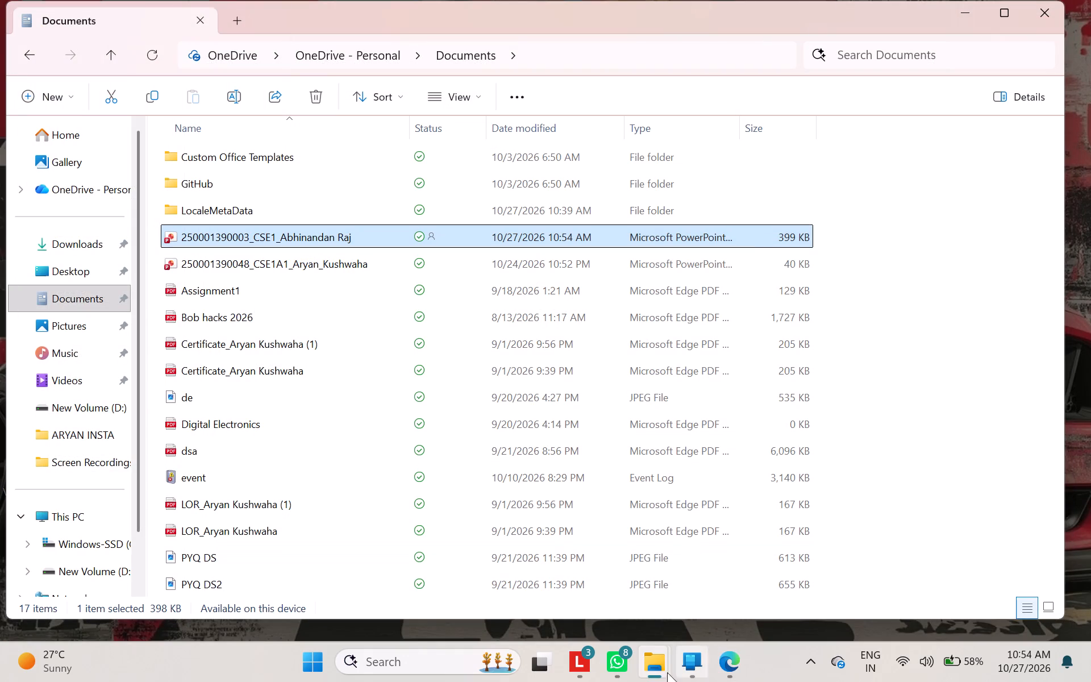
Switch to the UHV ASSIGNMENT form in Edge and upload the student's CSE1 presentation from Documents to the Assignment in PPT Format question.
left_click(723, 665)
scroll(403, 473, "down", 1)
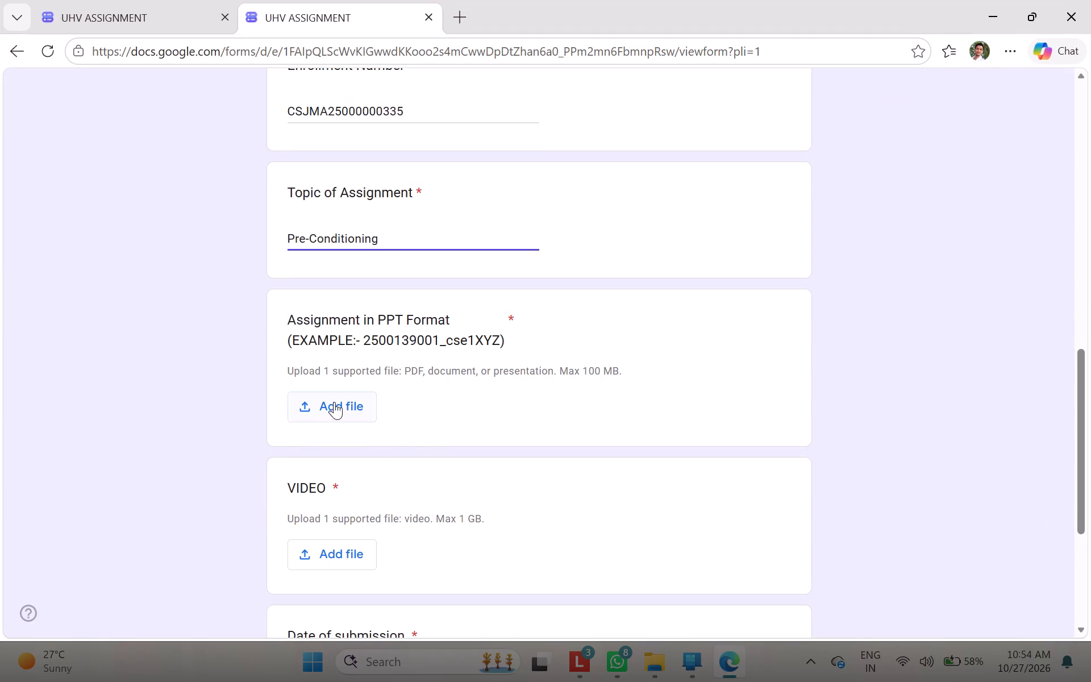
left_click(333, 421)
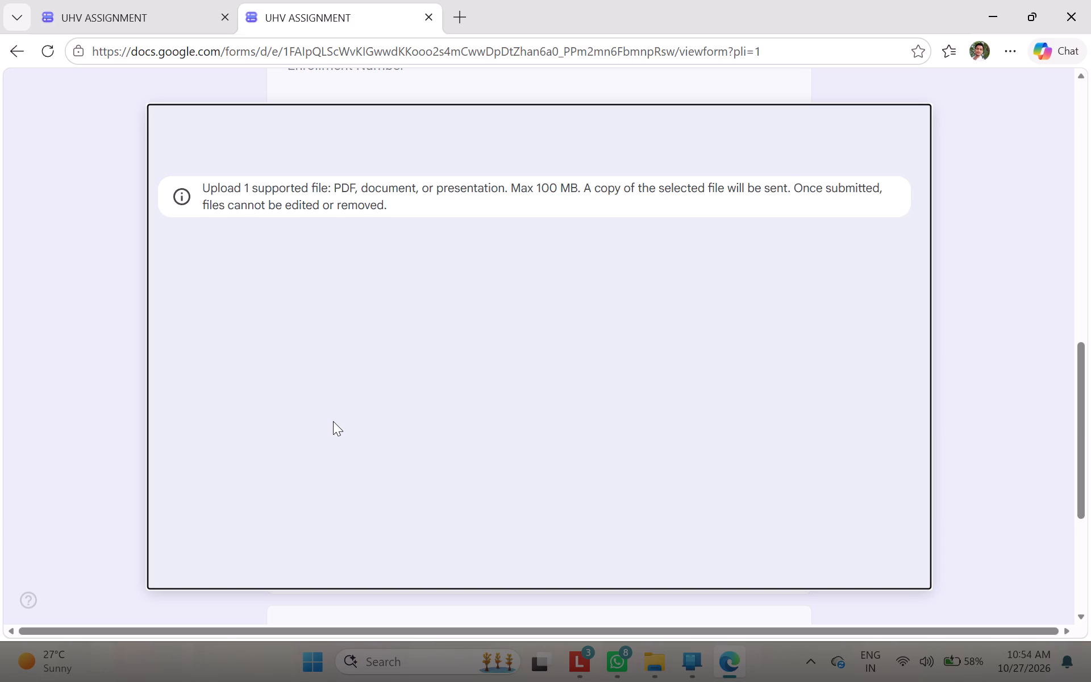
left_click(528, 465)
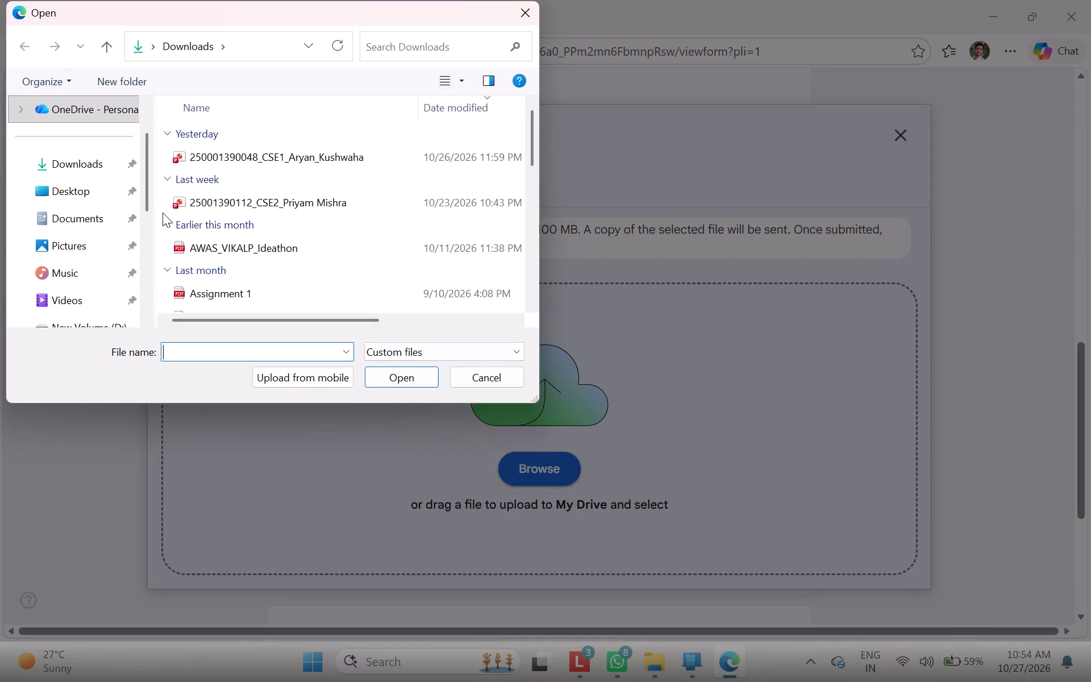
left_click(70, 186)
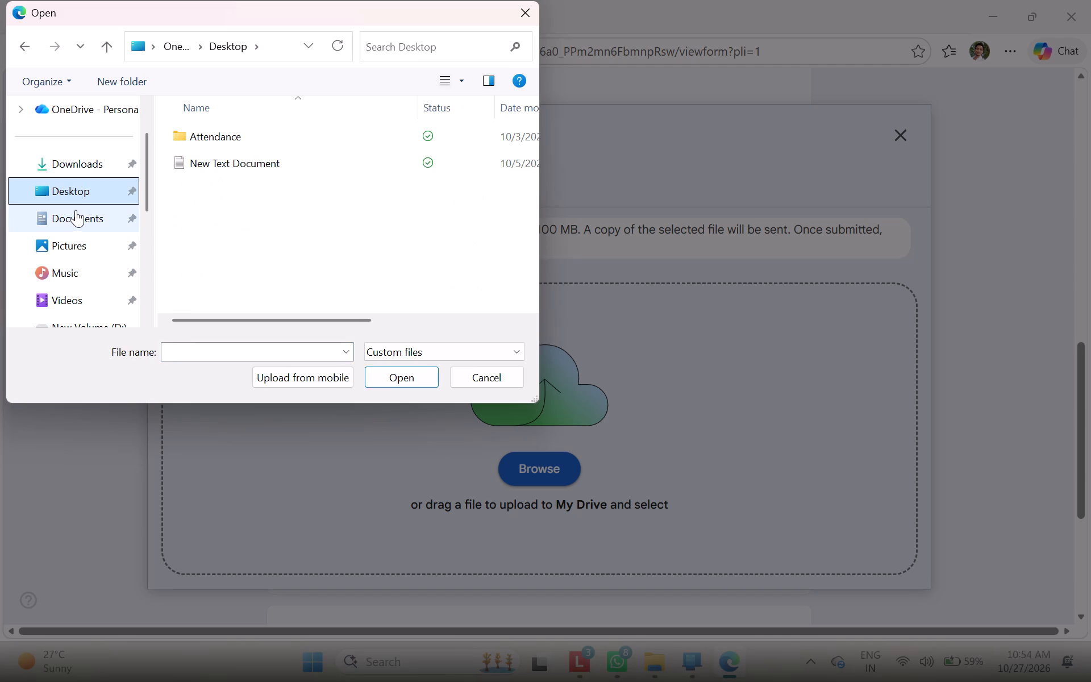
left_click(76, 210)
left_click(227, 211)
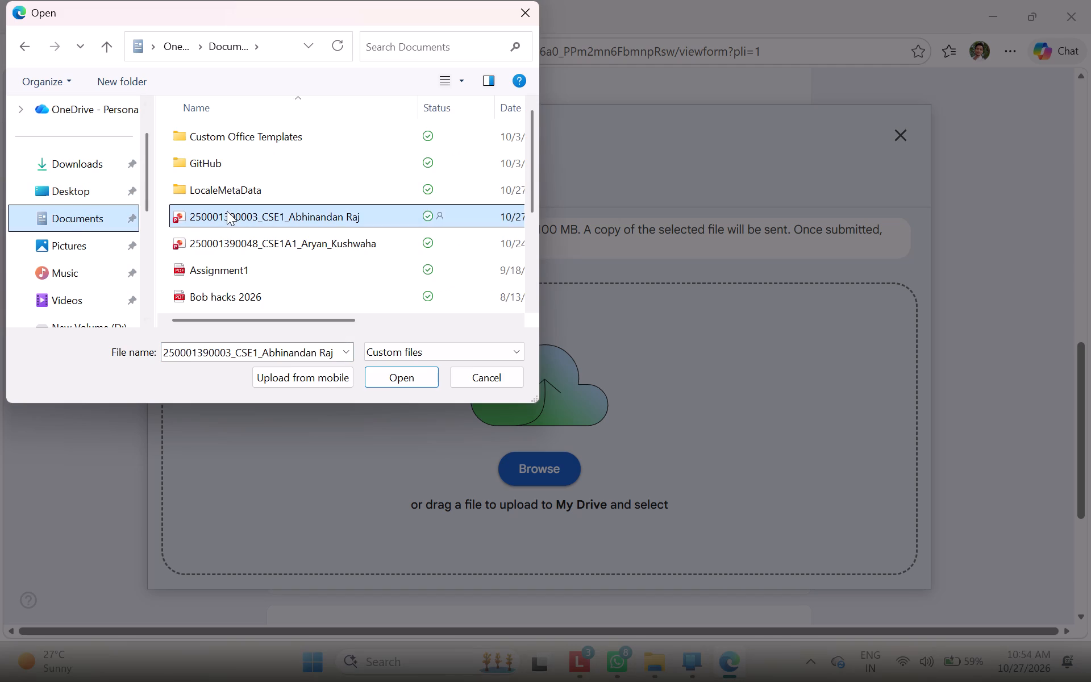
left_click(405, 386)
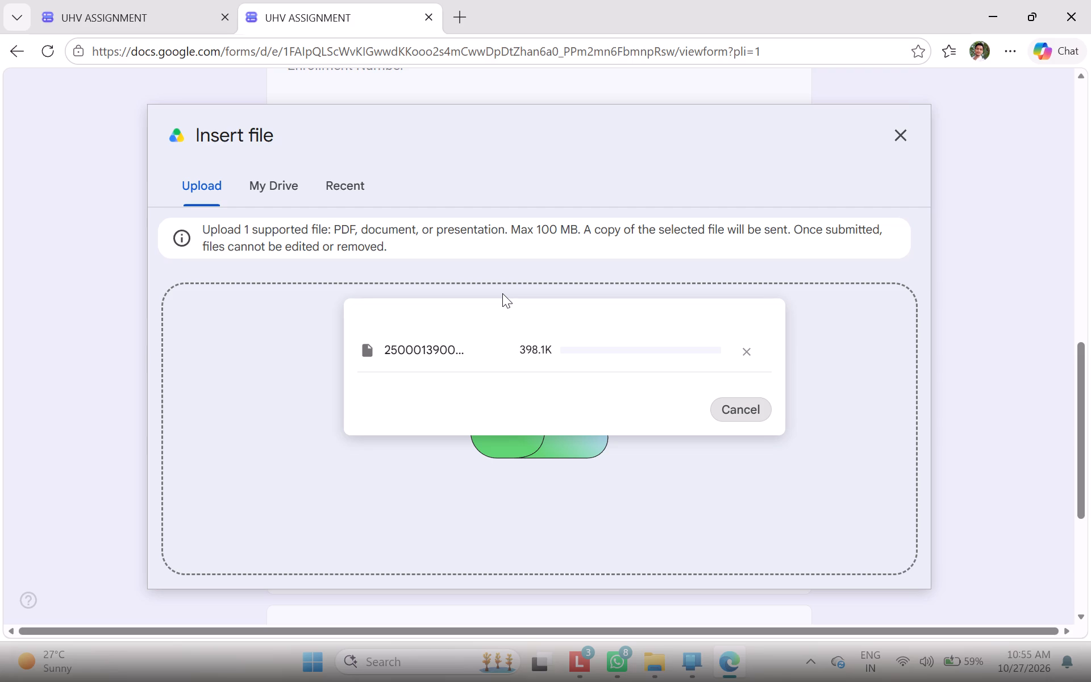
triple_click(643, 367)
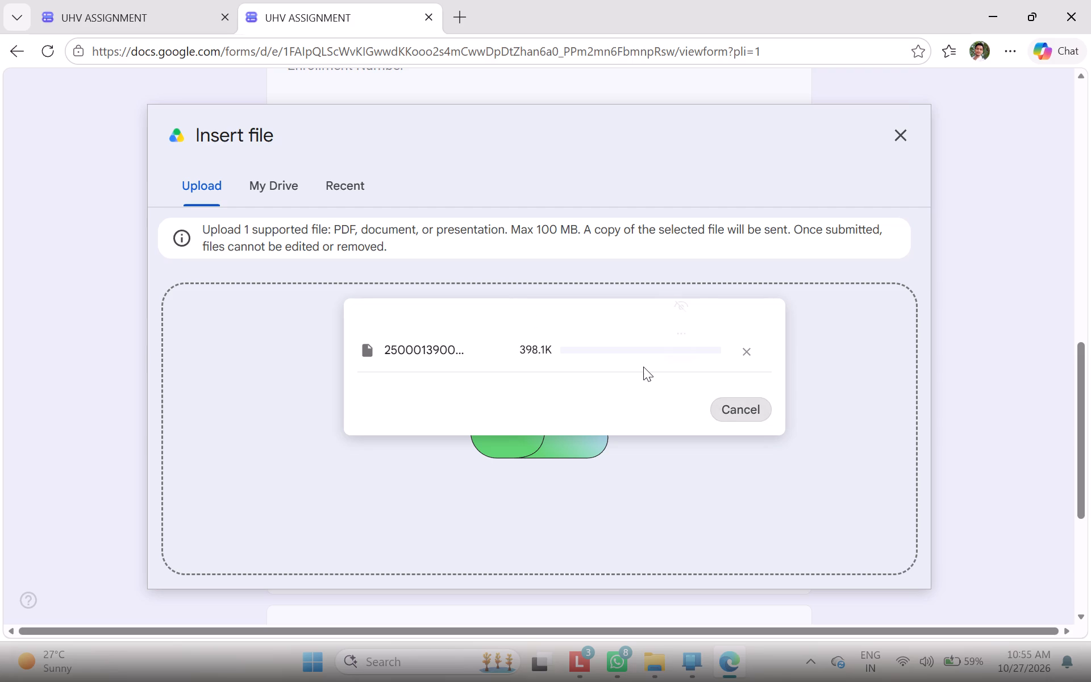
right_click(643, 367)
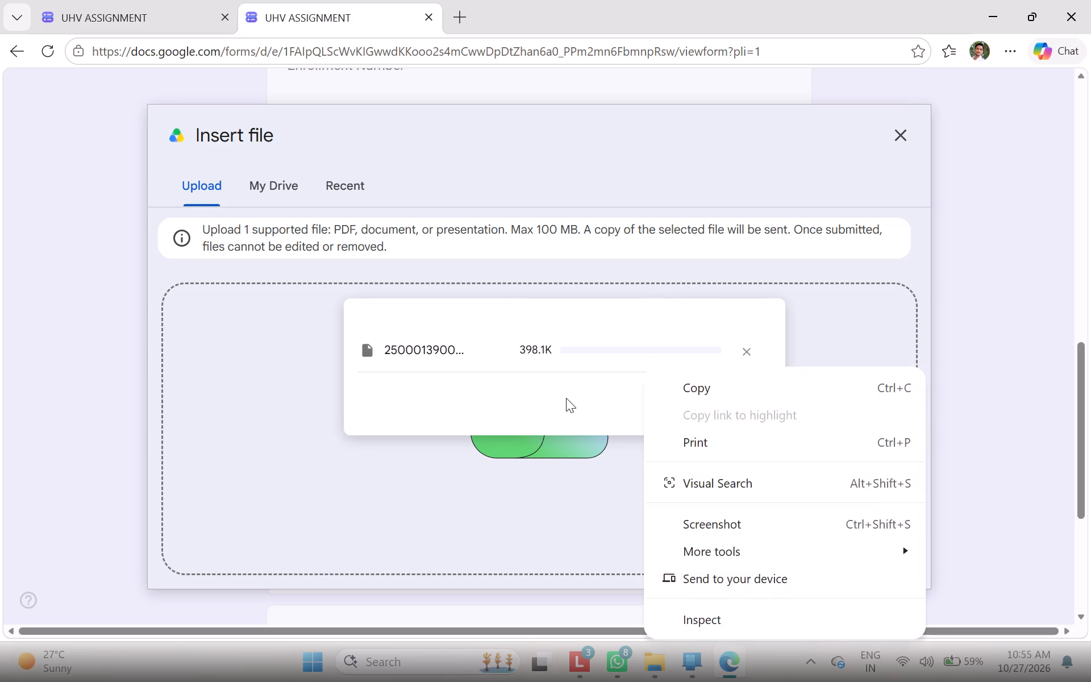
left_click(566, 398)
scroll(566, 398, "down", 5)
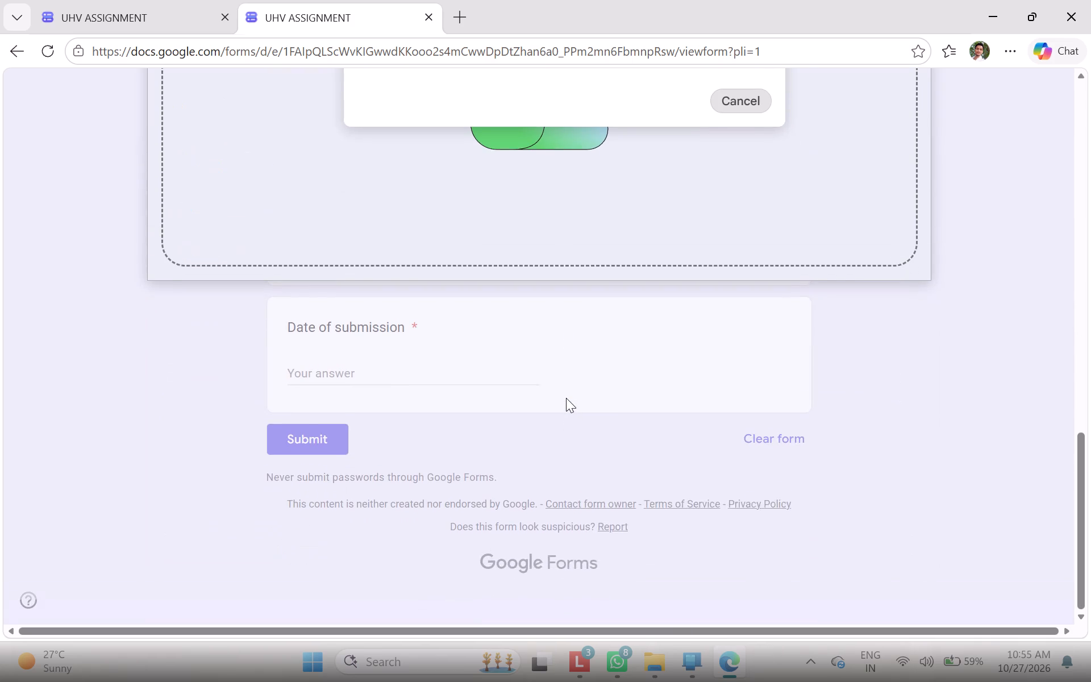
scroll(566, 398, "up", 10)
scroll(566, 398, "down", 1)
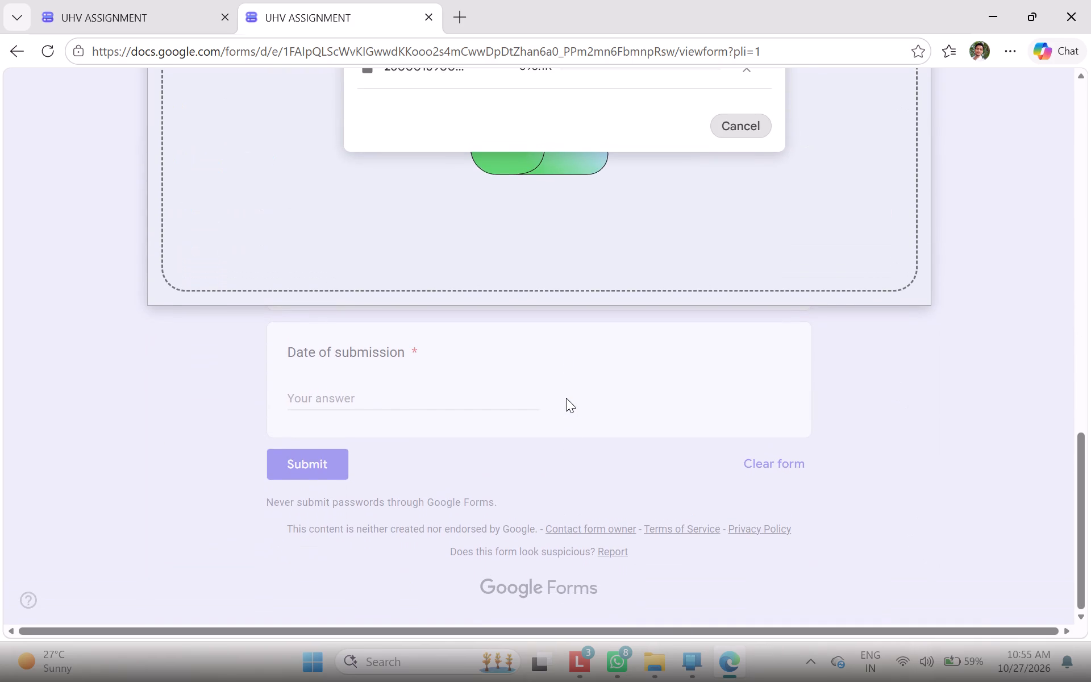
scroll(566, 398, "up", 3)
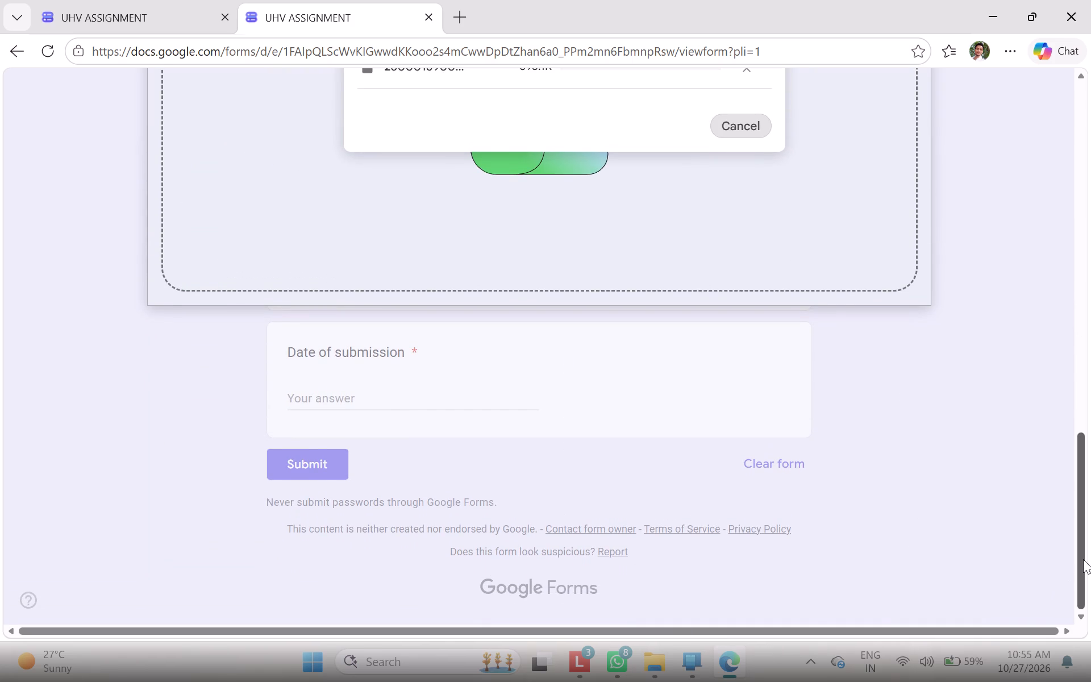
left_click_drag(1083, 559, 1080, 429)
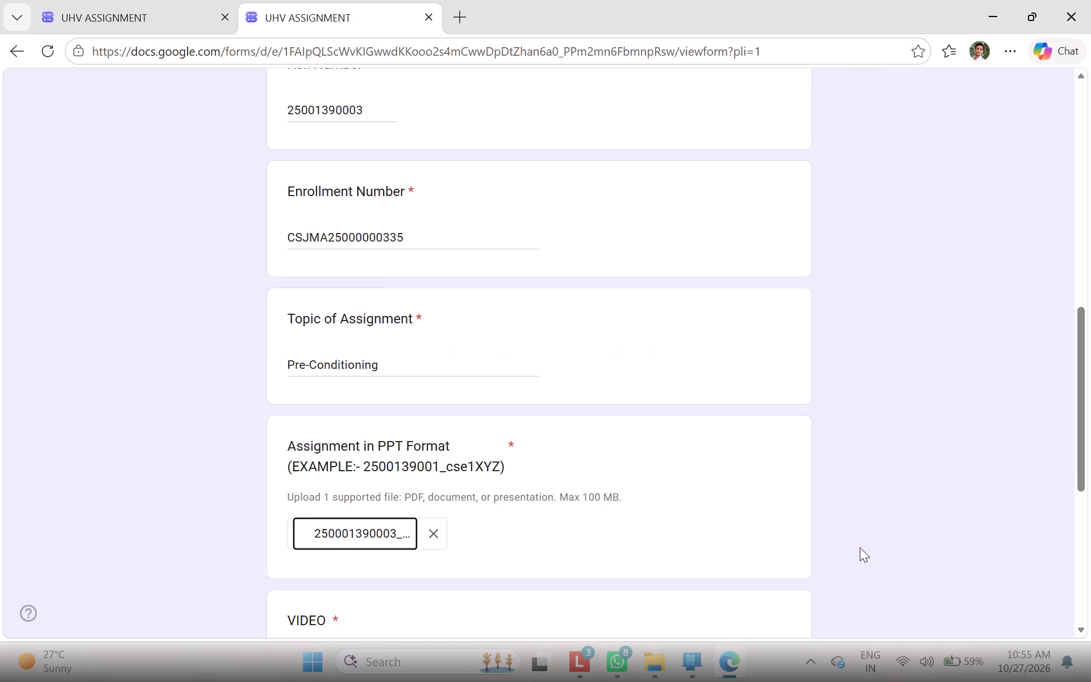
Open the presentation attached under Assignment in PPT Format for viewing, and return to the form.
scroll(736, 447, "down", 1)
left_click(369, 514)
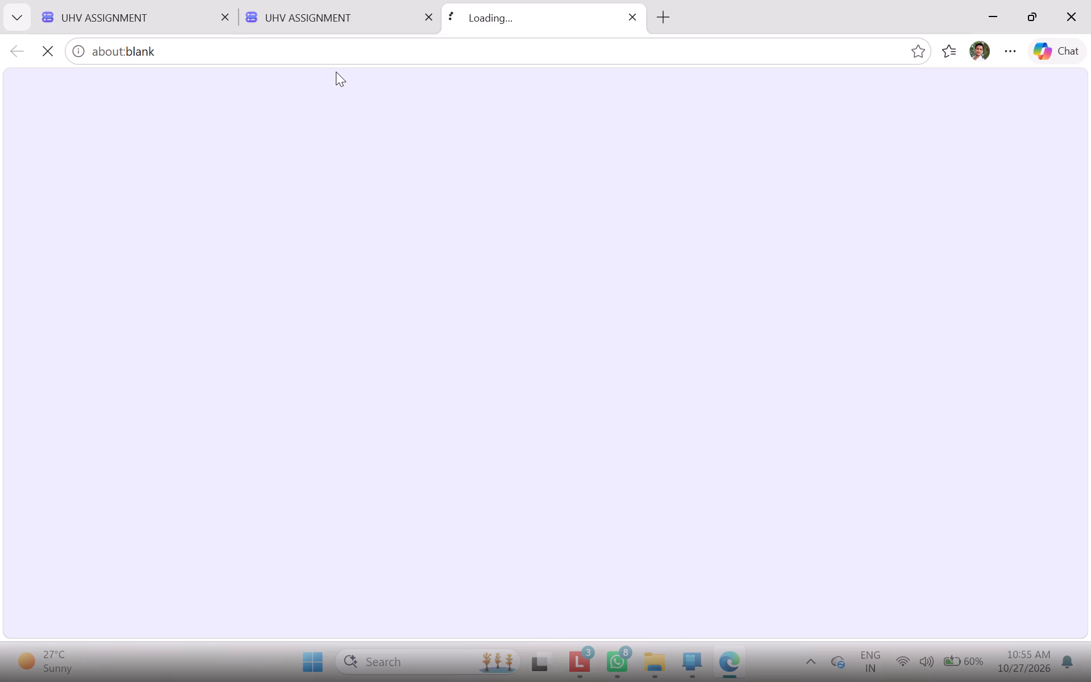
left_click(340, 11)
Upload the student's CSE1 assignment video, dated today, from Downloads to the VIDEO question of the form.
scroll(461, 426, "down", 3)
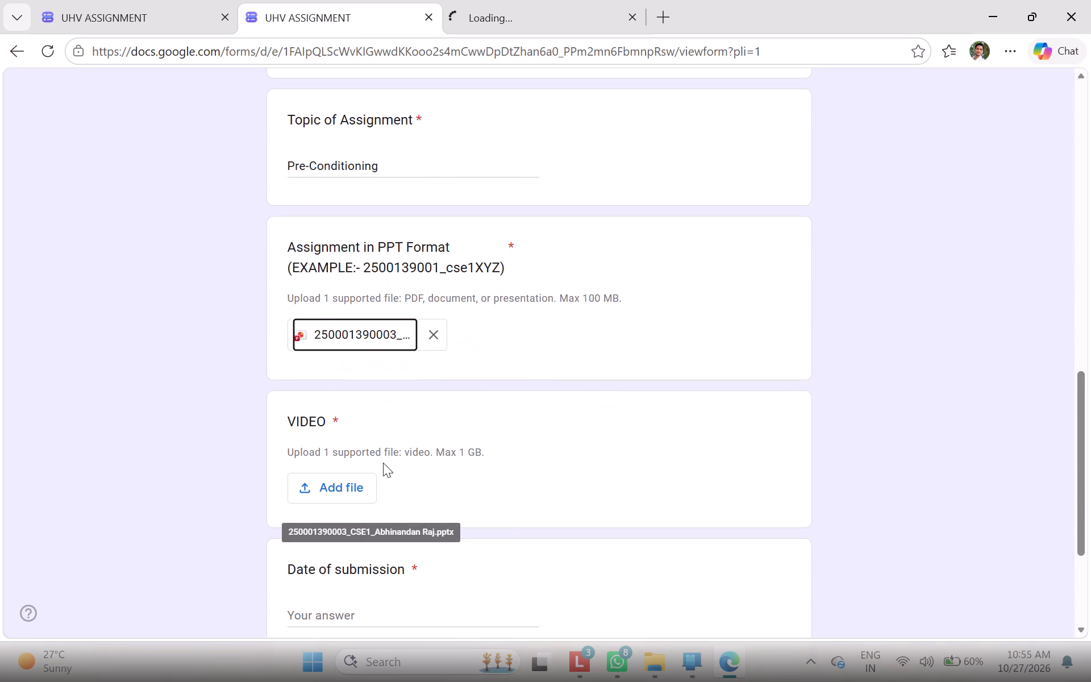
left_click(348, 488)
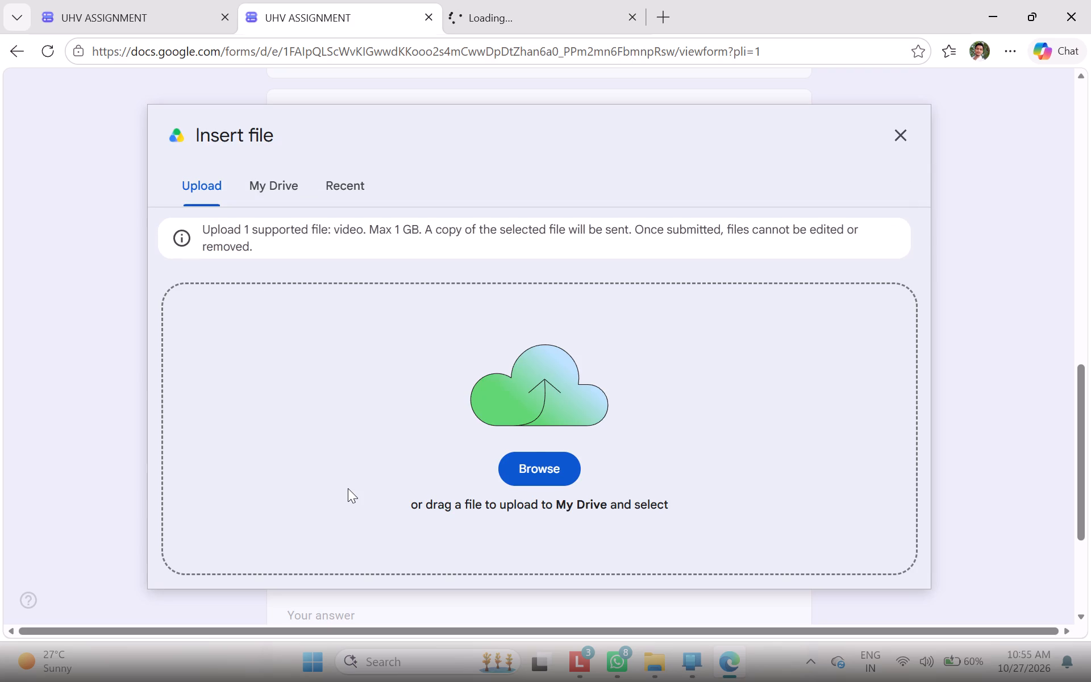
left_click(539, 467)
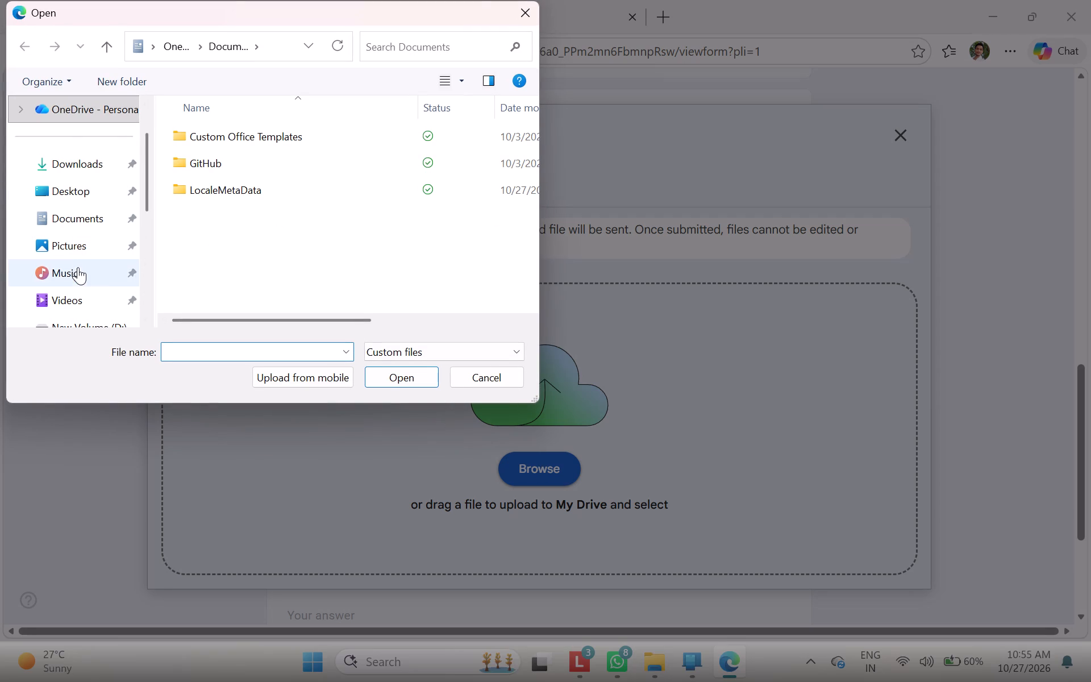
scroll(79, 270, "down", 3)
scroll(86, 194, "up", 4)
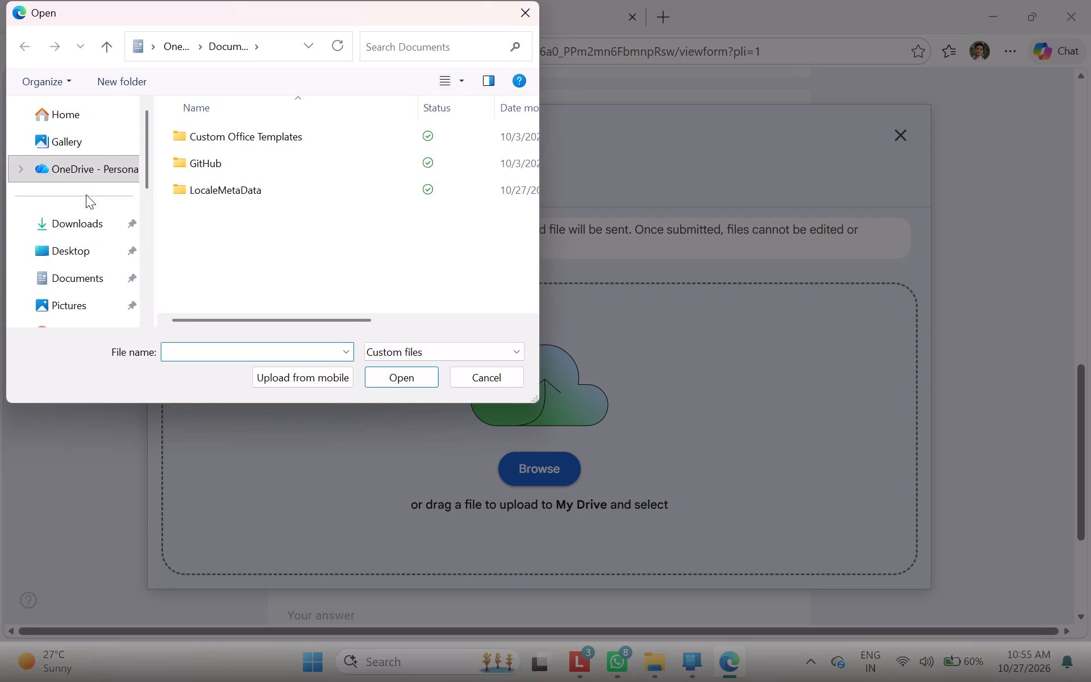
left_click(85, 233)
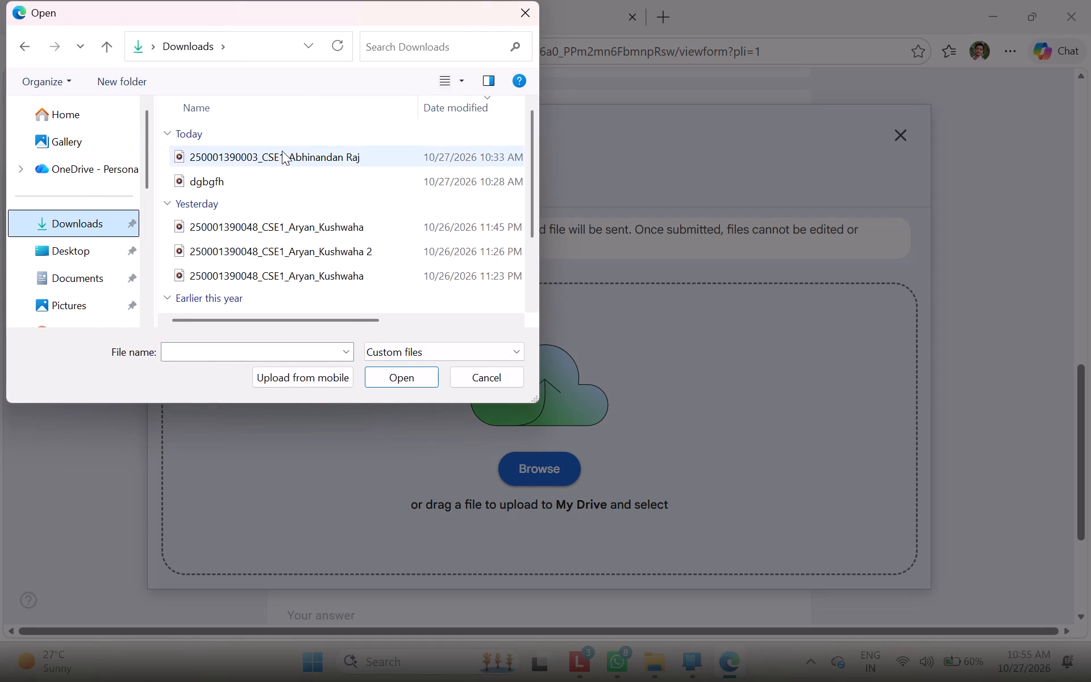
left_click(282, 151)
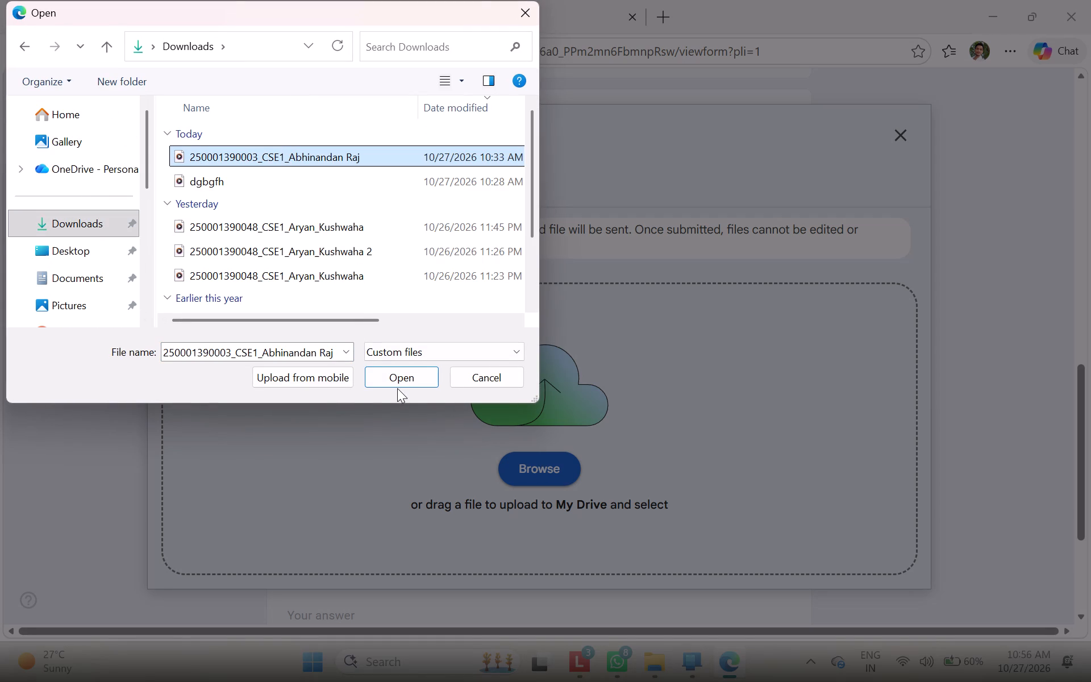
left_click(413, 379)
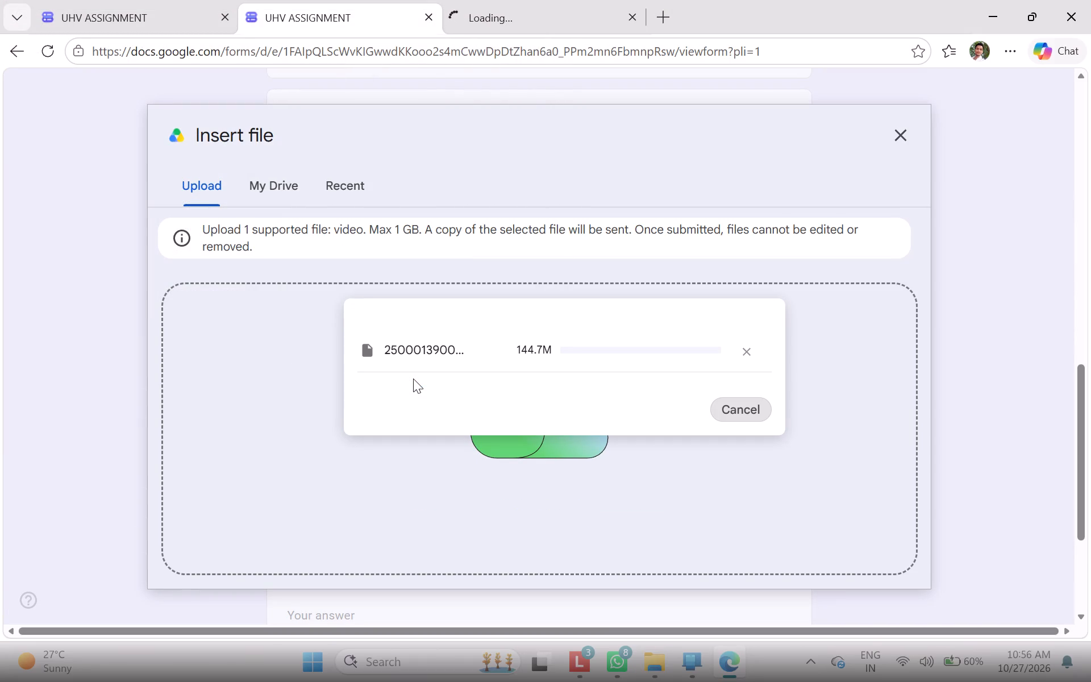
Look through the slides of the uploaded CSE1 presentation in its Drive preview.
left_click(535, 7)
scroll(507, 320, "down", 1)
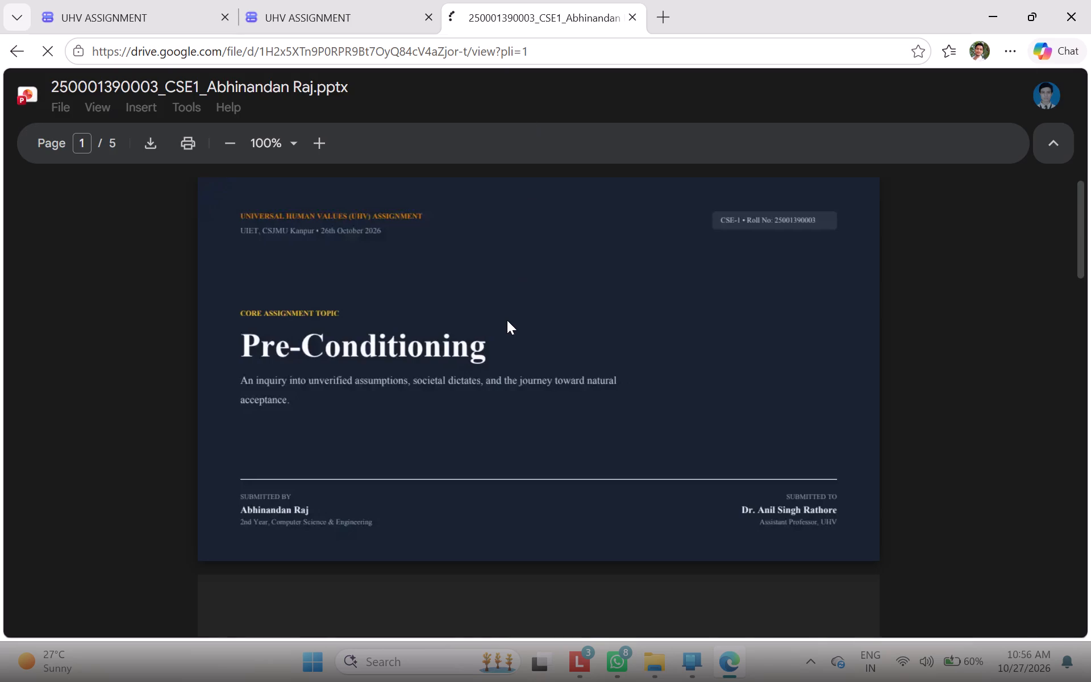
scroll(507, 320, "down", 1)
scroll(507, 320, "left", 3)
scroll(507, 320, "down", 1)
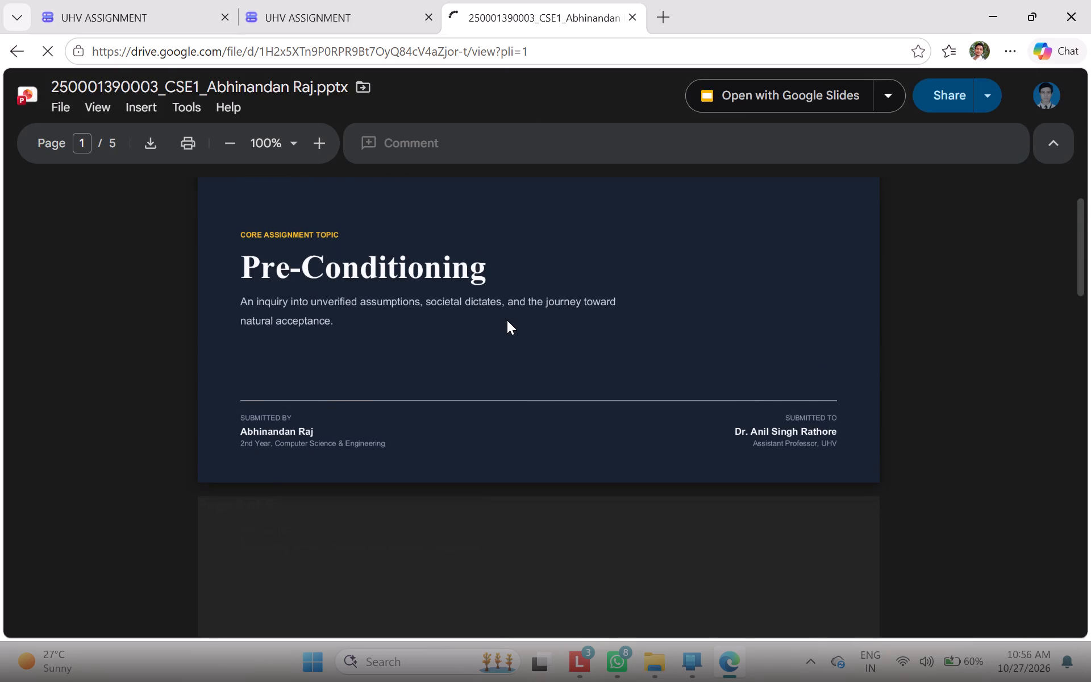
scroll(507, 320, "up", 2)
scroll(507, 320, "down", 3)
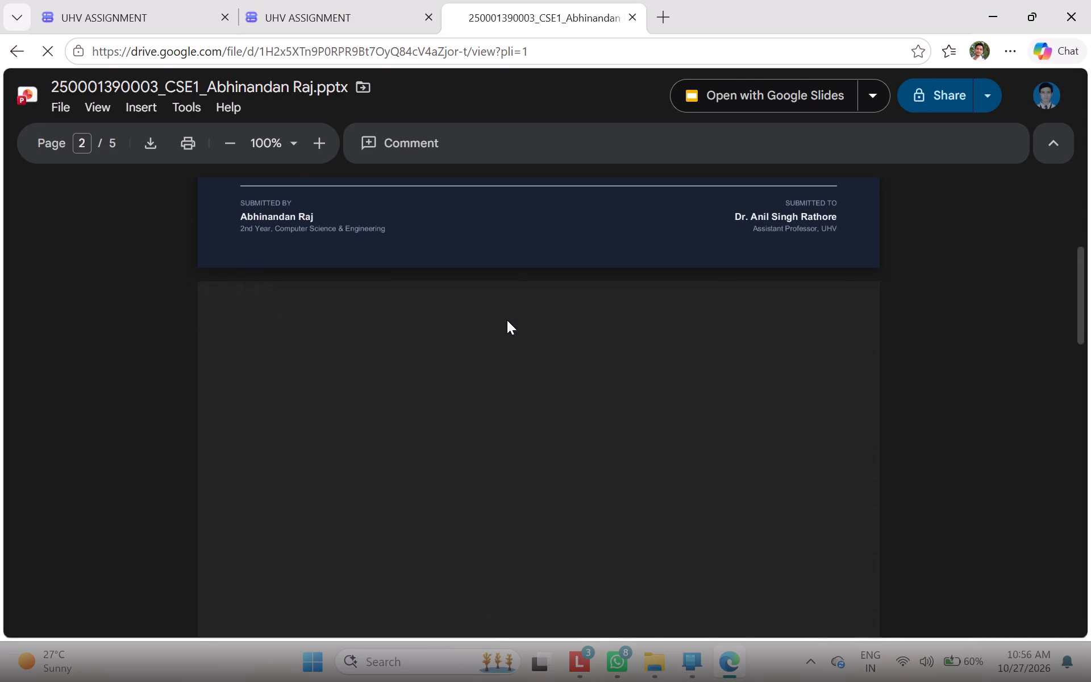